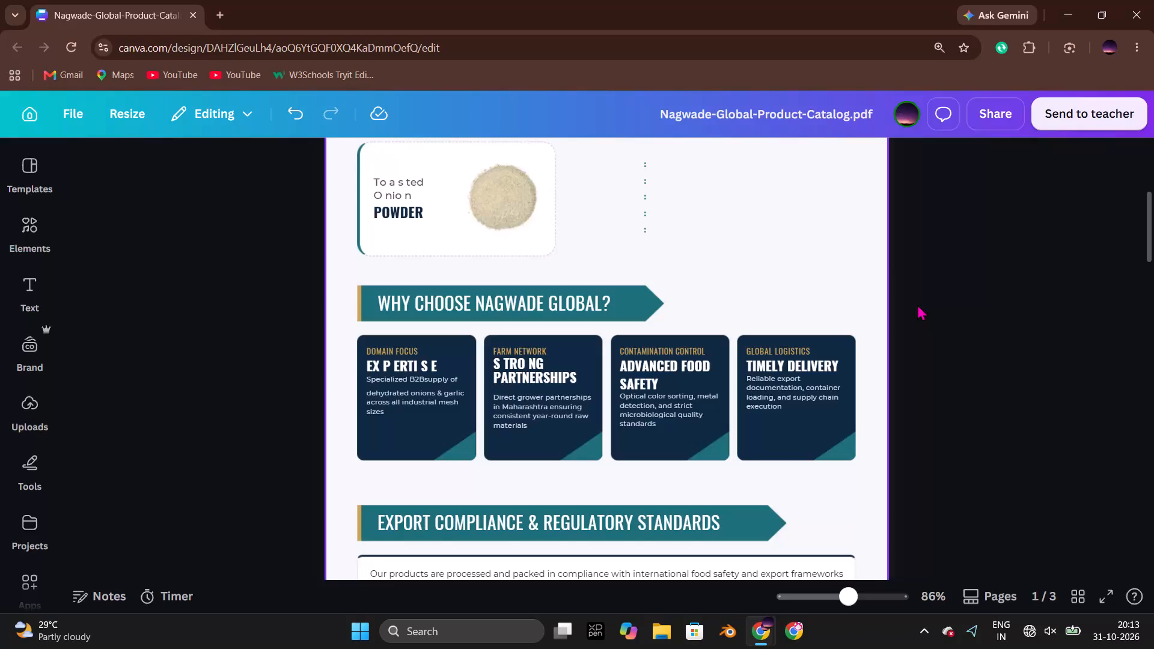
# Look through the pages of the Nagwade Global catalog and compare them with page 9 of the NILAI product brochure.
pyautogui.click(926, 302)
pyautogui.hotkey('alt', 'Tab')
pyautogui.scroll(-4, 823, 357)
pyautogui.hotkey('alt', 'Tab')
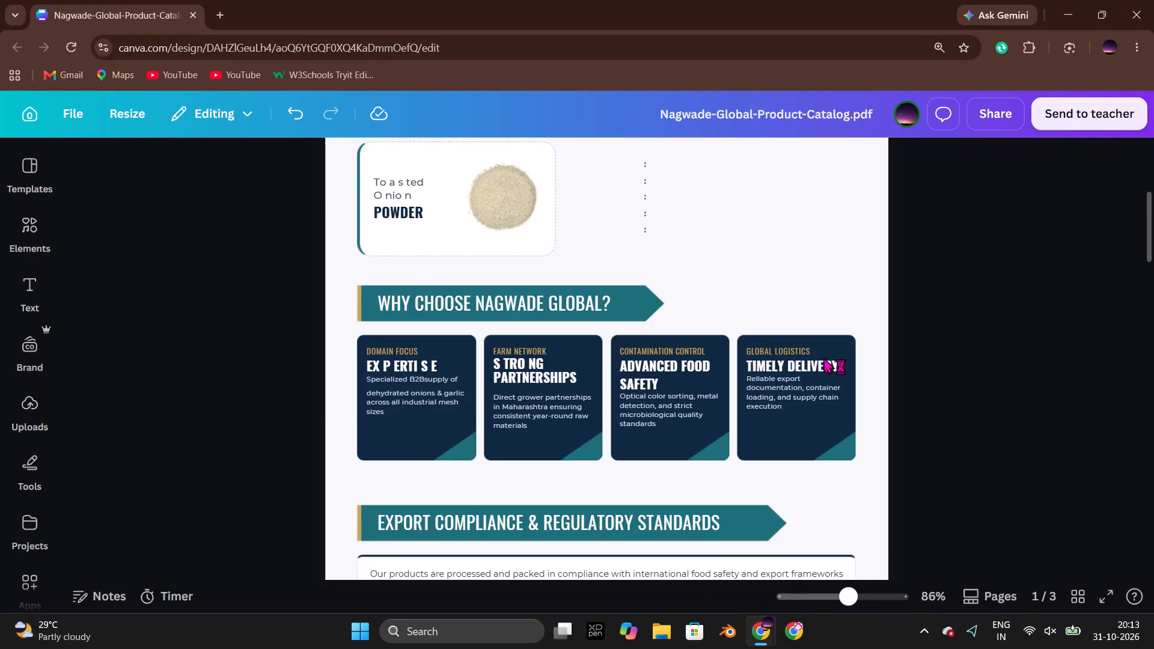
pyautogui.scroll(-17, 813, 352)
pyautogui.scroll(9, 813, 352)
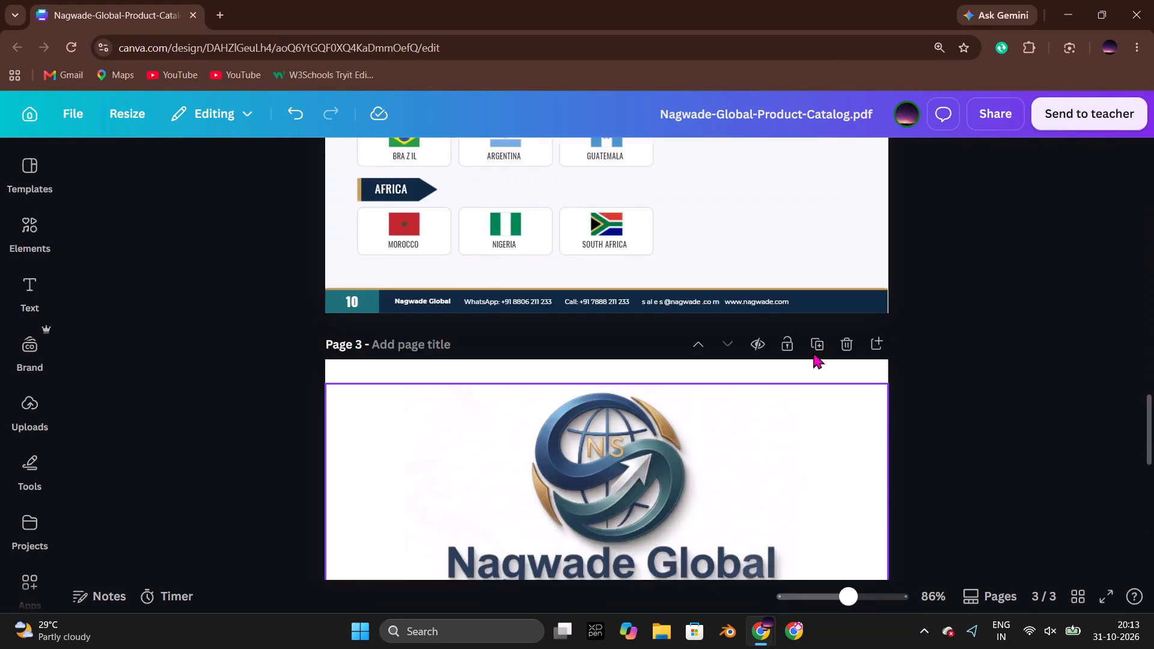
pyautogui.scroll(10, 813, 352)
pyautogui.scroll(-2, 813, 352)
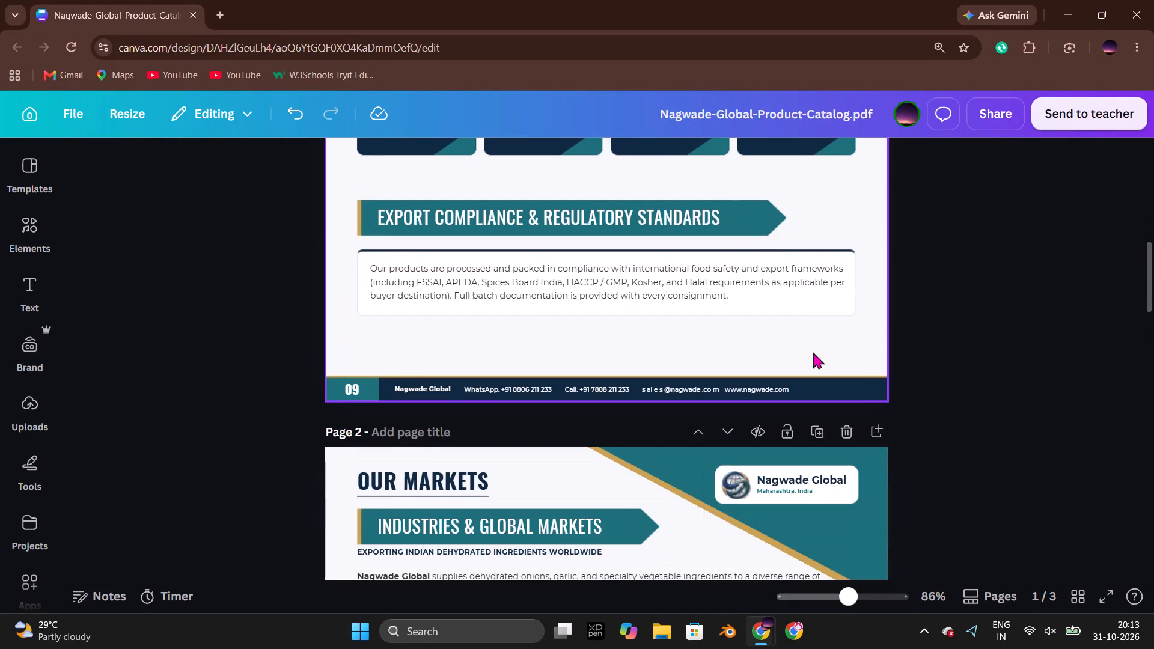
pyautogui.scroll(-1, 867, 338)
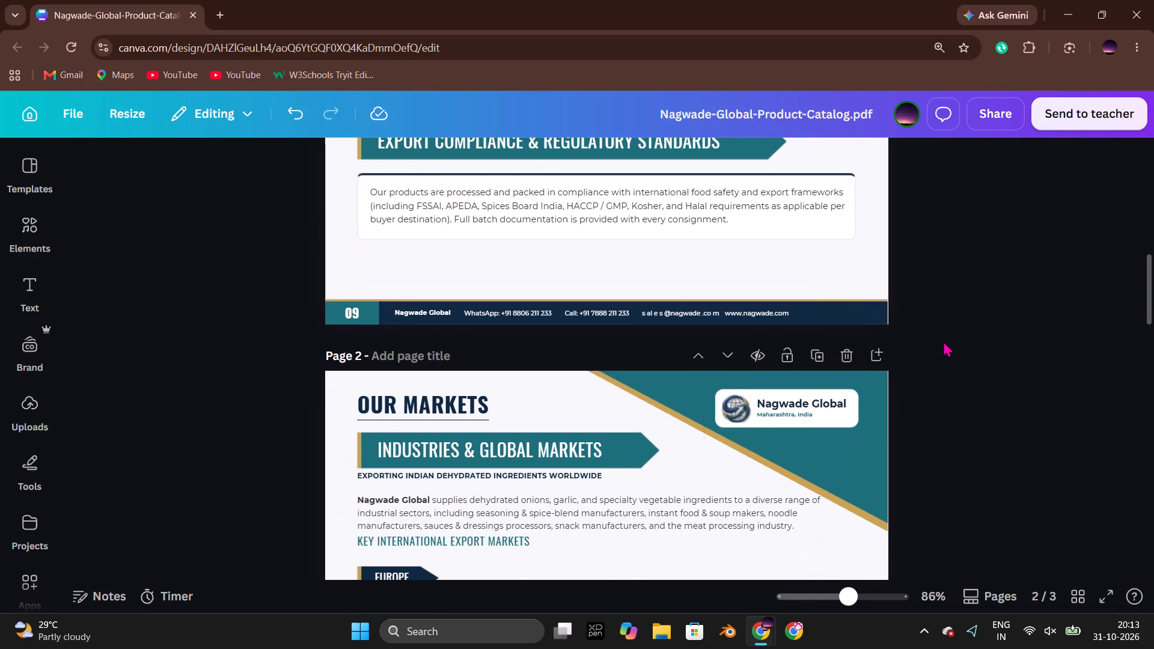
pyautogui.scroll(-1, 943, 341)
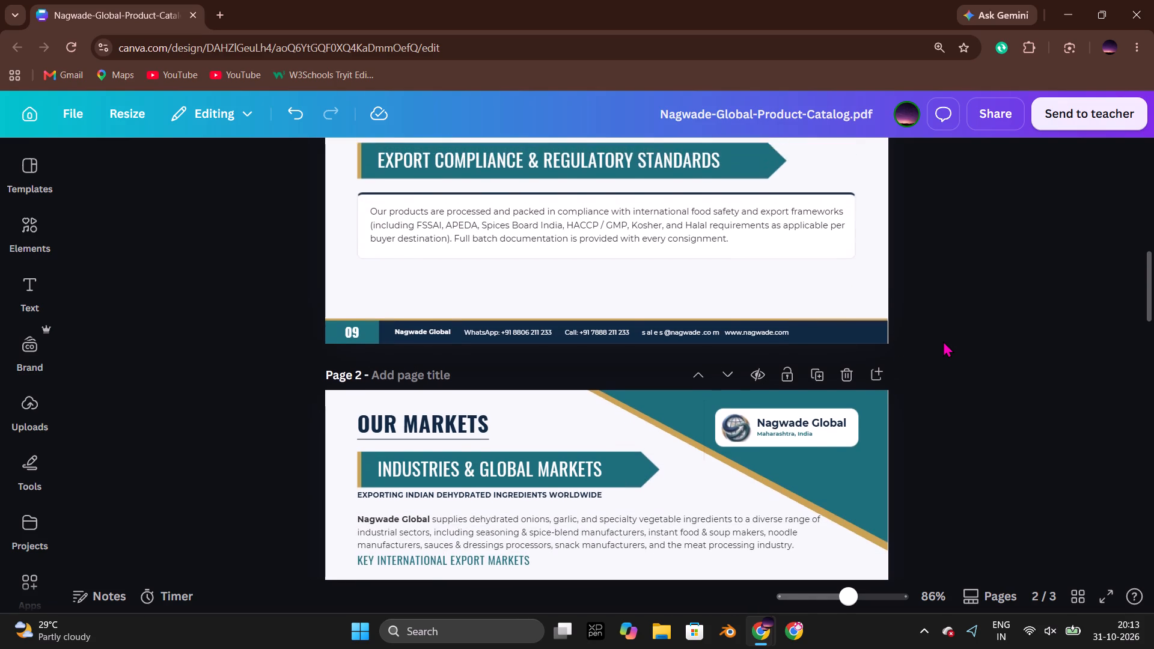
pyautogui.scroll(-1, 943, 341)
pyautogui.hscroll(-1, 943, 341)
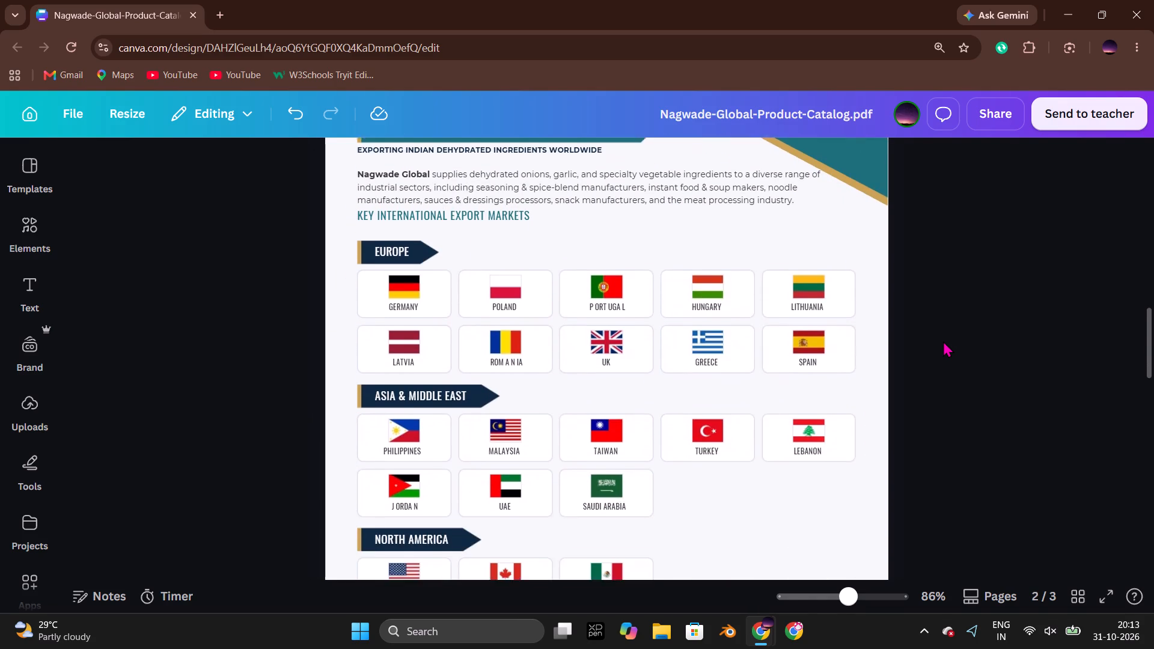
pyautogui.hscroll(-1, 943, 341)
pyautogui.scroll(-5, 943, 341)
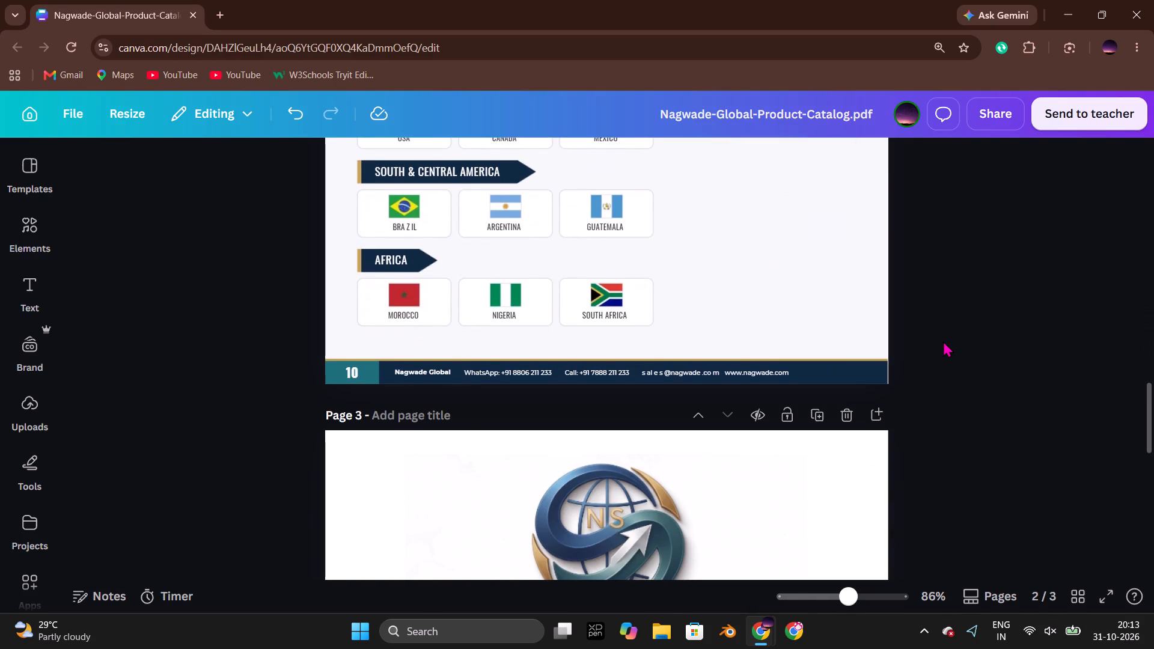
pyautogui.scroll(8, 943, 341)
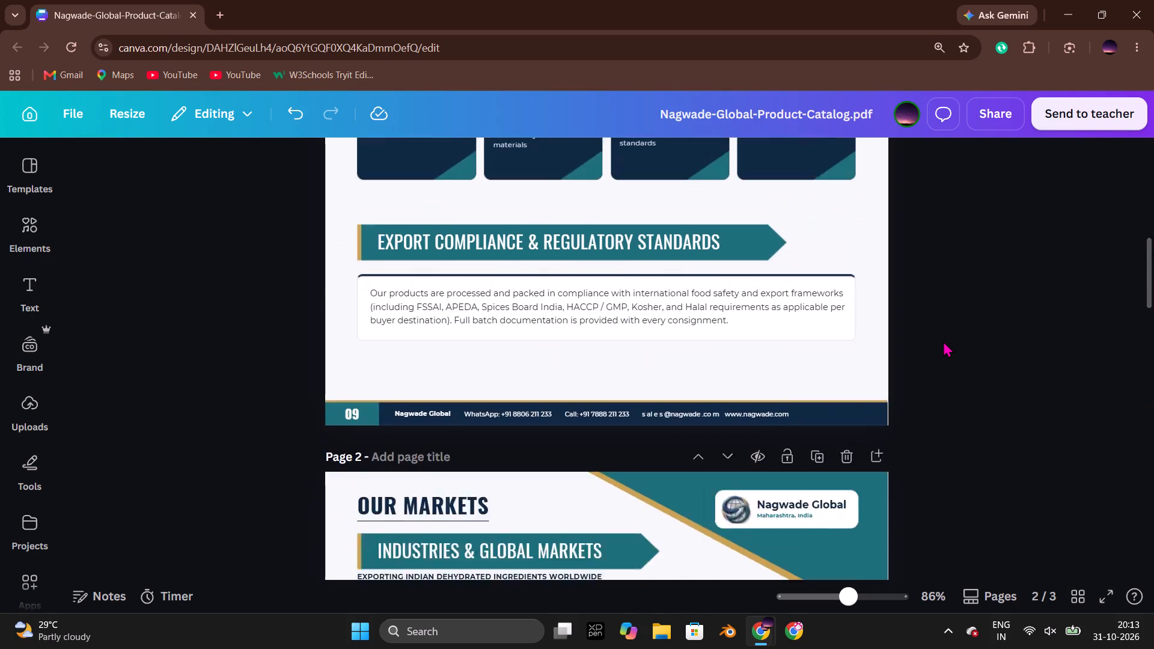
pyautogui.scroll(4, 943, 341)
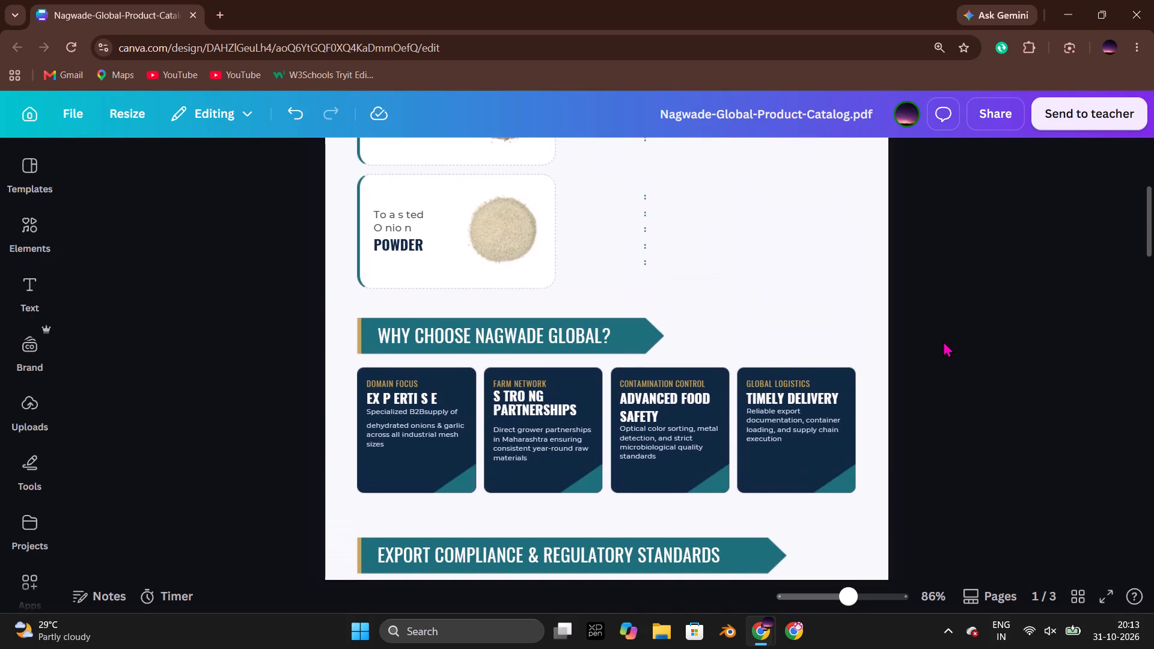
pyautogui.hotkey('alt', 'Tab')
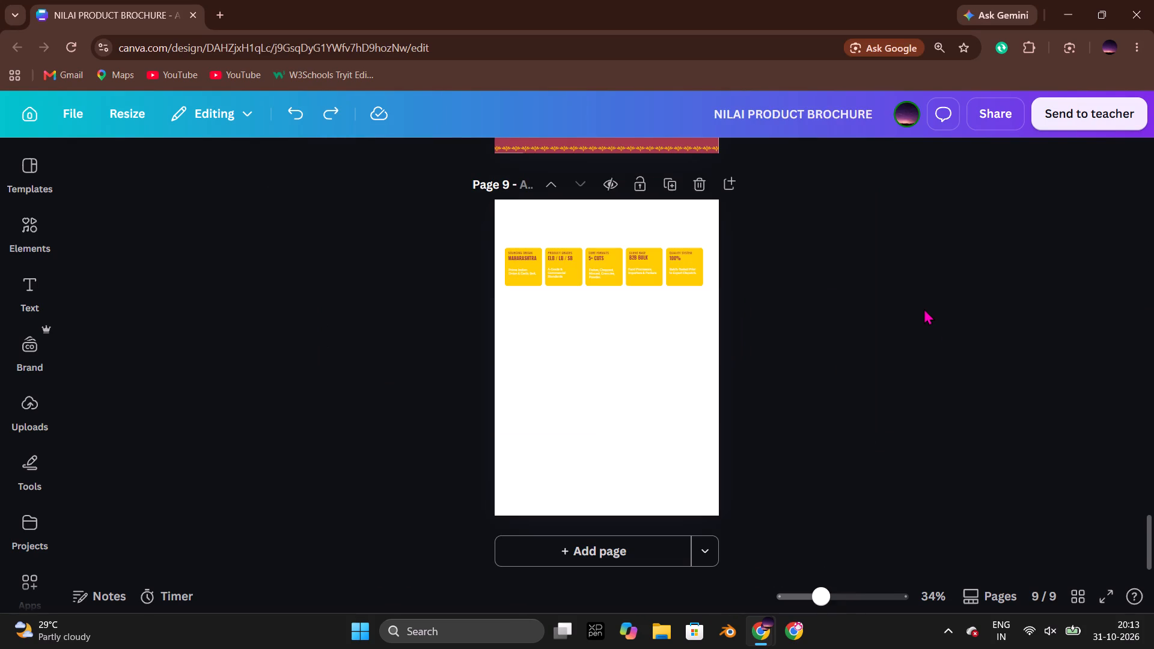
pyautogui.scroll(4, 923, 308)
pyautogui.scroll(-3, 922, 308)
pyautogui.hotkey('alt', 'Tab')
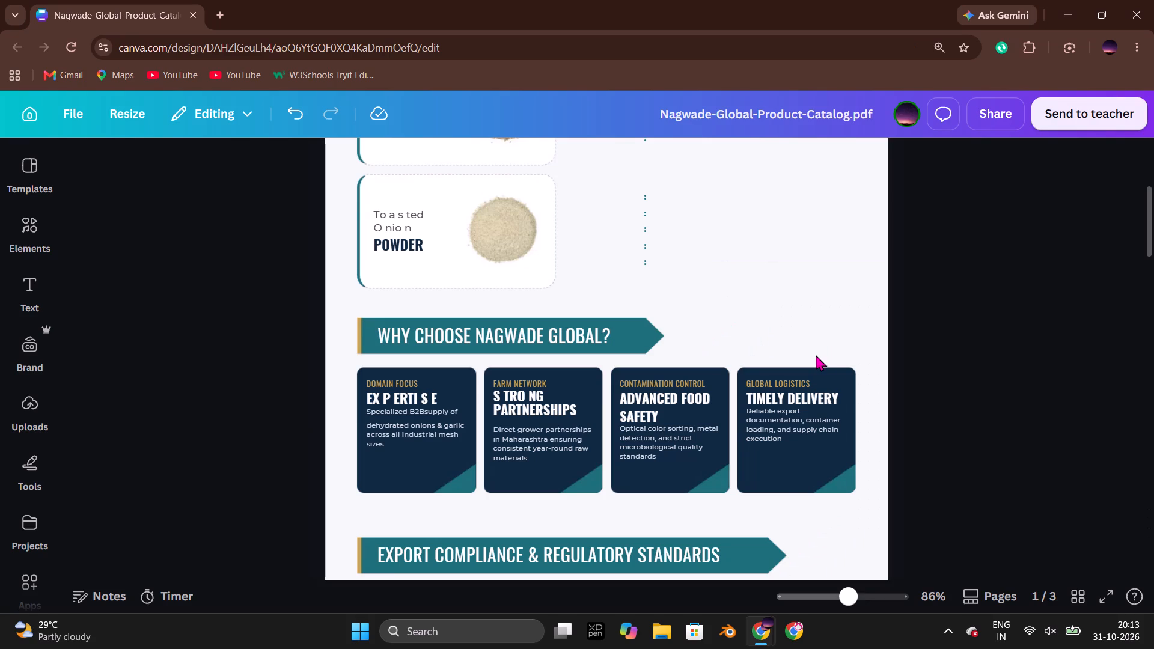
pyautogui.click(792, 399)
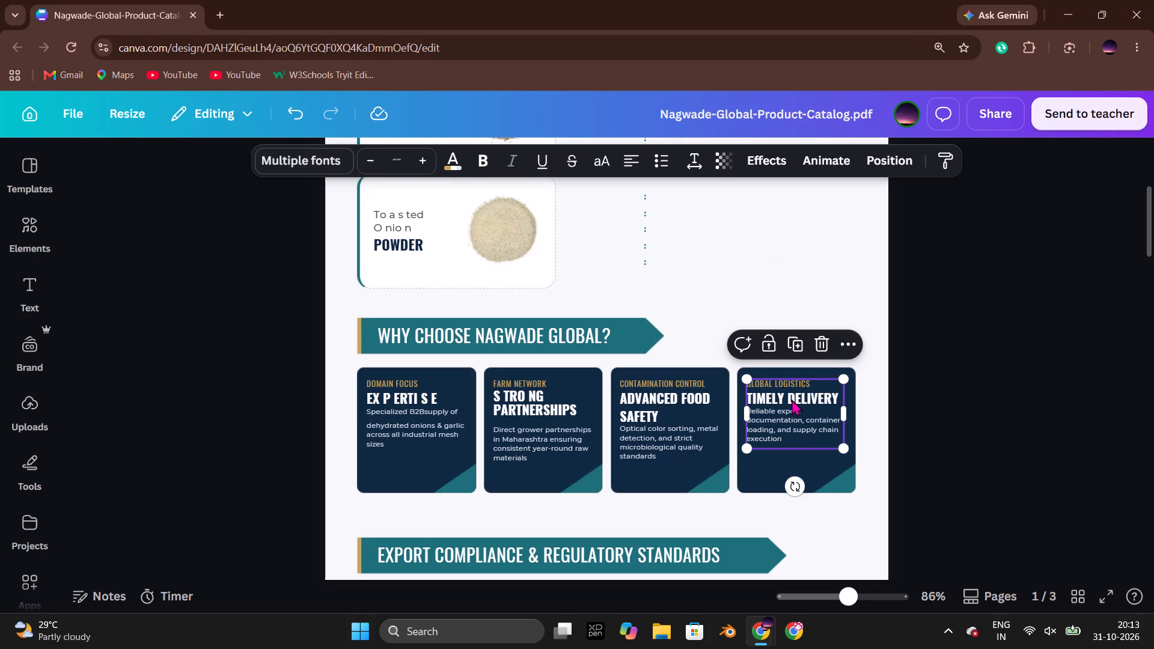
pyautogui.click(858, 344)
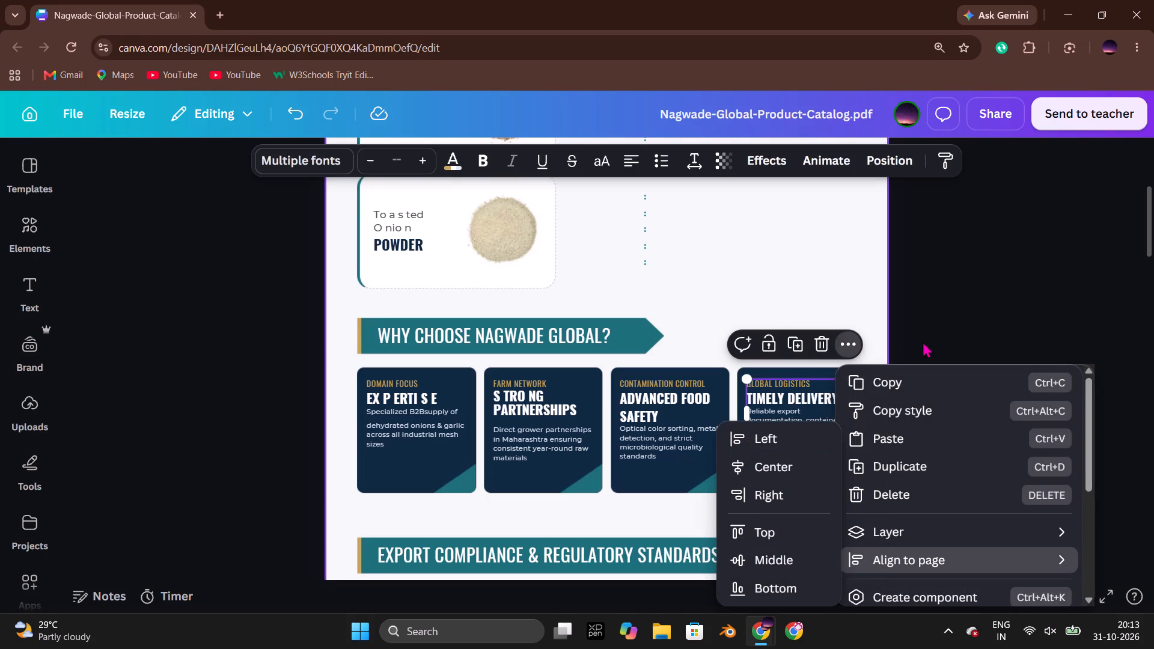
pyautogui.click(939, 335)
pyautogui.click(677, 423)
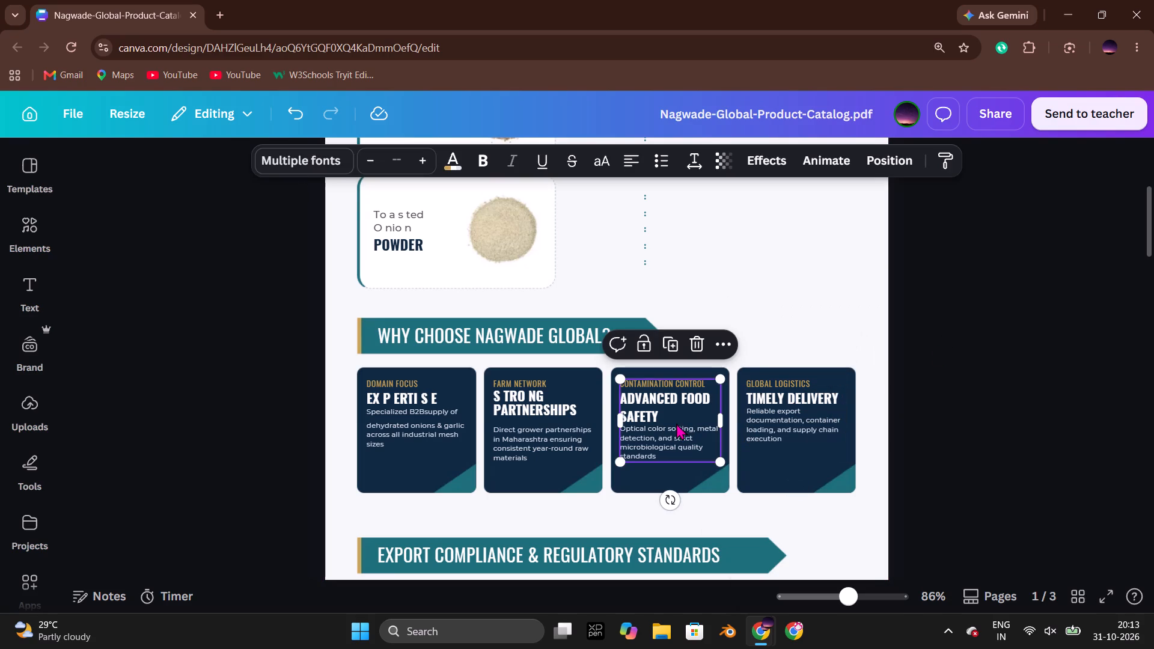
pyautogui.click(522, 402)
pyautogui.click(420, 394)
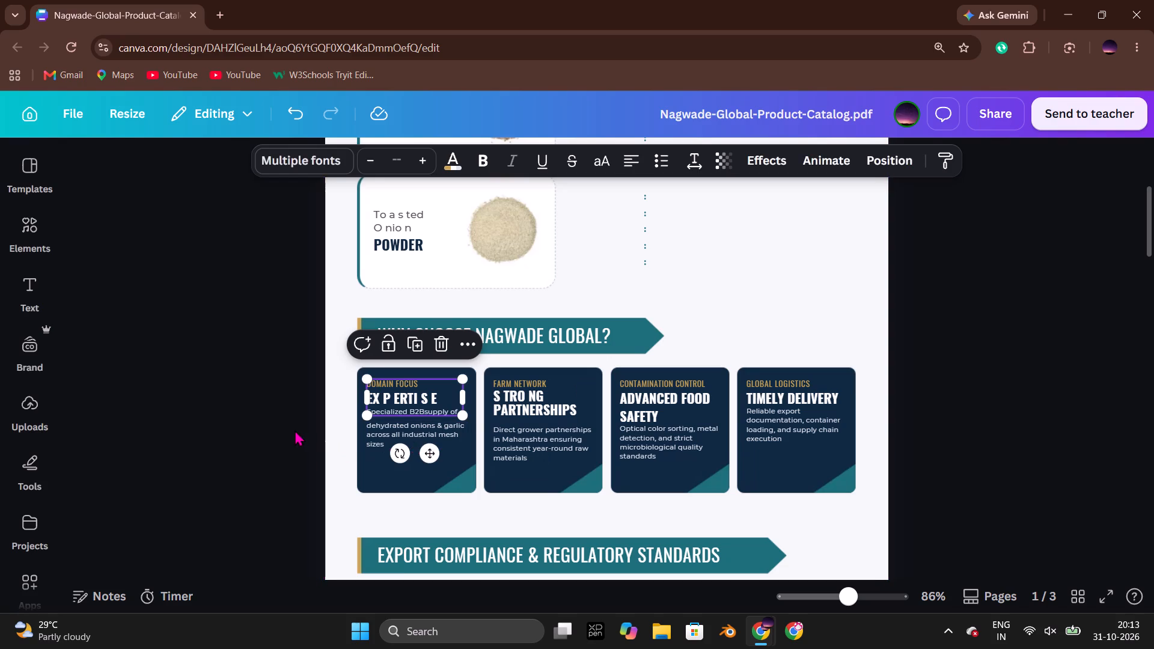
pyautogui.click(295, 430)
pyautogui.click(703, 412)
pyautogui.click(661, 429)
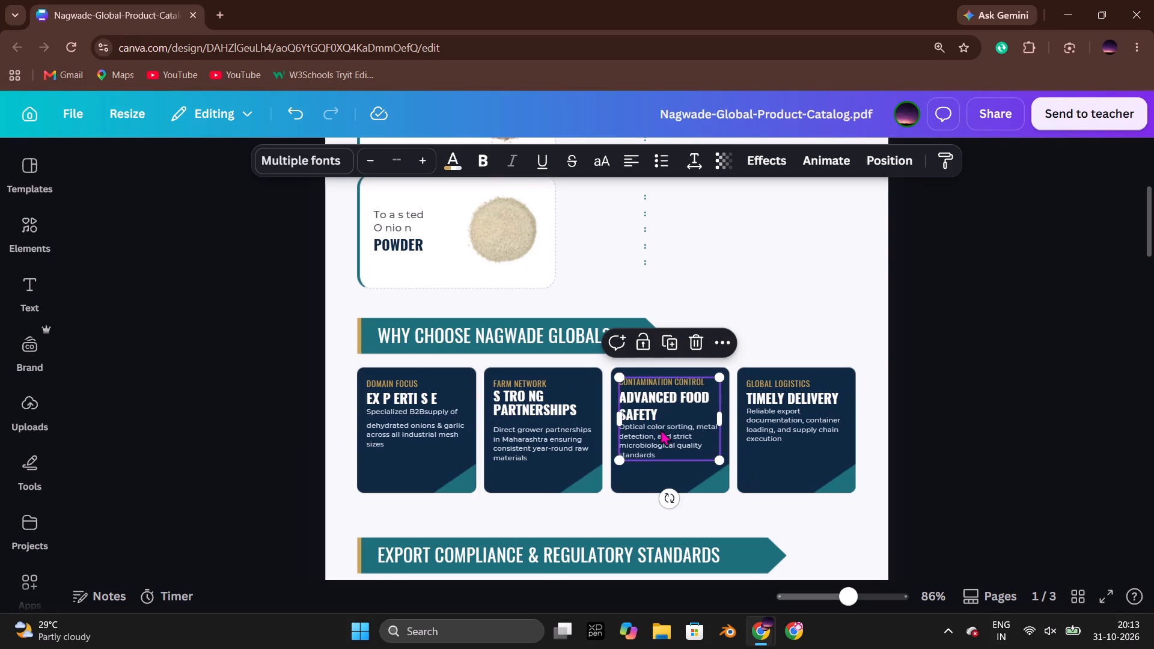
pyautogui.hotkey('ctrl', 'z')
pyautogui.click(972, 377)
# In the NILAI product brochure, delete the headings and descriptions from the fifth and fourth yellow cards on page 9.
pyautogui.hotkey('alt', 'Tab')
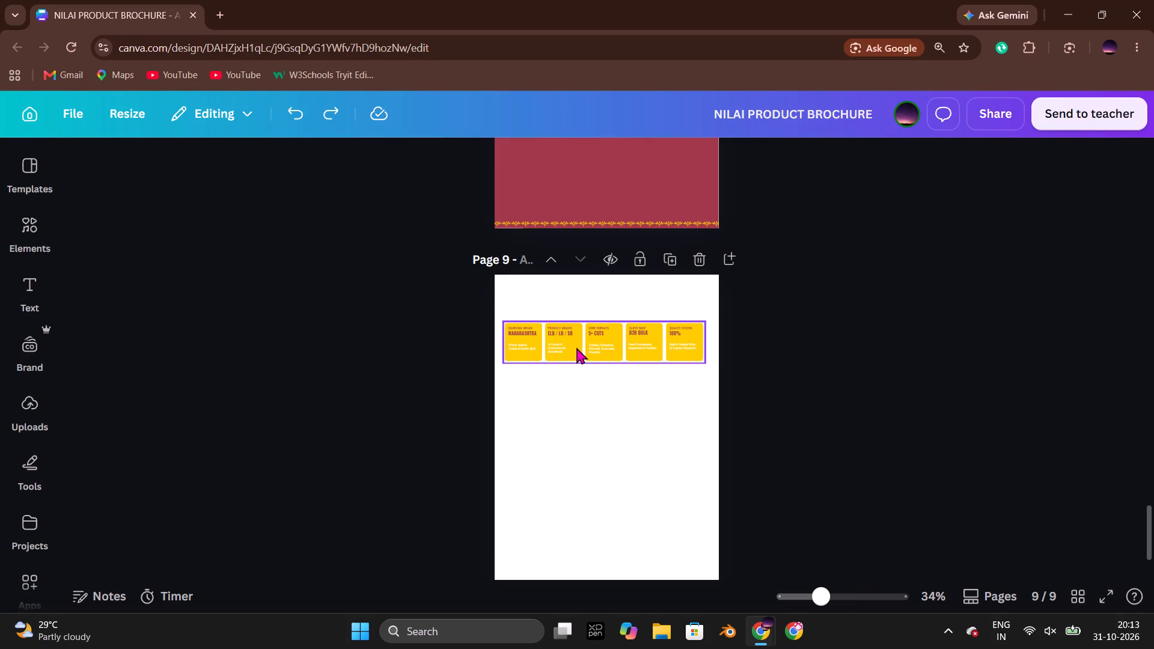
pyautogui.hotkey('alt', 'Tab')
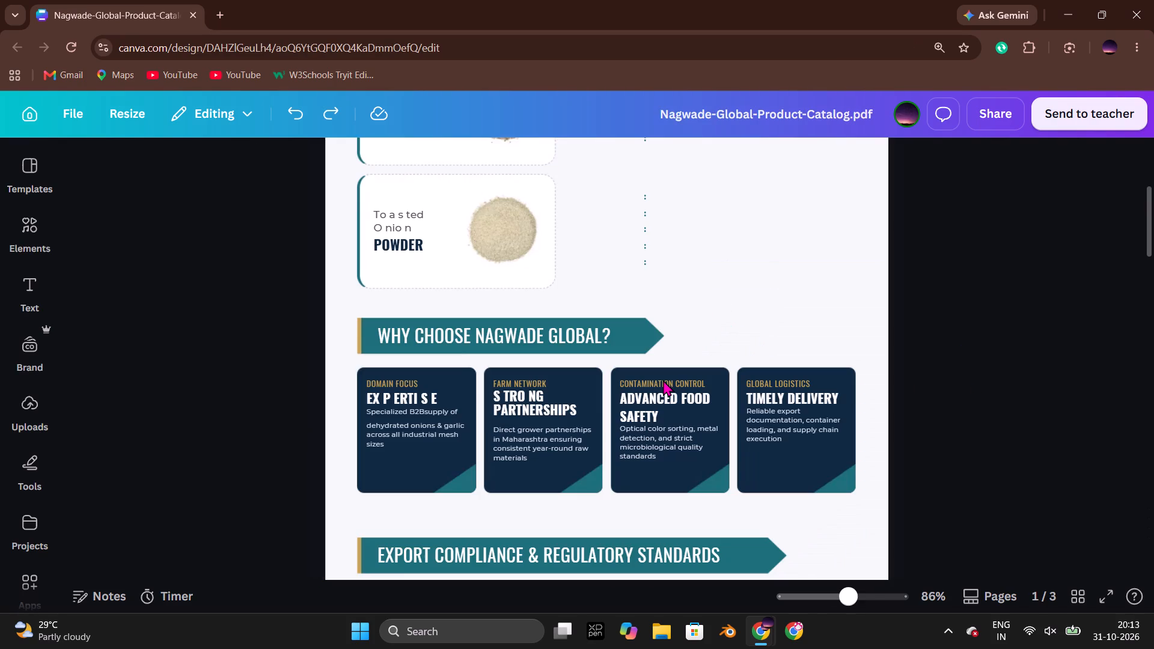
pyautogui.hotkey('alt', 'Tab')
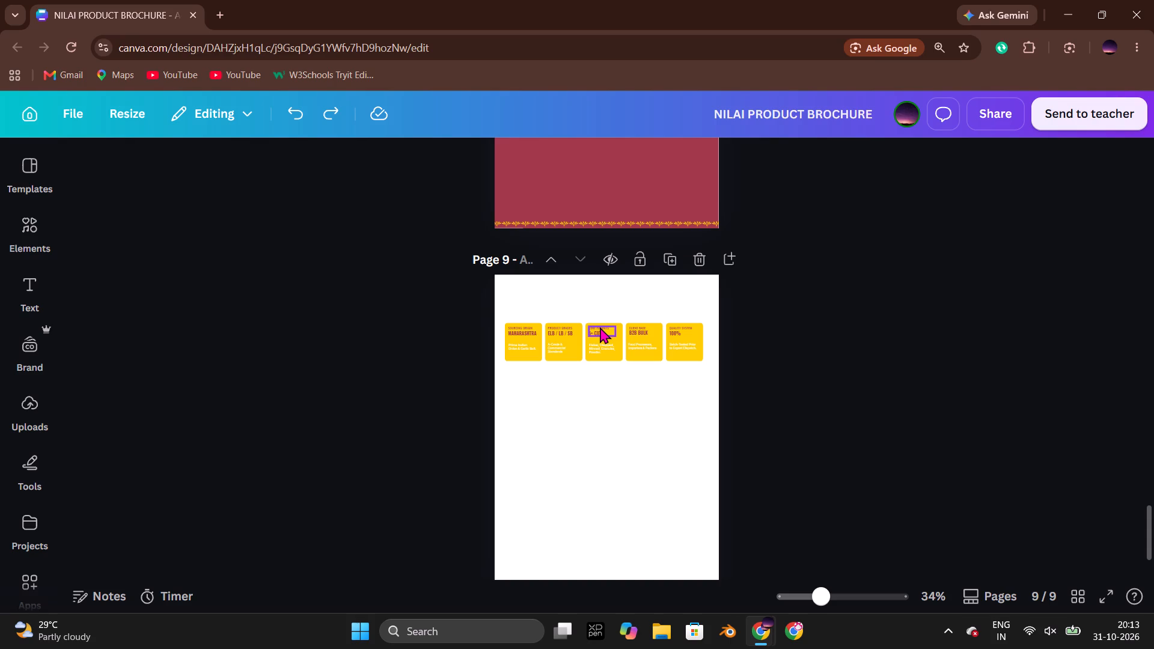
pyautogui.click(677, 332)
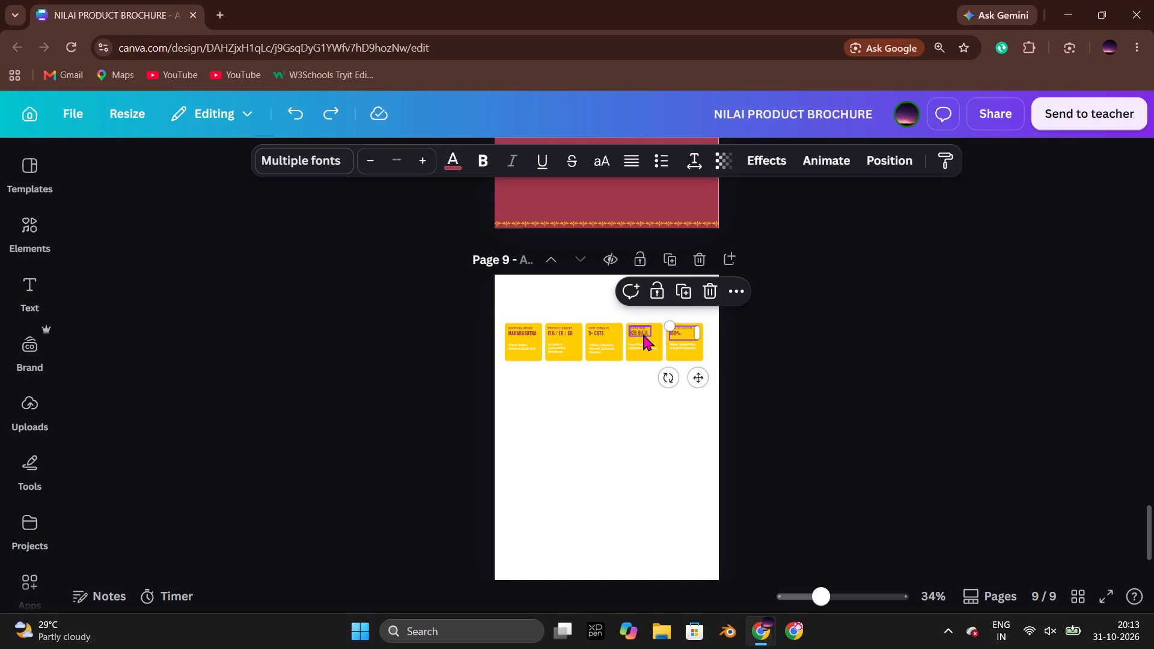
pyautogui.click(643, 334)
pyautogui.click(685, 334)
pyautogui.press('Delete')
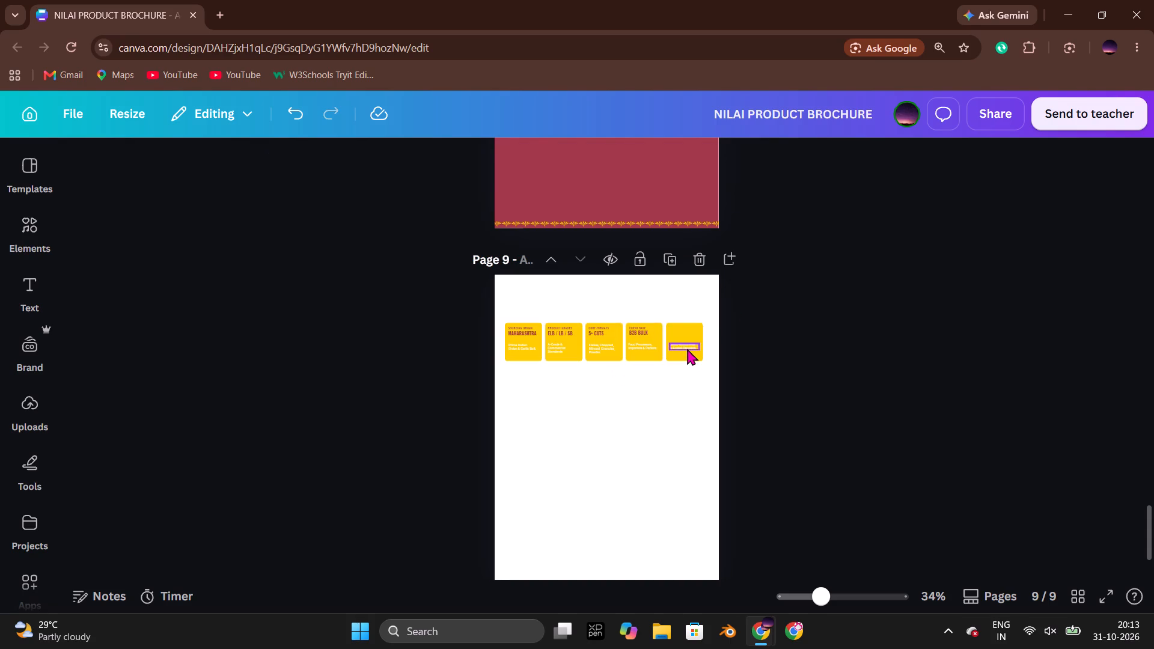
pyautogui.click(687, 349)
pyautogui.press('Delete')
pyautogui.click(644, 328)
pyautogui.press('Delete')
pyautogui.click(644, 344)
pyautogui.press('Delete')
# Delete the headings and descriptions from the third, second and first yellow cards, keeping the card shapes.
pyautogui.click(600, 334)
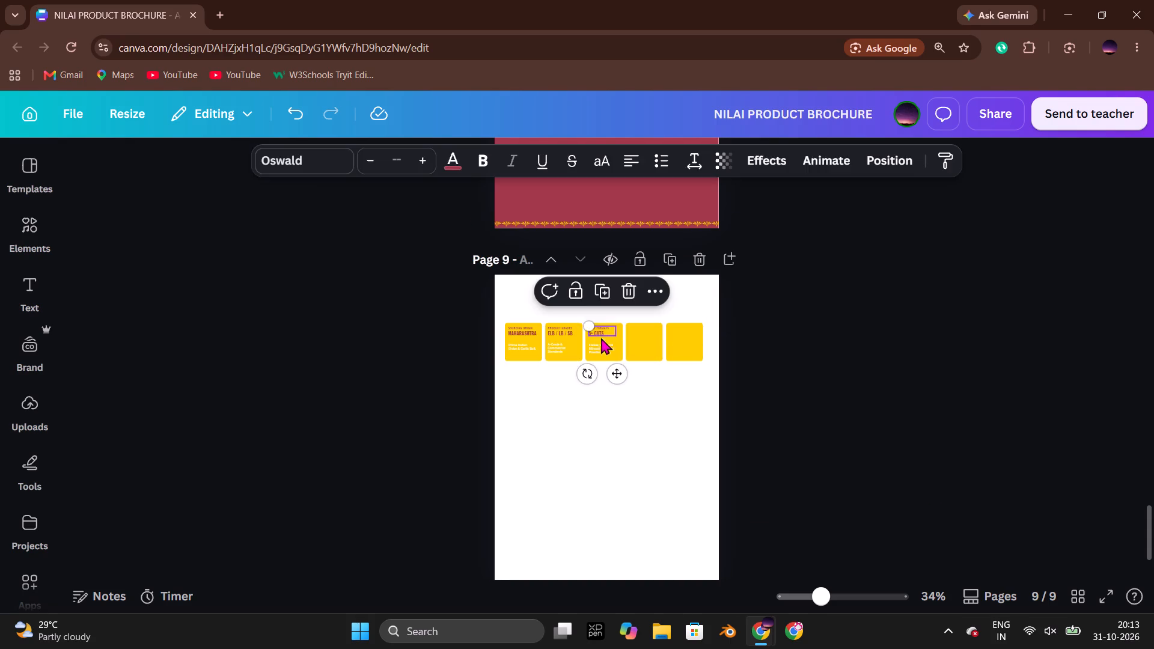
pyautogui.press('Delete')
pyautogui.click(606, 349)
pyautogui.press('Delete')
pyautogui.click(566, 334)
pyautogui.press('Delete')
pyautogui.click(560, 350)
pyautogui.press('Delete')
pyautogui.click(527, 335)
pyautogui.press('Delete')
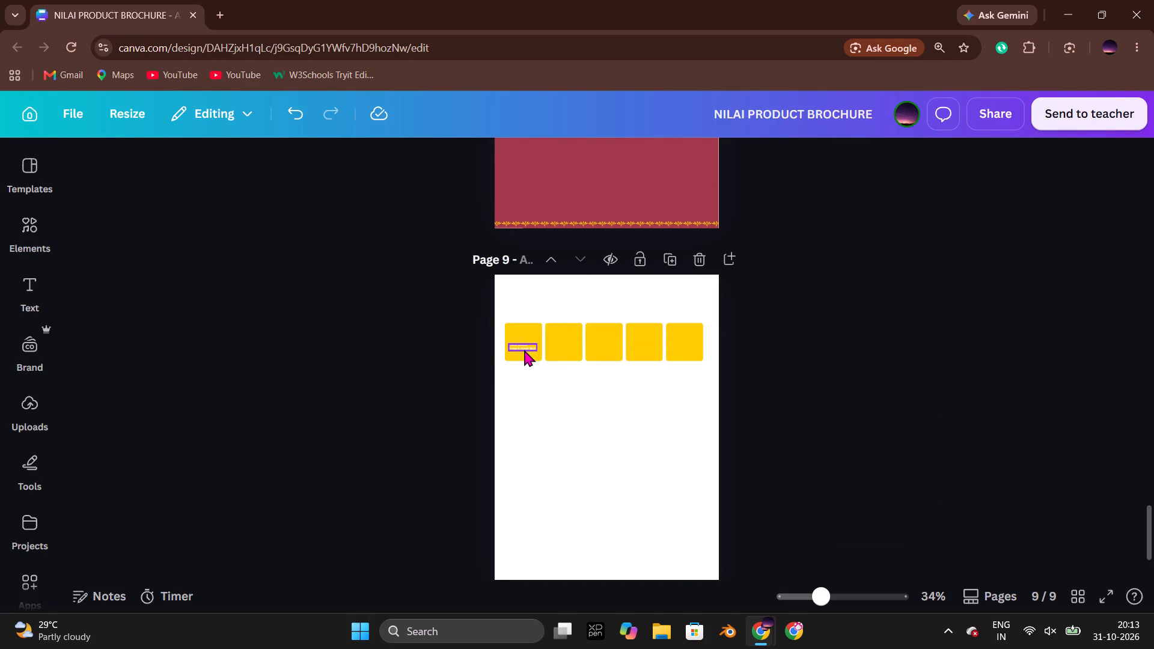
pyautogui.click(524, 350)
pyautogui.press('Delete')
pyautogui.click(838, 347)
# Switch to the Nagwade Global catalog and copy all the text blocks of the four "Why Choose Nagwade Global?" cards.
pyautogui.hotkey('alt', 'Tab')
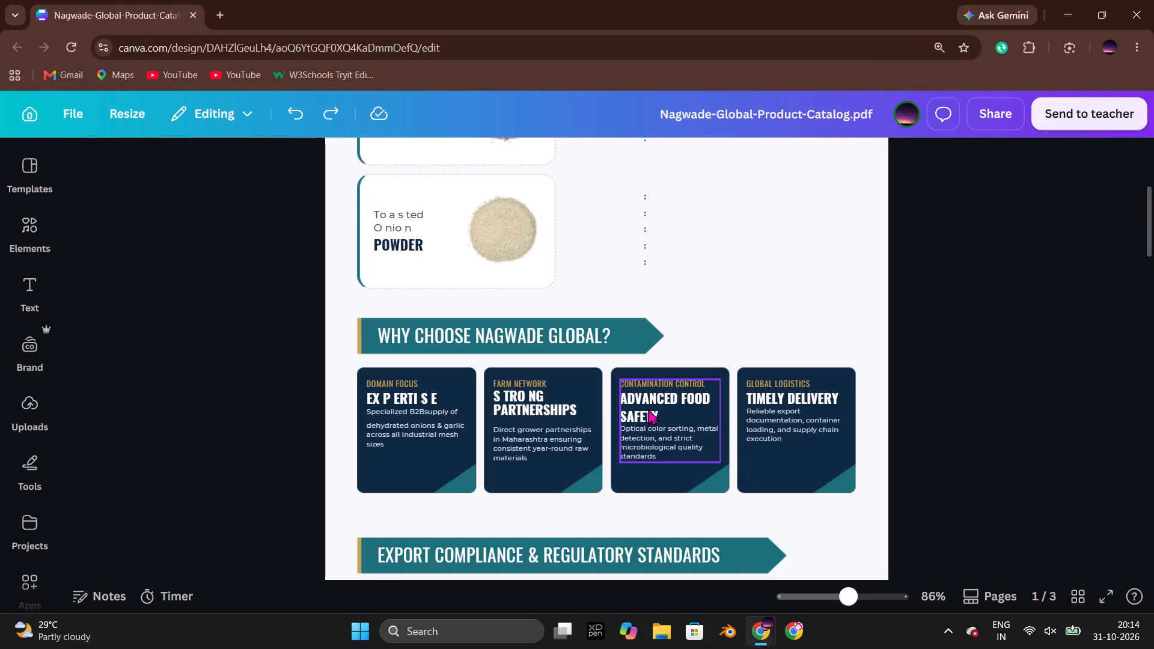
pyautogui.click(648, 409)
pyautogui.click(205, 427)
pyautogui.click(386, 394)
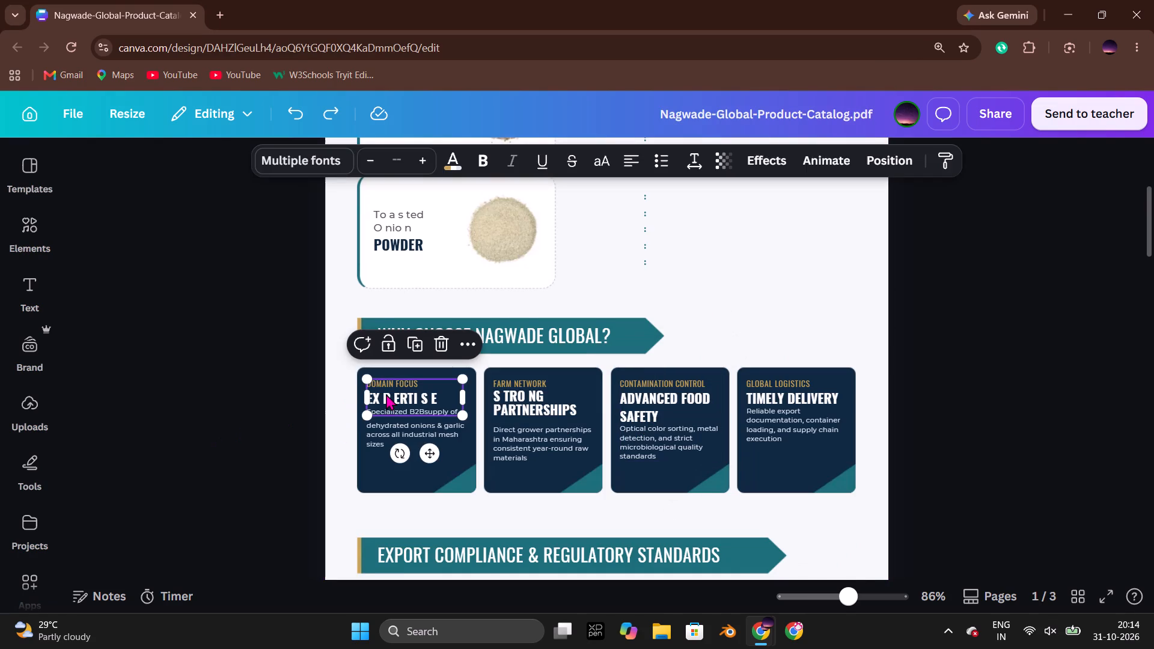
pyautogui.keyDown('shift'); pyautogui.click(379, 435); pyautogui.keyUp('shift')
pyautogui.keyDown('shift'); pyautogui.click(514, 405); pyautogui.keyUp('shift')
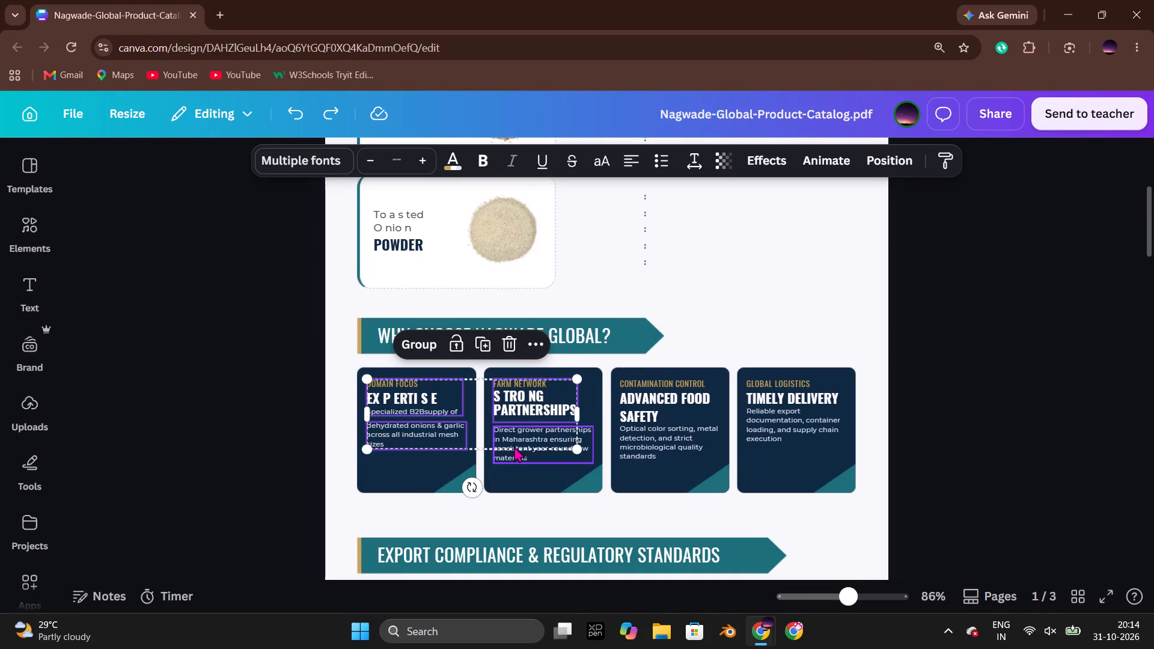
pyautogui.keyDown('shift'); pyautogui.click(517, 456); pyautogui.keyUp('shift')
pyautogui.keyDown('shift'); pyautogui.click(640, 402); pyautogui.keyUp('shift')
pyautogui.keyDown('shift'); pyautogui.click(775, 423); pyautogui.keyUp('shift')
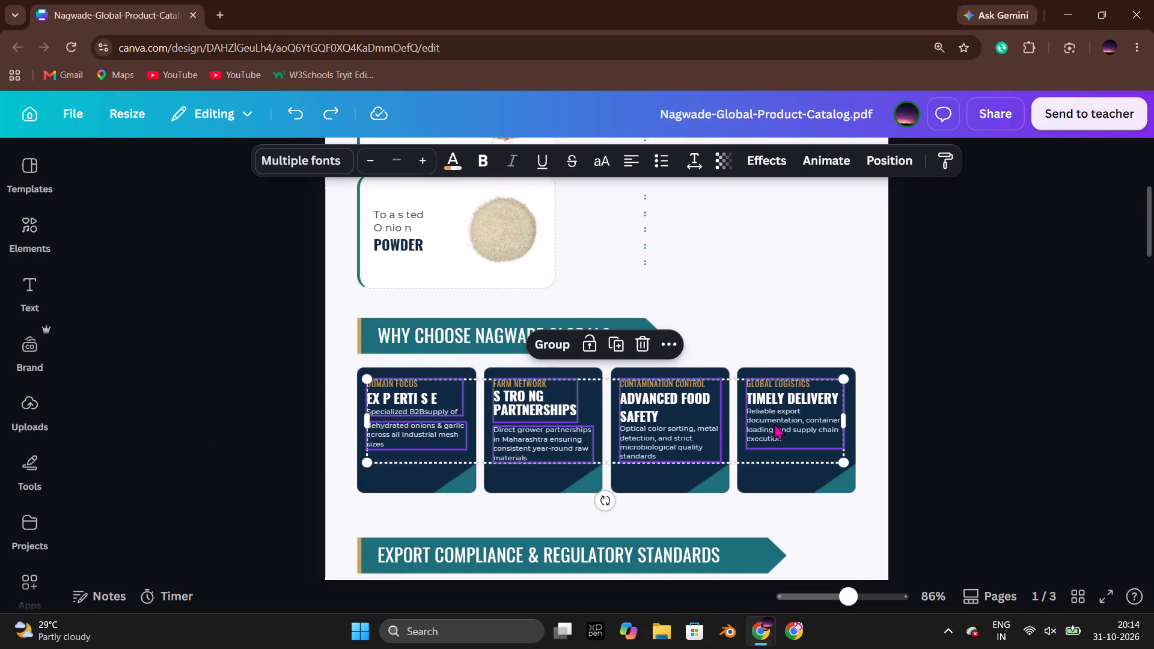
pyautogui.hotkey('ctrl', 'c')
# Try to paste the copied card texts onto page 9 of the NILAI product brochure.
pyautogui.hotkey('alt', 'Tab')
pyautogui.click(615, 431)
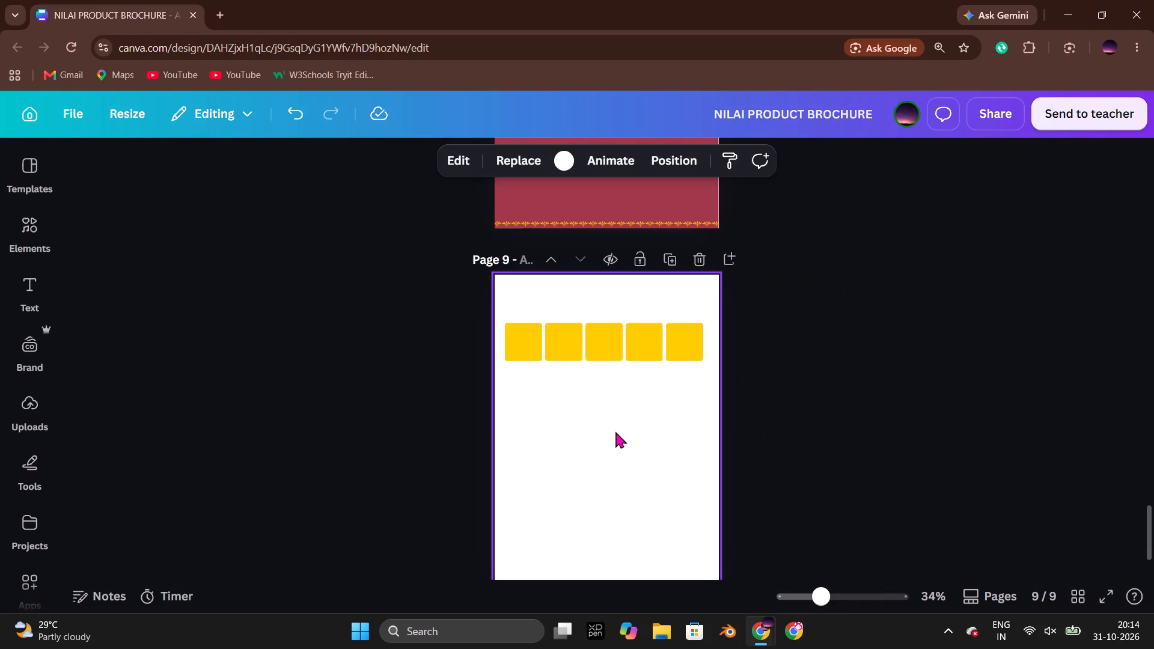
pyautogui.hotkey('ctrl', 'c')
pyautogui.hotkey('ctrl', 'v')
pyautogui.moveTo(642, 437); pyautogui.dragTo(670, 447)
# Copy the selected catalog card texts again, paste them onto page 9 of the NILAI brochure and place them over the yellow cards.
pyautogui.hotkey('alt', 'Tab')
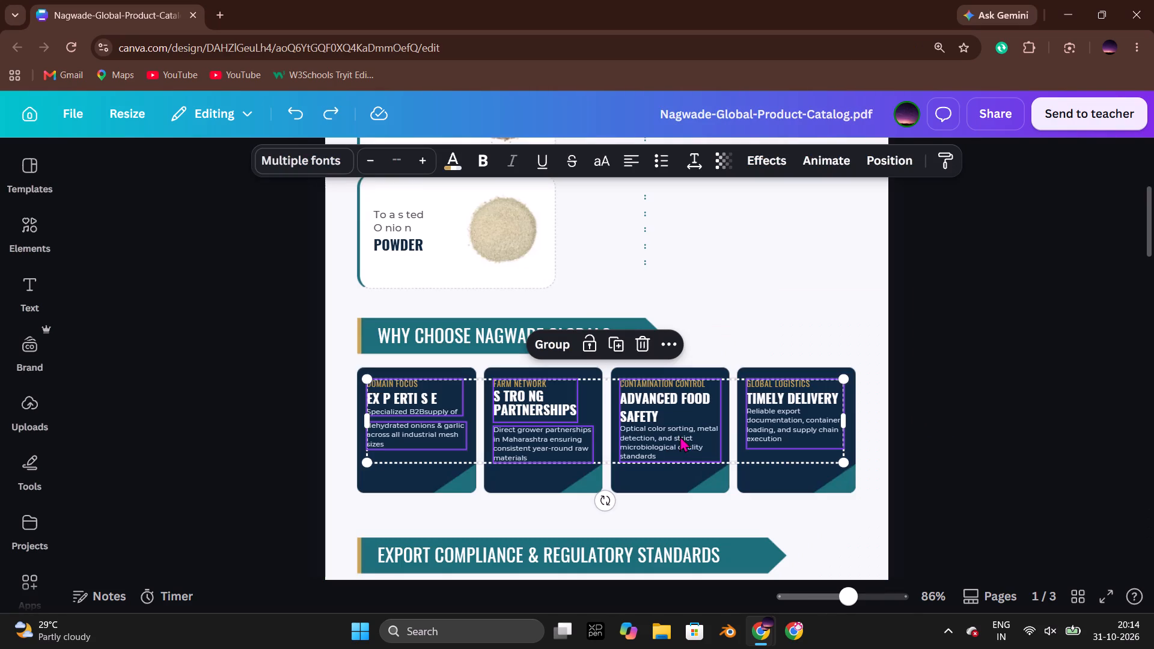
pyautogui.hotkey('ctrl', 'c')
pyautogui.hotkey('alt', 'Tab')
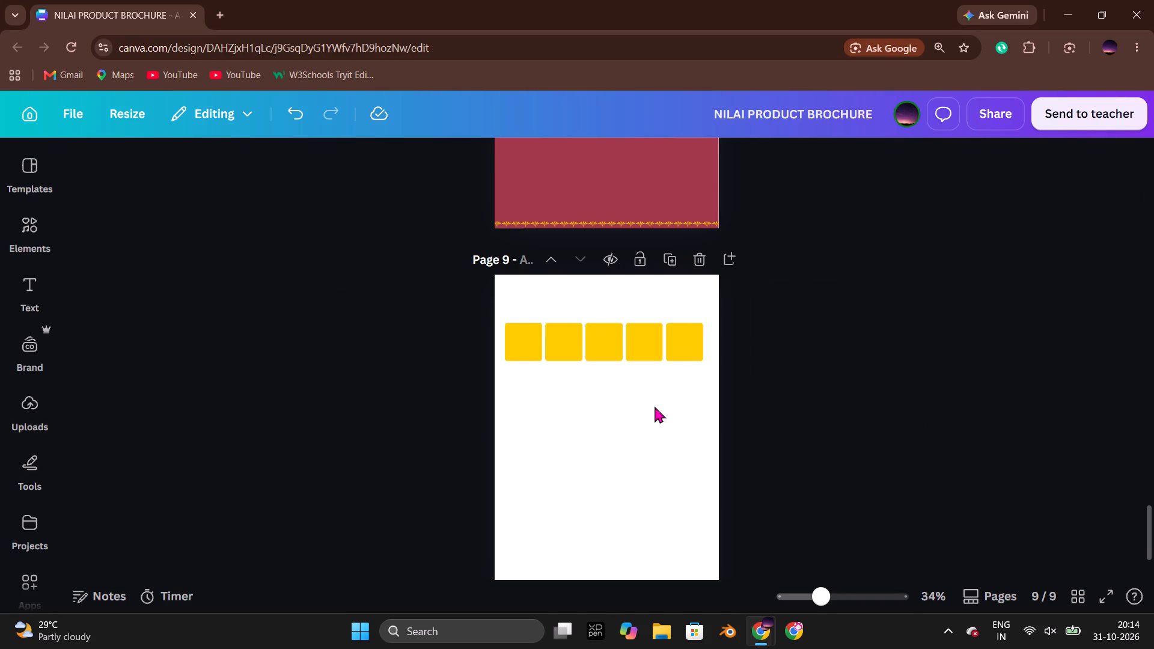
pyautogui.hotkey('ctrl', 'v')
pyautogui.moveTo(624, 459); pyautogui.dragTo(627, 341)
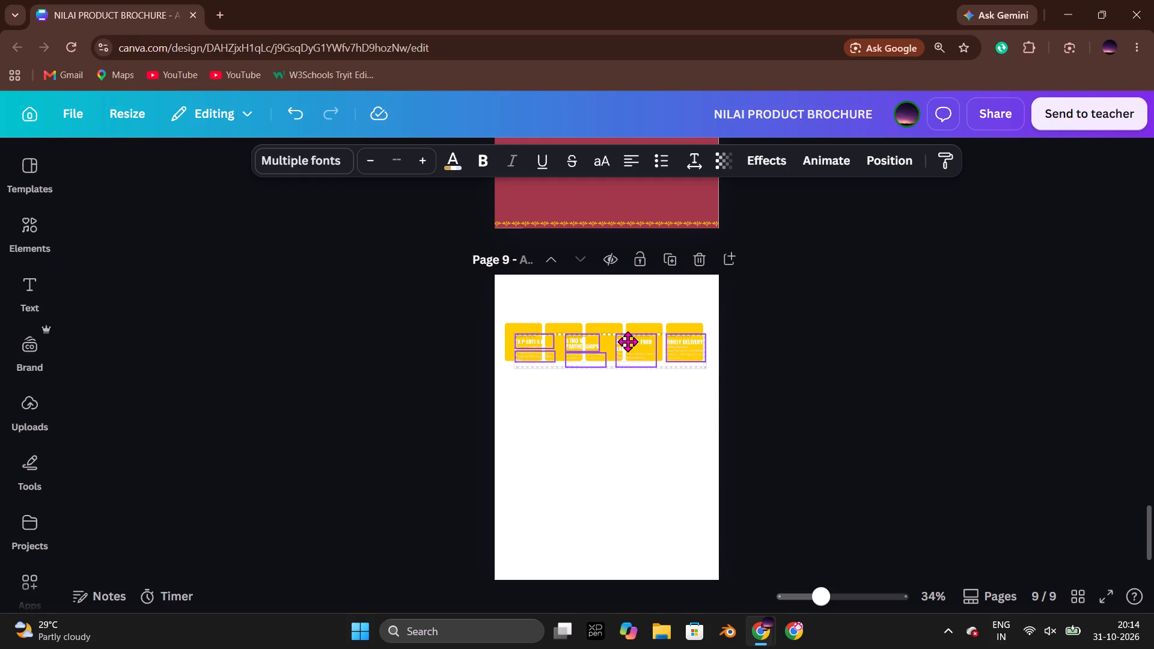
pyautogui.moveTo(627, 341); pyautogui.dragTo(614, 337)
pyautogui.scroll(3, 618, 358)
pyautogui.scroll(-4, 635, 380)
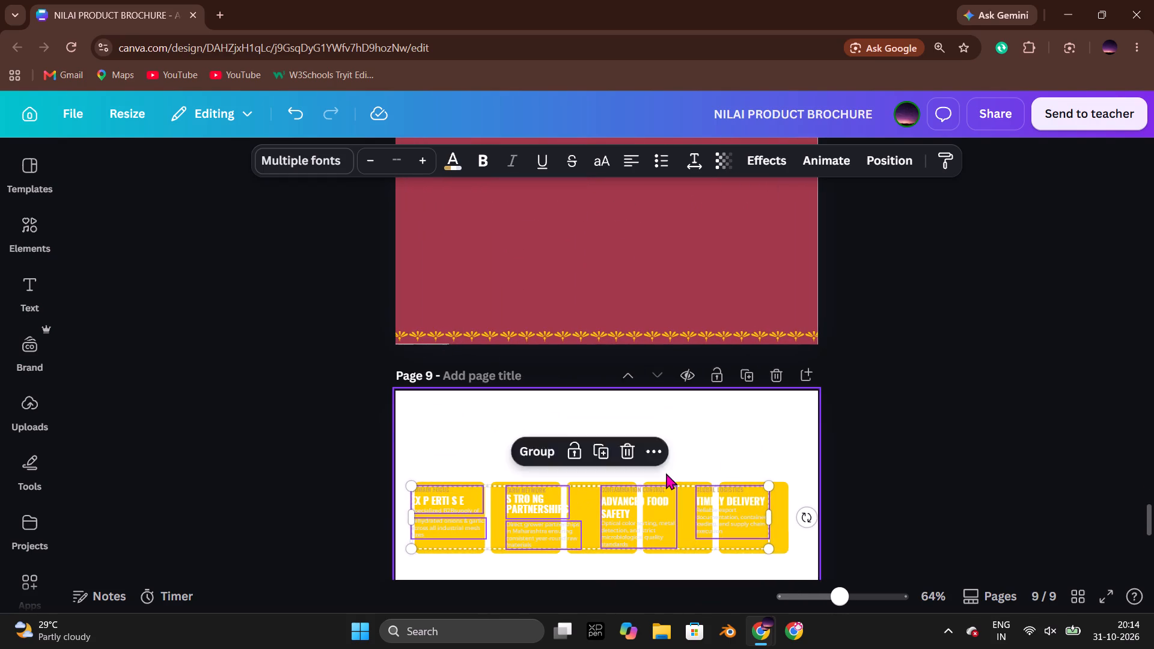
pyautogui.scroll(-2, 666, 473)
pyautogui.click(623, 332)
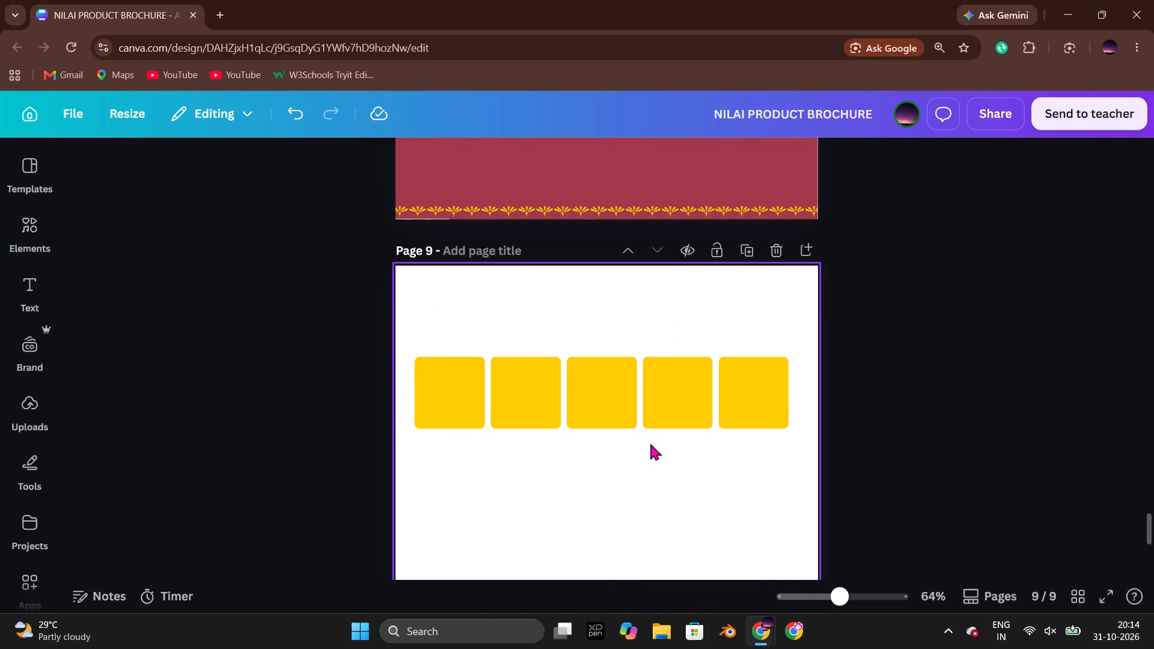
# Check the four "Why Choose Nagwade Global?" cards in the Nagwade Global catalog, and return to the NILAI brochure.
pyautogui.moveTo(514, 514); pyautogui.dragTo(615, 539)
pyautogui.hotkey('alt', 'Tab')
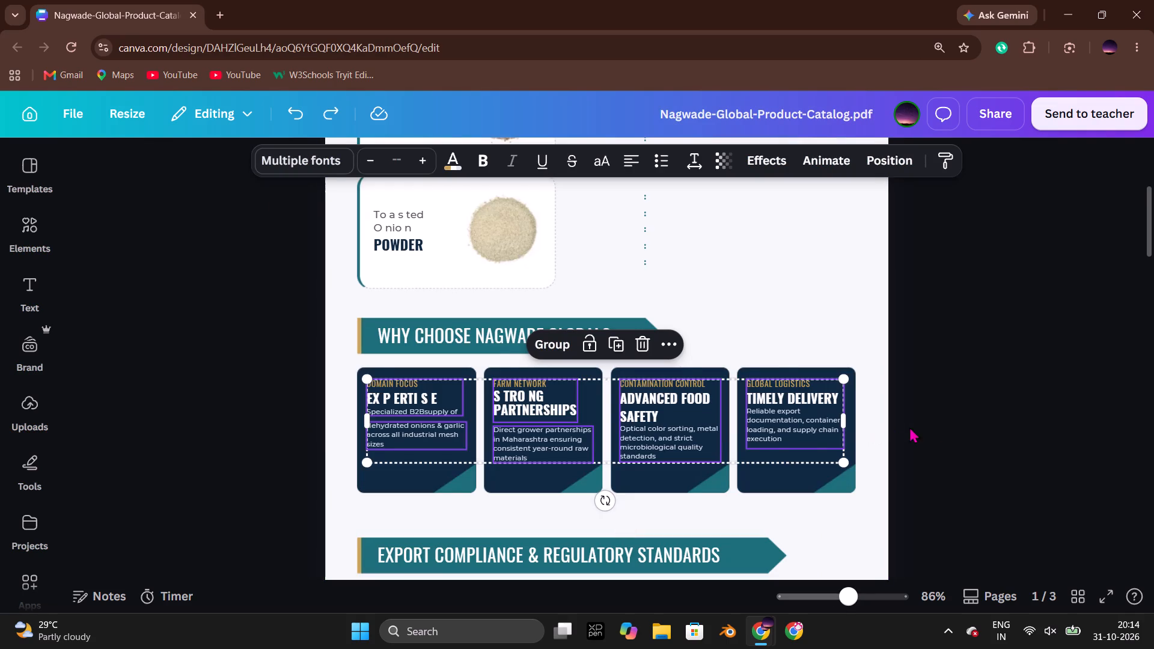
pyautogui.click(947, 425)
pyautogui.click(767, 417)
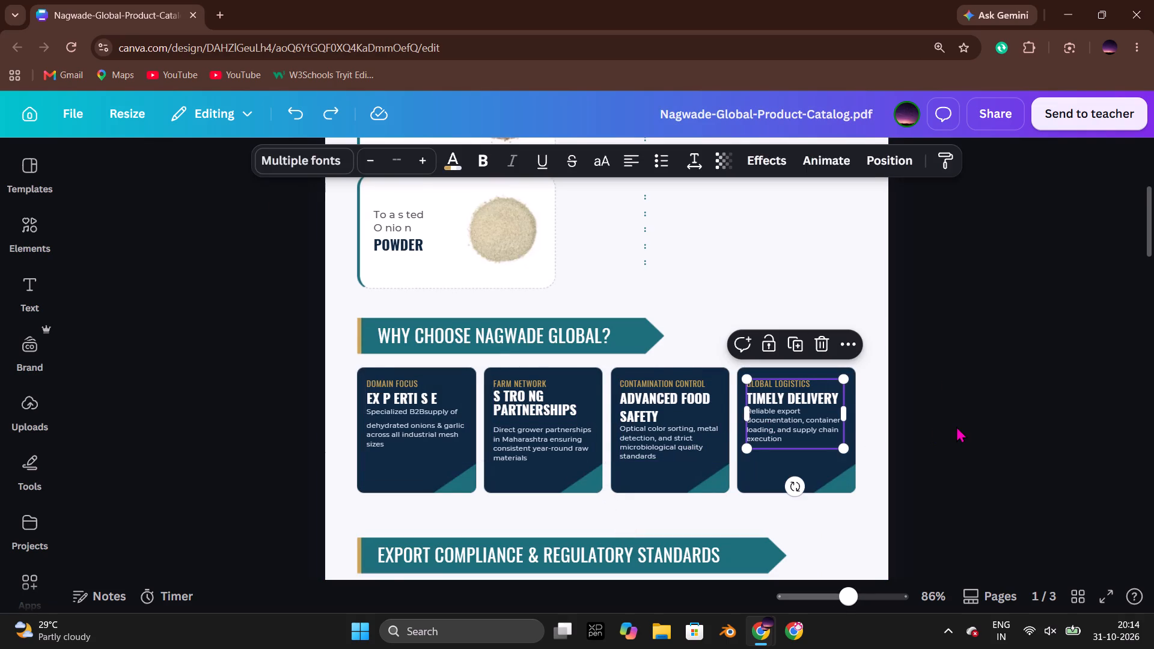
pyautogui.click(956, 426)
pyautogui.hotkey('alt', 'Tab')
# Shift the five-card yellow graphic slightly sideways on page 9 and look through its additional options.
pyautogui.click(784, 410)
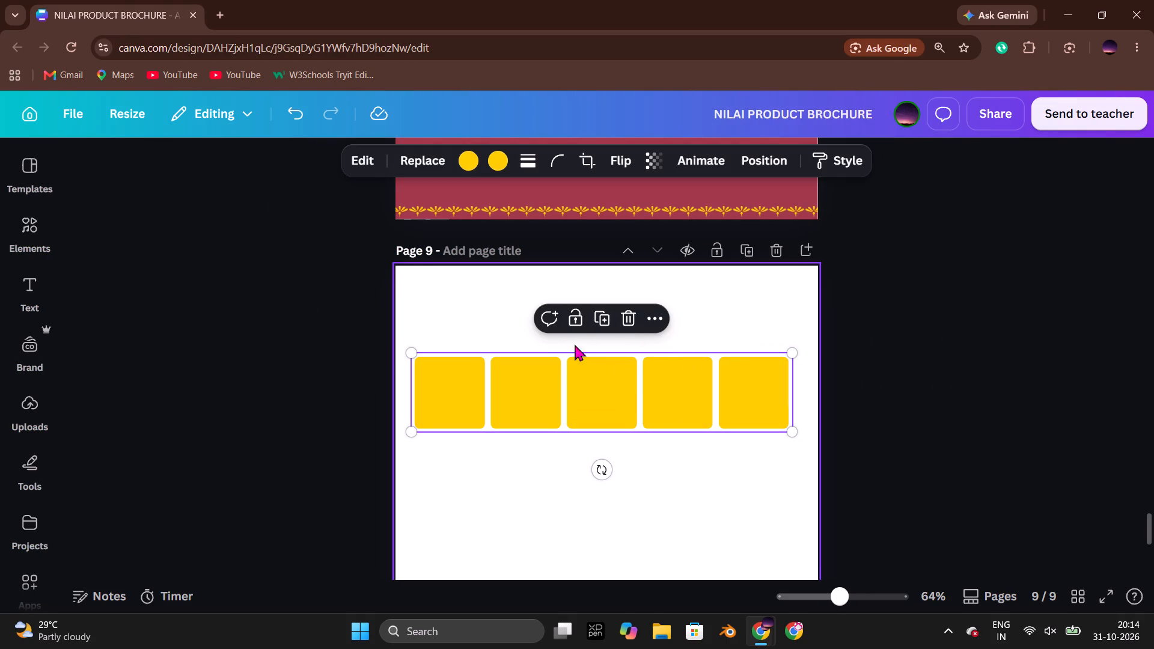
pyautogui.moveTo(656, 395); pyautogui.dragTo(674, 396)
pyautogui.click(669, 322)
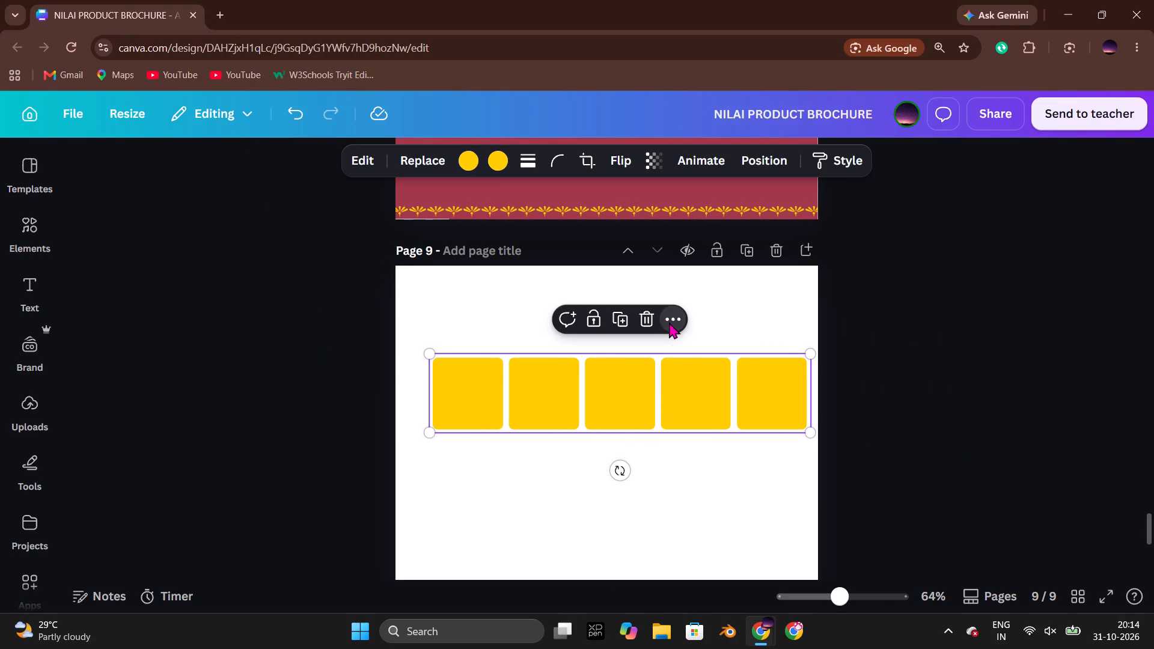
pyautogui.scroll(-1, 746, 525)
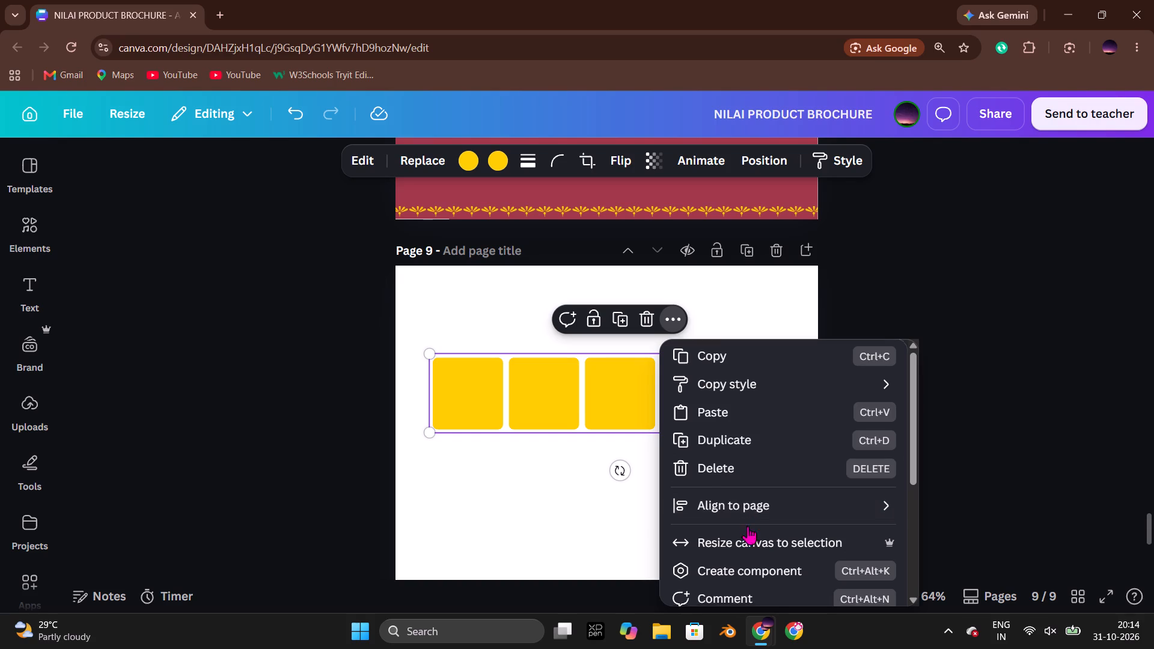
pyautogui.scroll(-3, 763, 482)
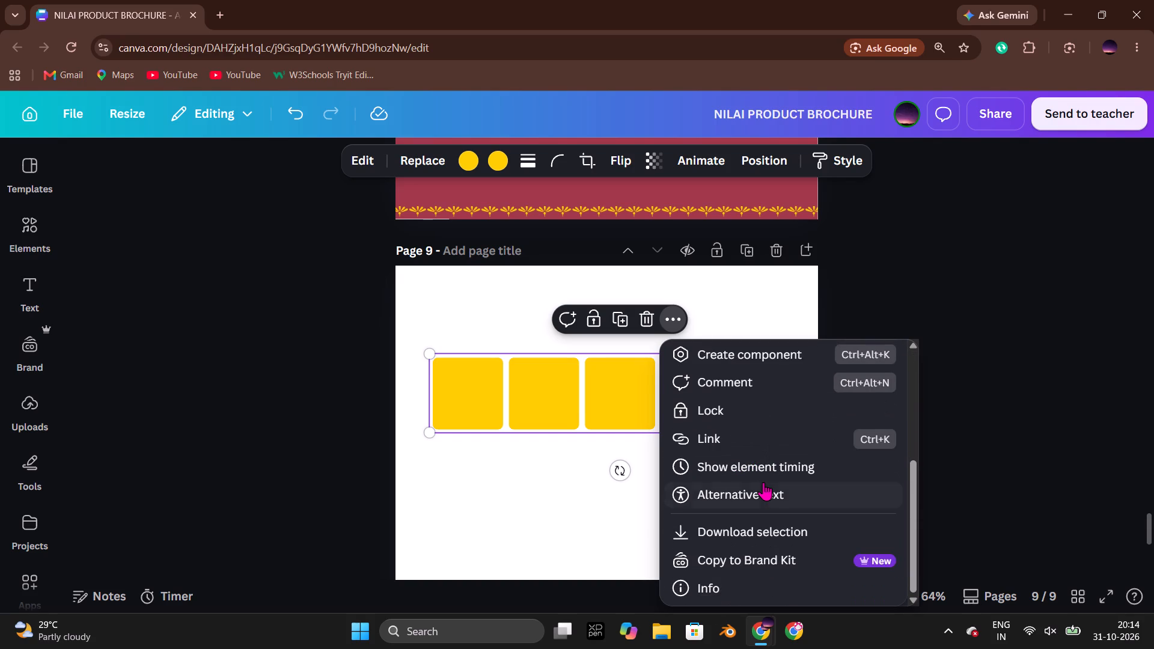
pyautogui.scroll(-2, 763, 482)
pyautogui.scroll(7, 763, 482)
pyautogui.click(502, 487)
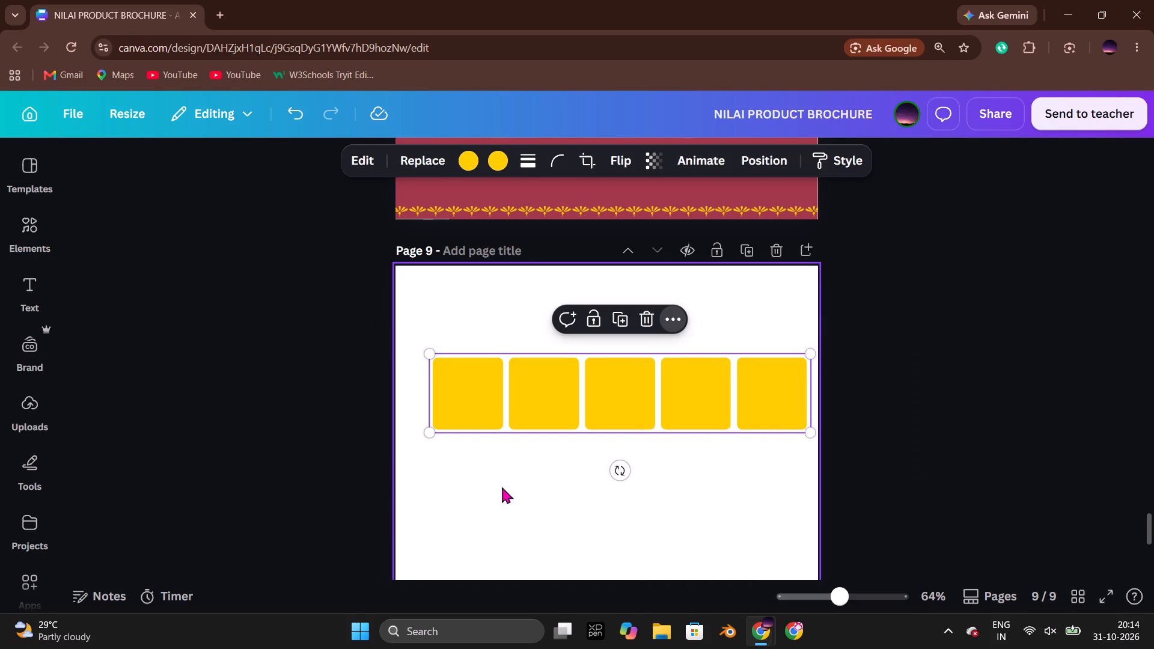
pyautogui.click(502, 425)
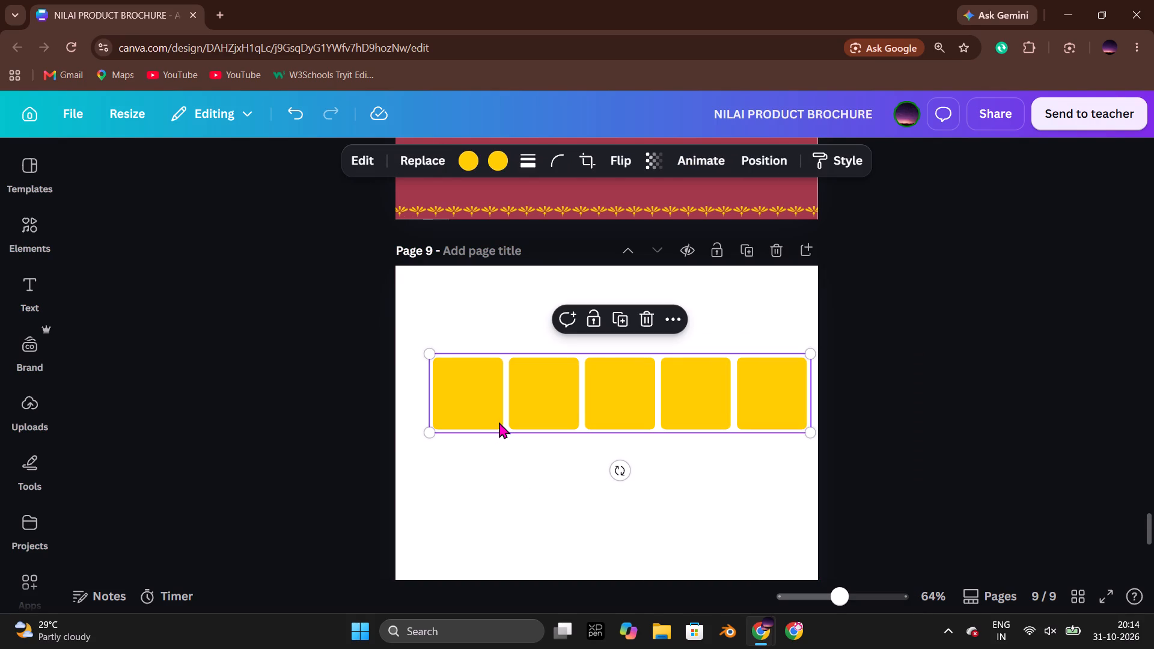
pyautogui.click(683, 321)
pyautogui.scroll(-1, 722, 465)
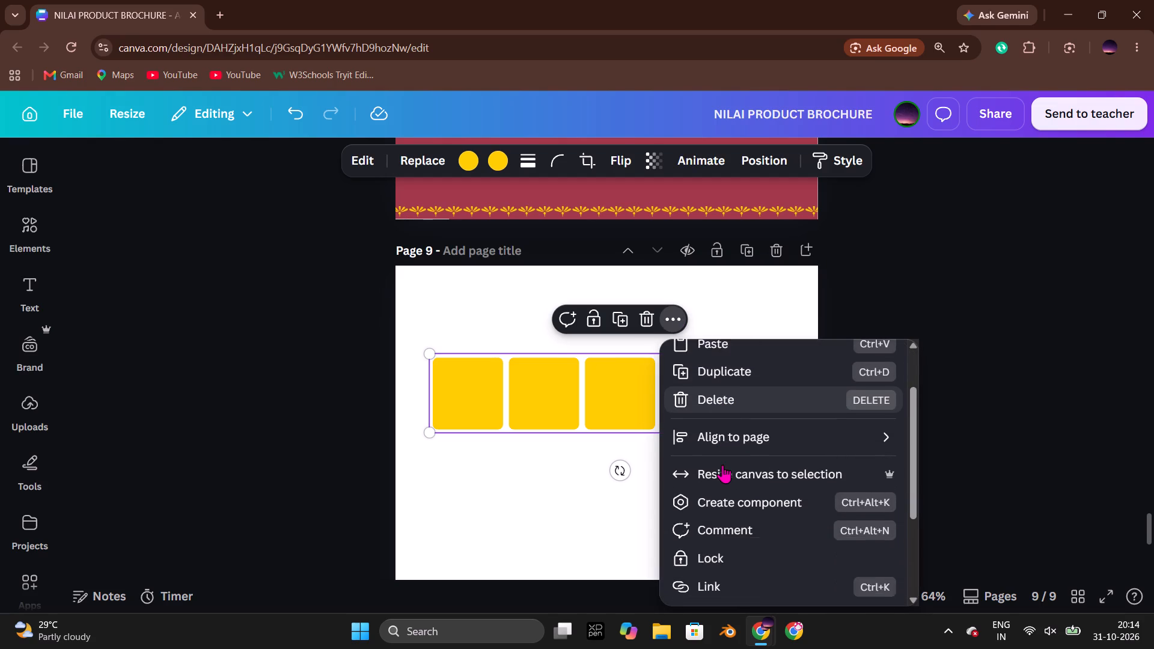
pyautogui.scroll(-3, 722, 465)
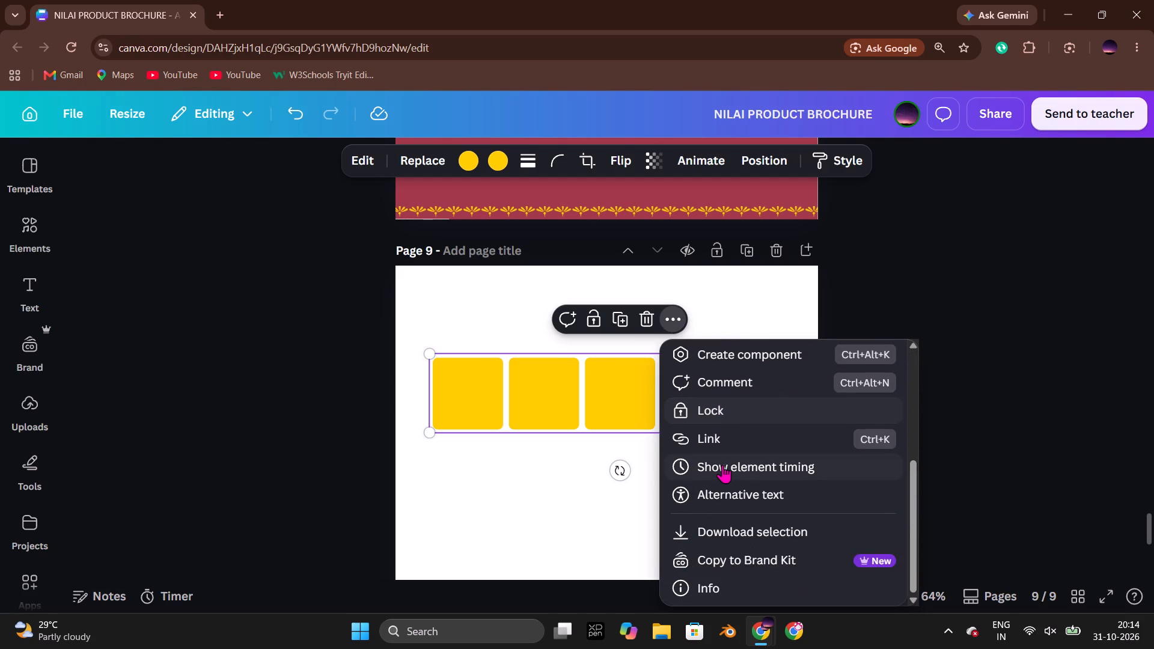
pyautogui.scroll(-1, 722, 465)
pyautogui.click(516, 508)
# Delete the five-card yellow graphic from page 9.
pyautogui.click(543, 393)
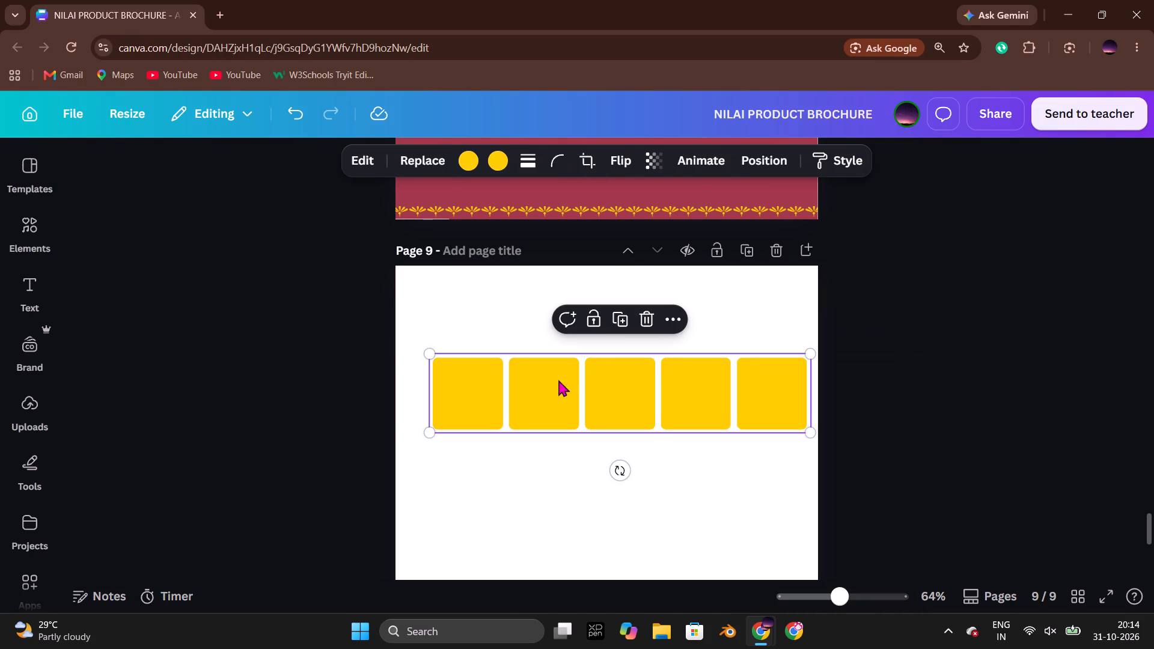
pyautogui.click(644, 321)
# Search the elements for "square", add the rectangle shape to page 8 and place it below the "WHY CHOOSE NAGWADE GLOBAL?" heading.
pyautogui.scroll(5, 825, 364)
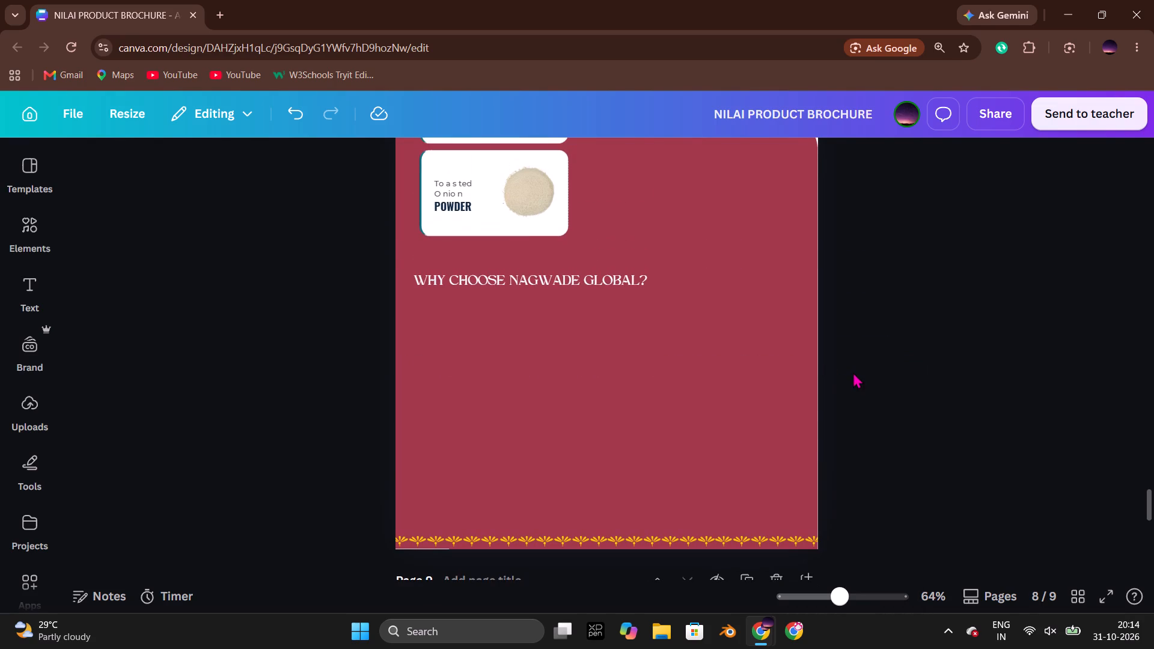
pyautogui.click(42, 225)
pyautogui.click(154, 177)
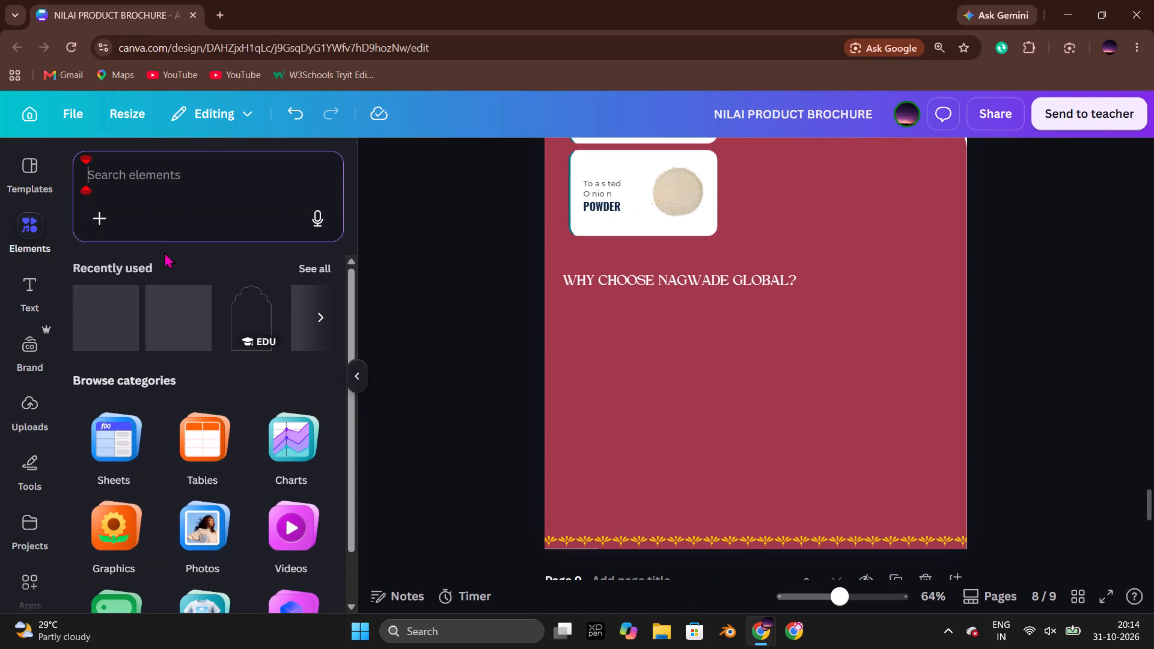
pyautogui.write('aq')
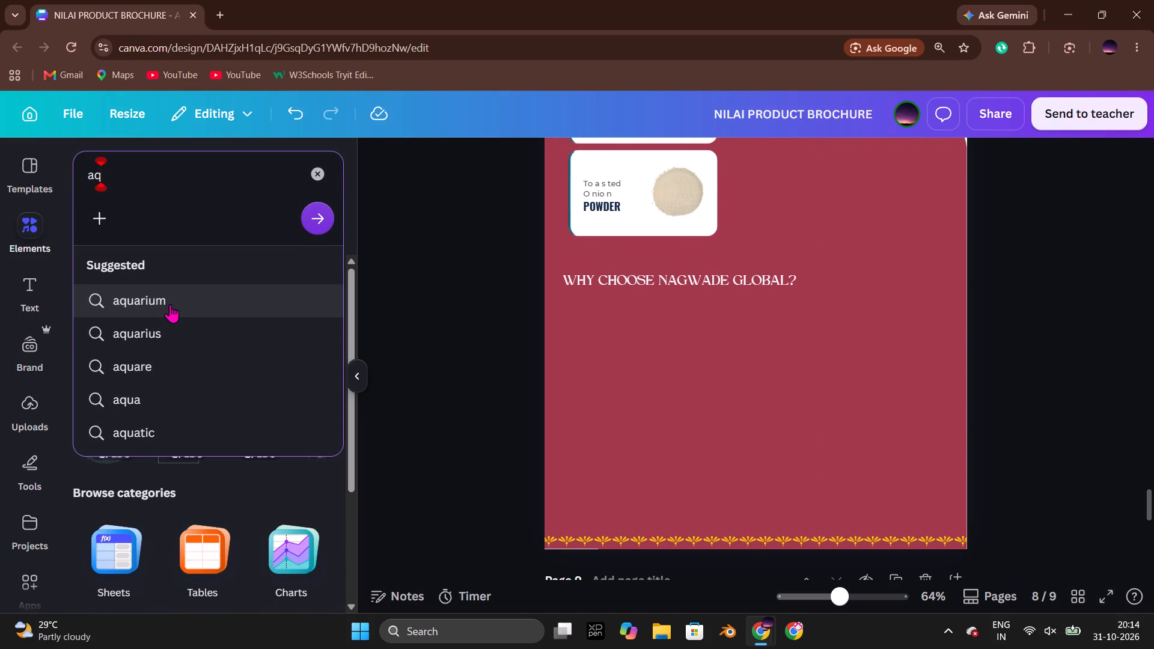
pyautogui.press('BackSpace')
pyautogui.press('BackSpace')
pyautogui.press('BackSpace')
pyautogui.write('square')
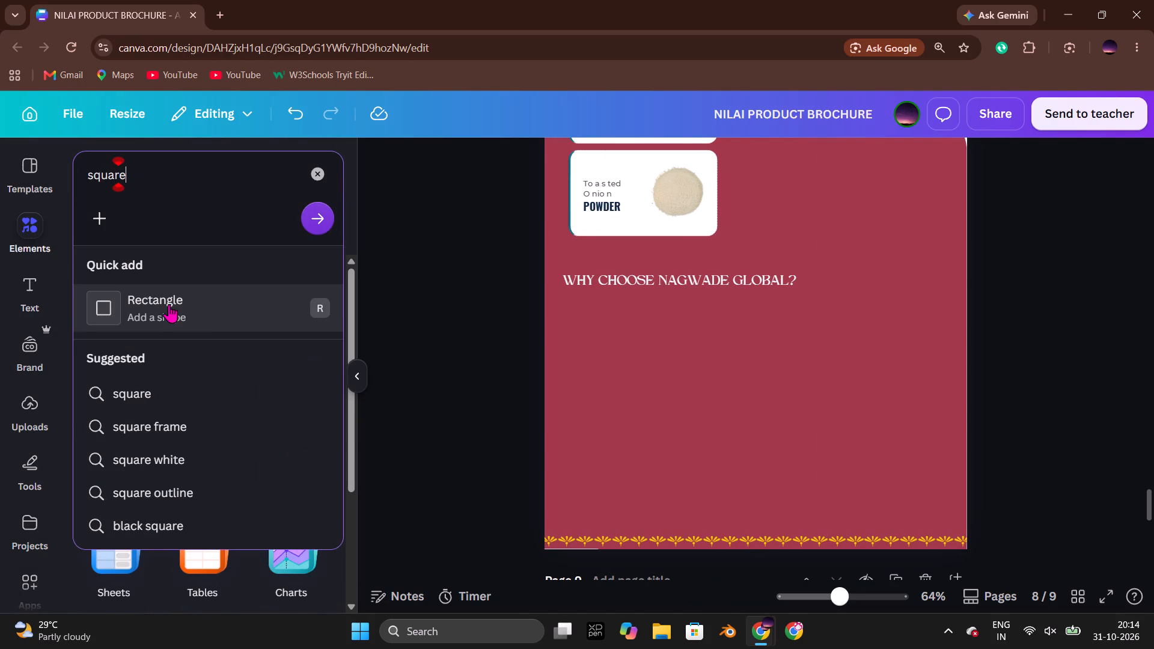
pyautogui.click(169, 304)
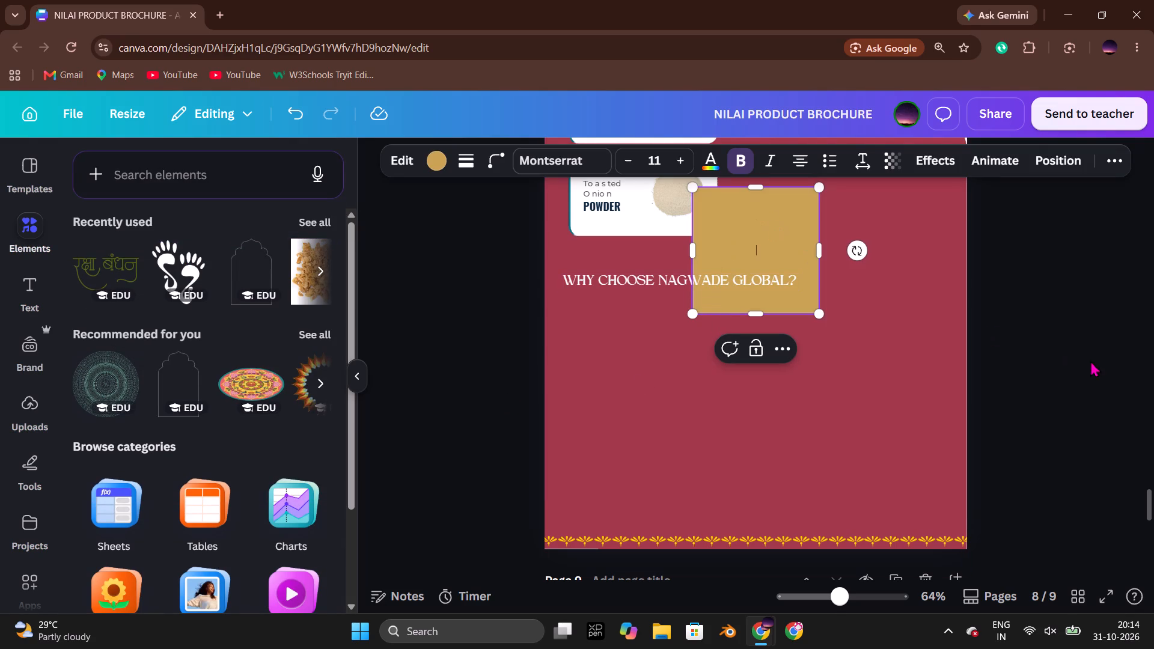
pyautogui.click(1079, 358)
pyautogui.moveTo(779, 233); pyautogui.dragTo(659, 341)
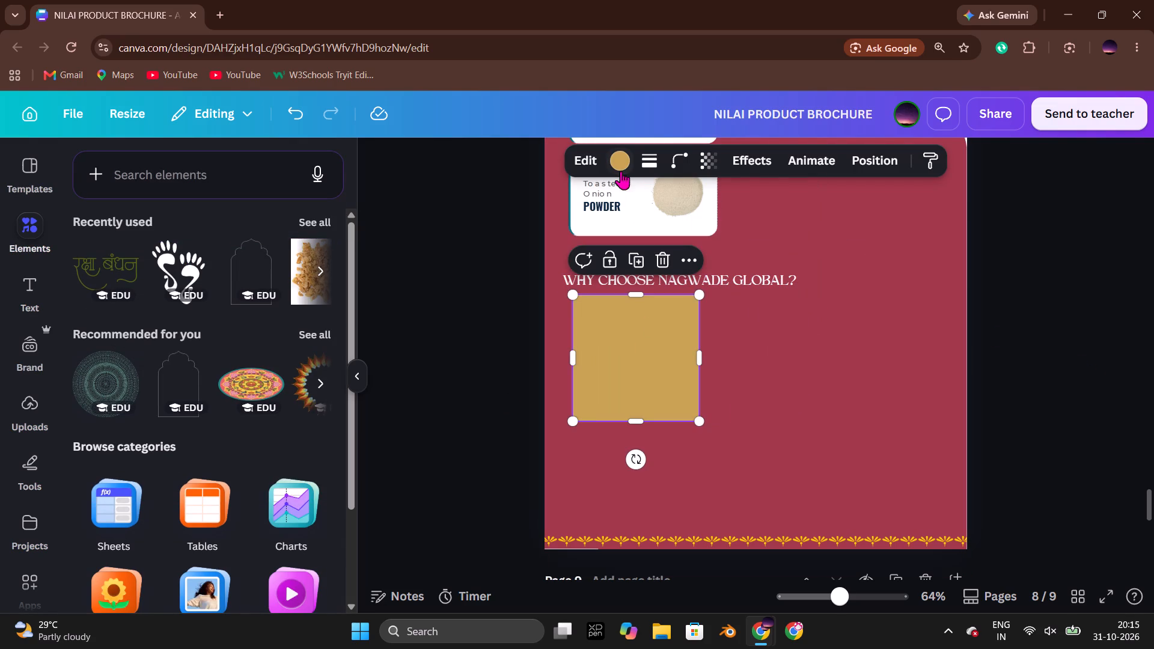
# Fill the square with the design's yellow and round its corners slightly.
pyautogui.click(621, 171)
pyautogui.click(282, 288)
pyautogui.click(412, 364)
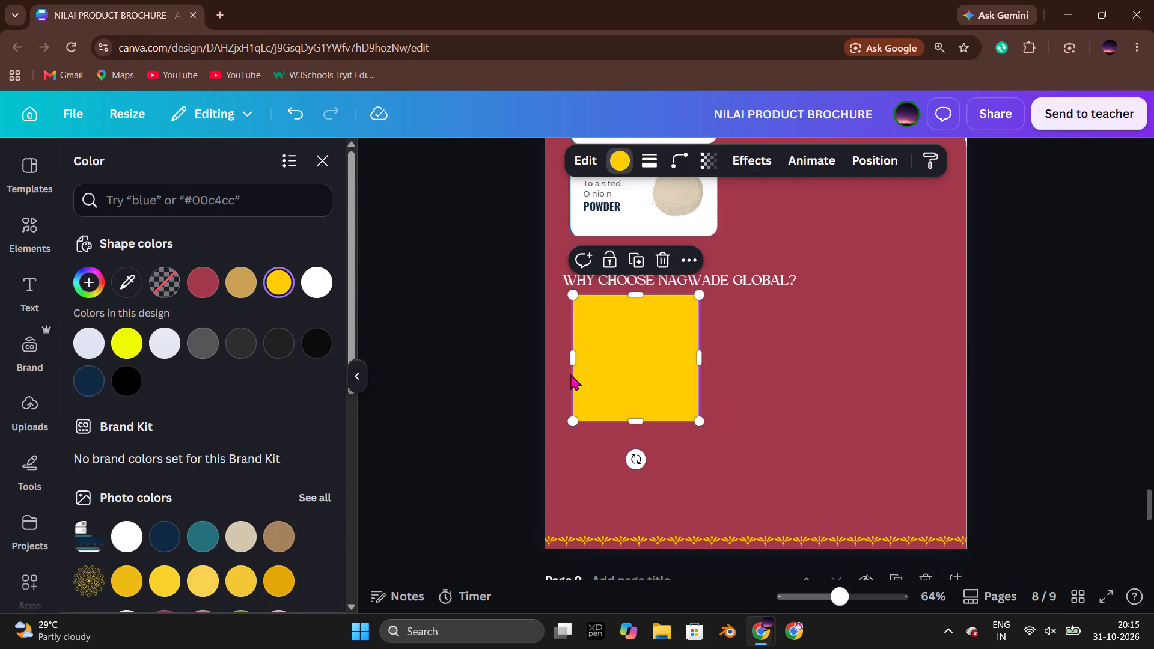
pyautogui.click(629, 365)
pyautogui.click(678, 162)
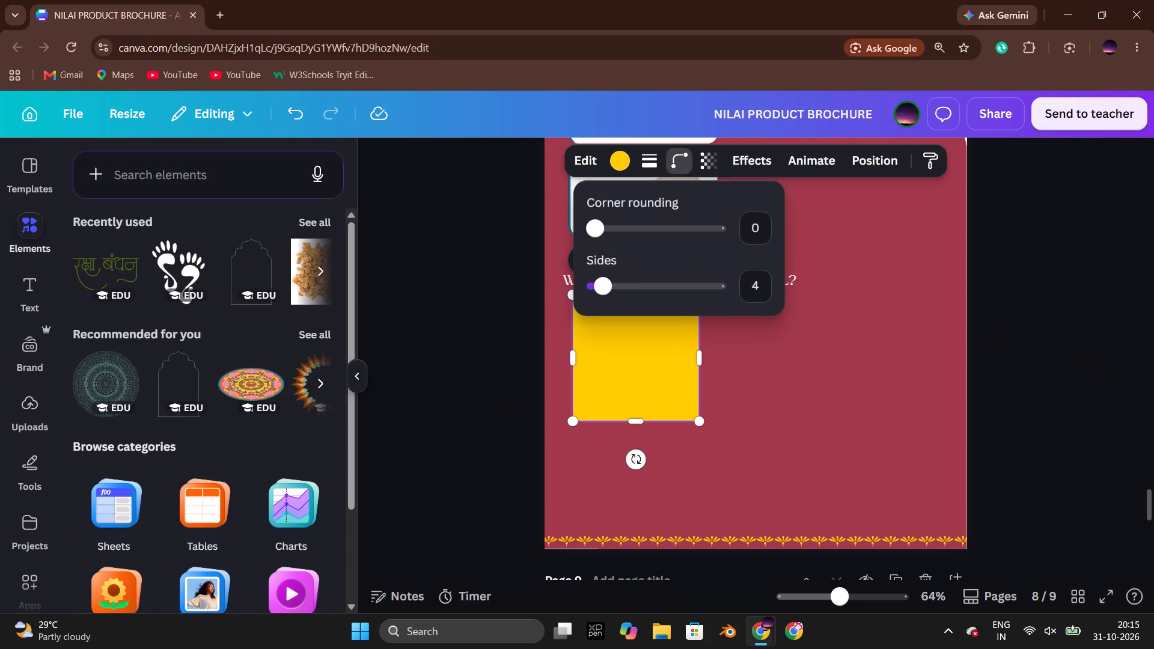
pyautogui.moveTo(603, 232); pyautogui.dragTo(623, 233)
pyautogui.click(471, 224)
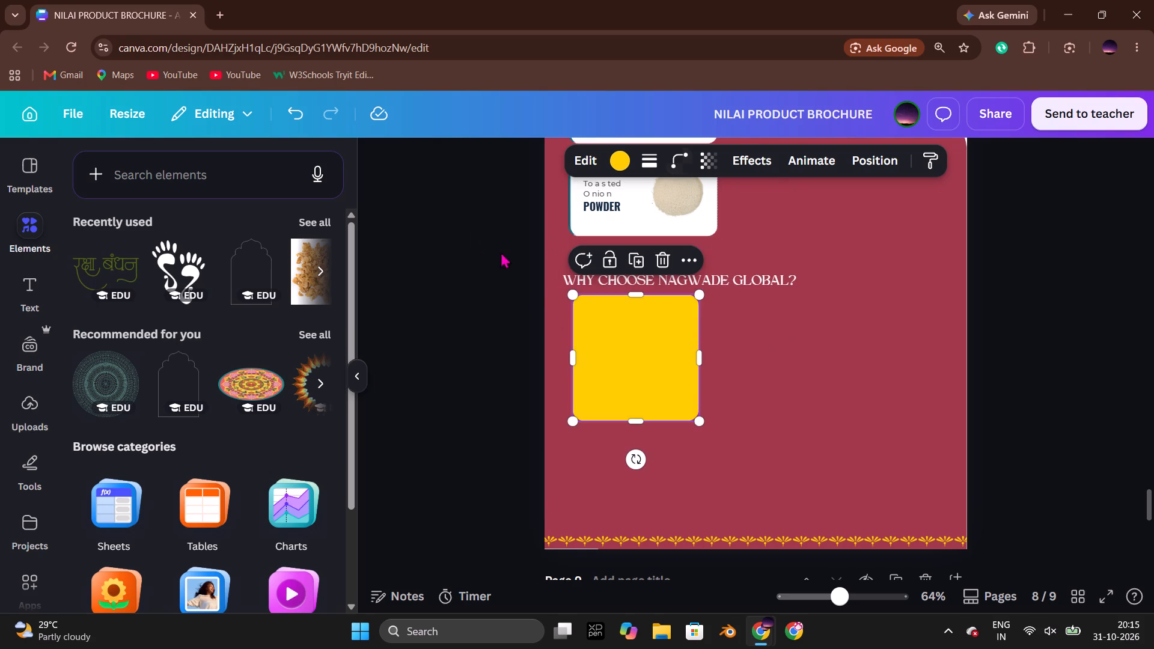
# Shrink the yellow square to about two thirds of its size and position it just beneath the heading's left part.
pyautogui.moveTo(698, 421); pyautogui.dragTo(665, 394)
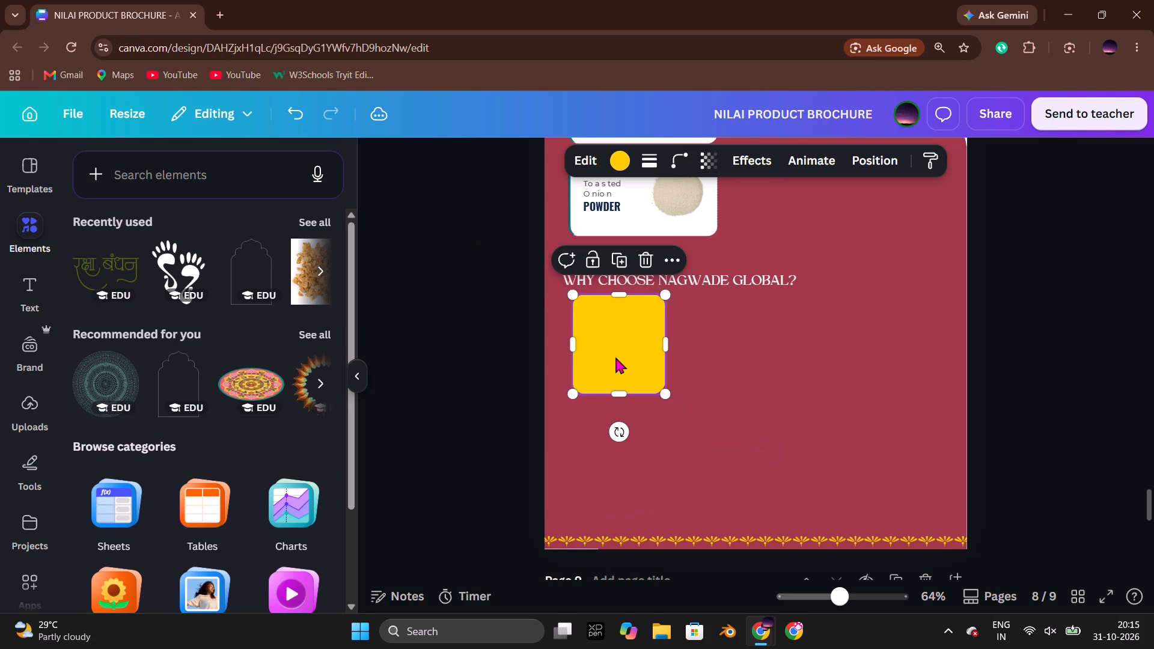
pyautogui.hotkey('ctrl', 'z')
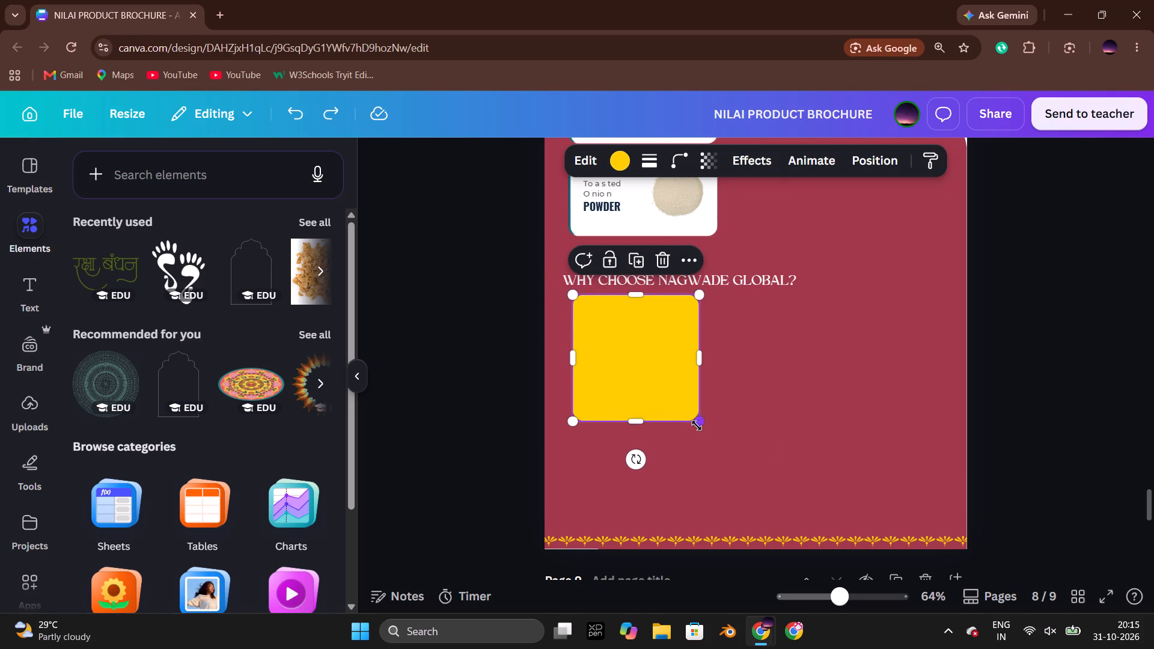
pyautogui.keyDown('shift'); pyautogui.moveTo(700, 424); pyautogui.dragTo(663, 378); pyautogui.keyUp('shift')
pyautogui.moveTo(634, 351); pyautogui.dragTo(633, 358)
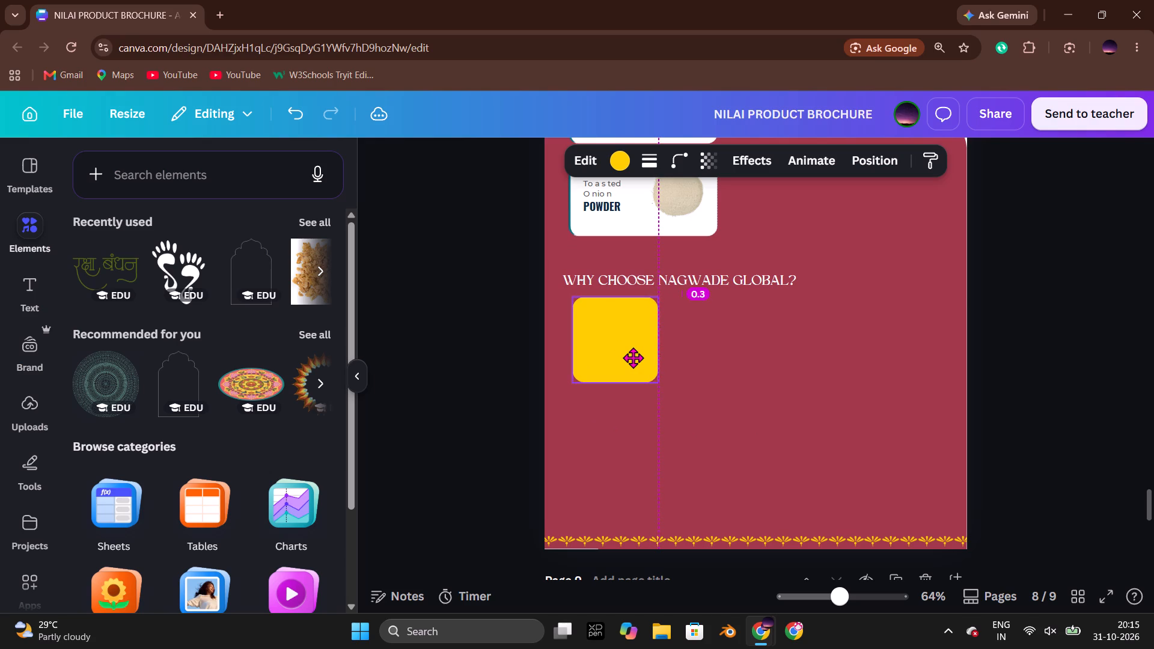
pyautogui.moveTo(633, 358); pyautogui.dragTo(632, 358)
pyautogui.click(498, 311)
# Switch to the Nagwade Global catalog to review the layout of its "Why Choose" cards, and return to the NILAI brochure.
pyautogui.hotkey('alt', 'Tab')
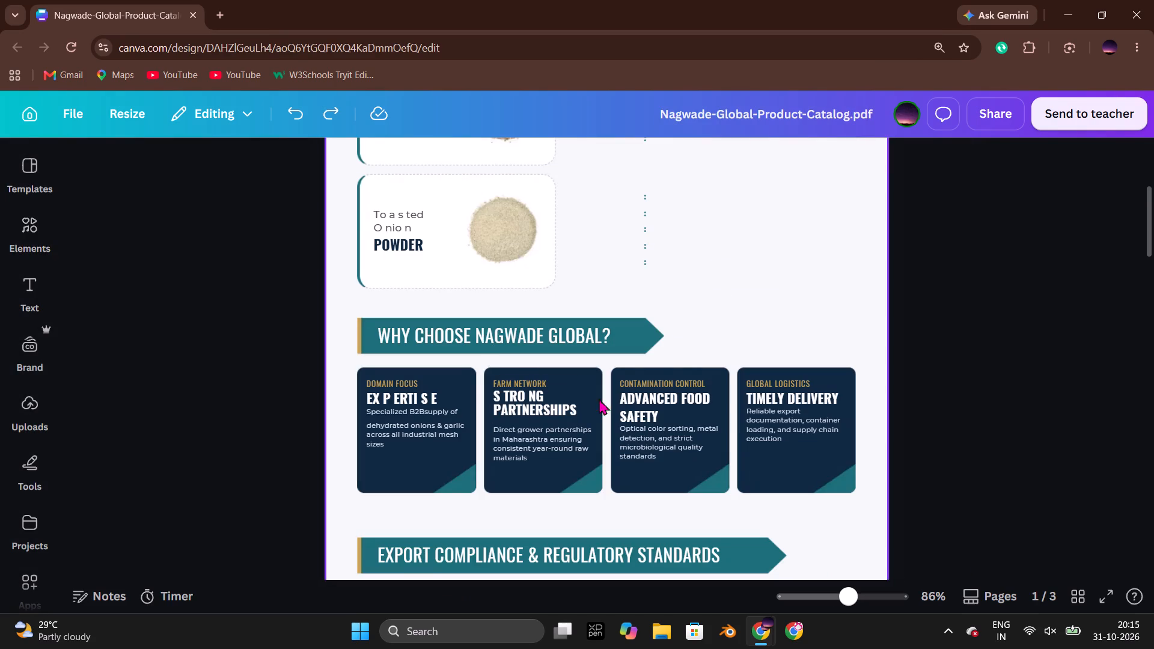
pyautogui.scroll(-9, 962, 401)
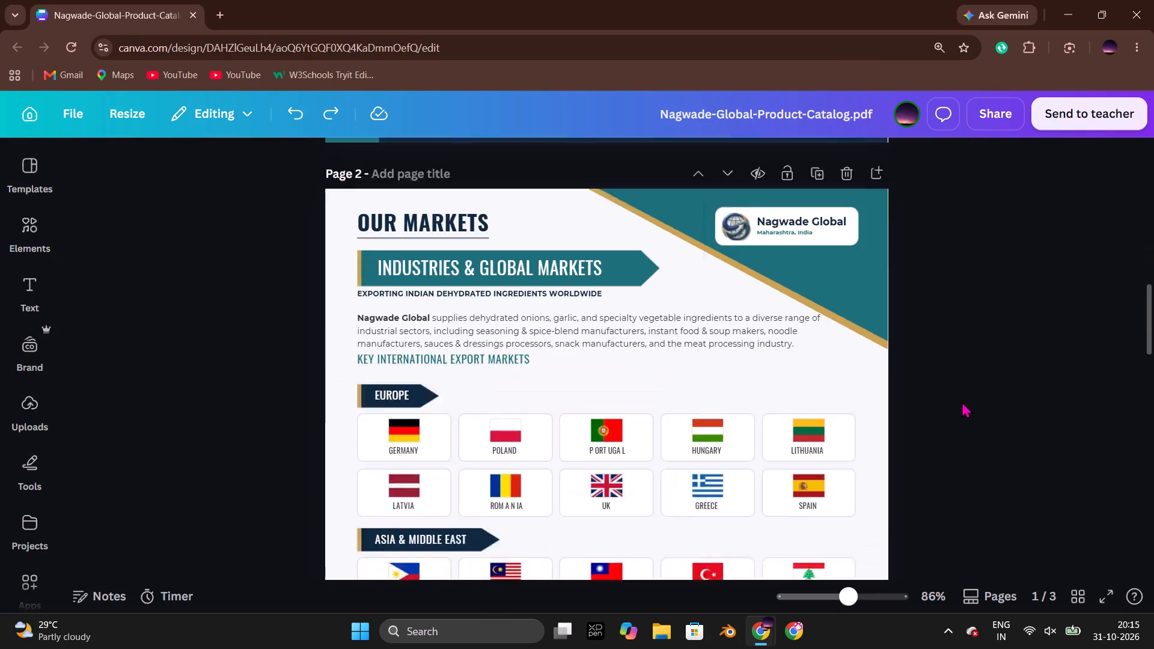
pyautogui.scroll(-4, 962, 401)
pyautogui.scroll(11, 962, 401)
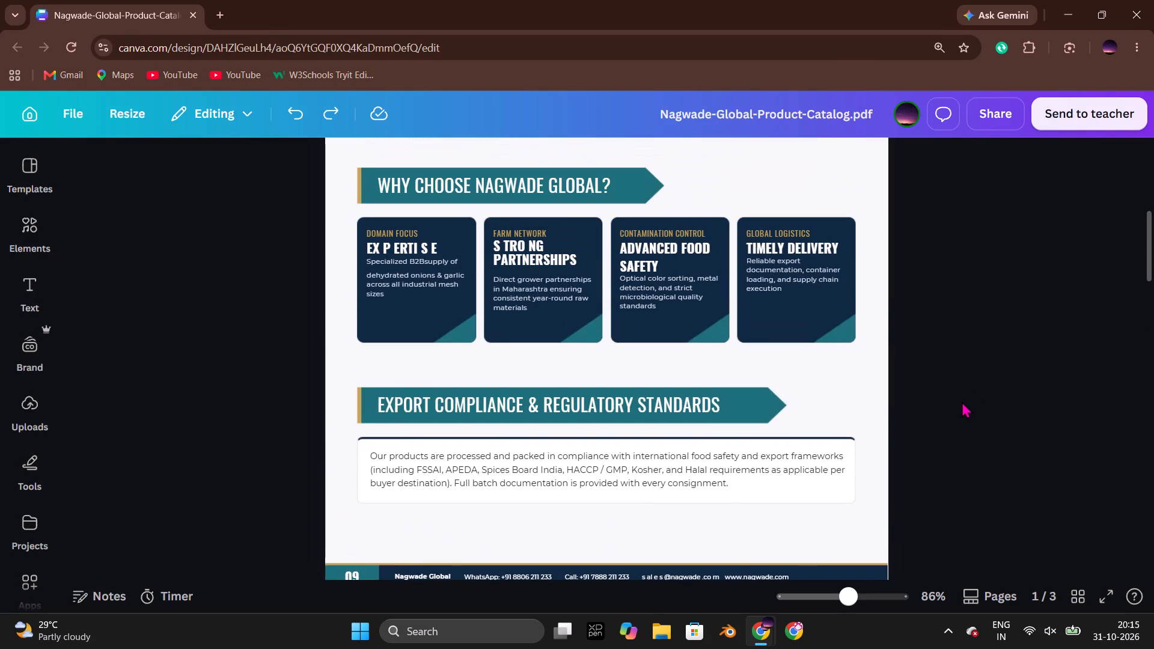
pyautogui.hotkey('alt', 'Tab')
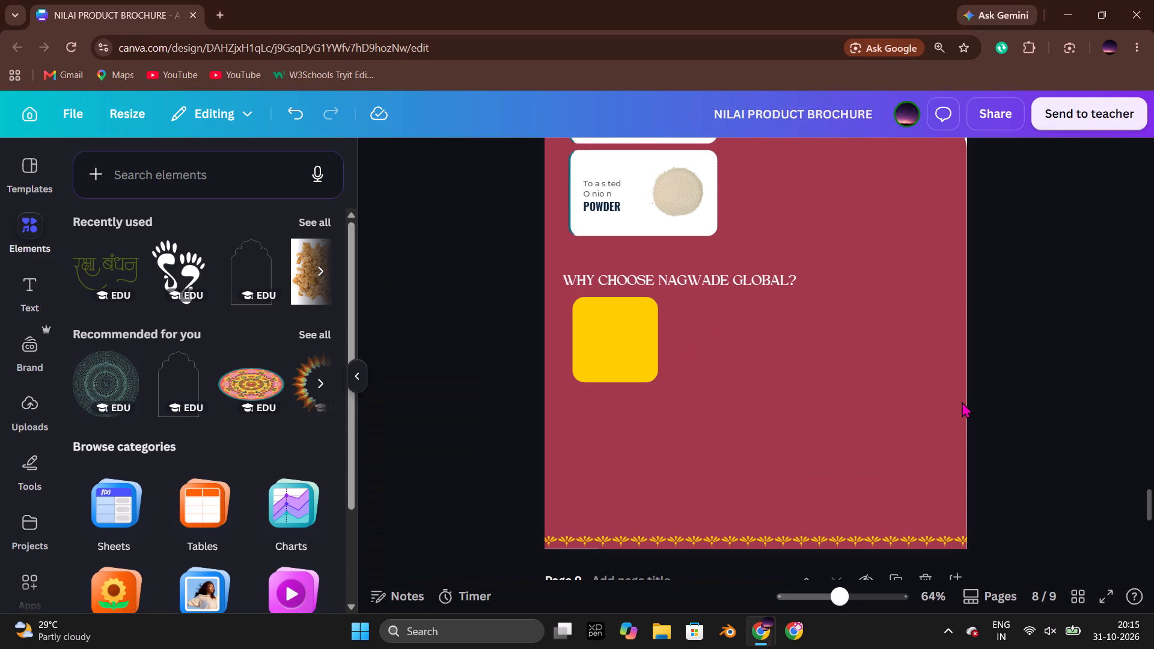
# Copy the yellow rounded square three times and align the copies beside it in an evenly spaced row of four, 0.6 apart.
pyautogui.click(976, 397)
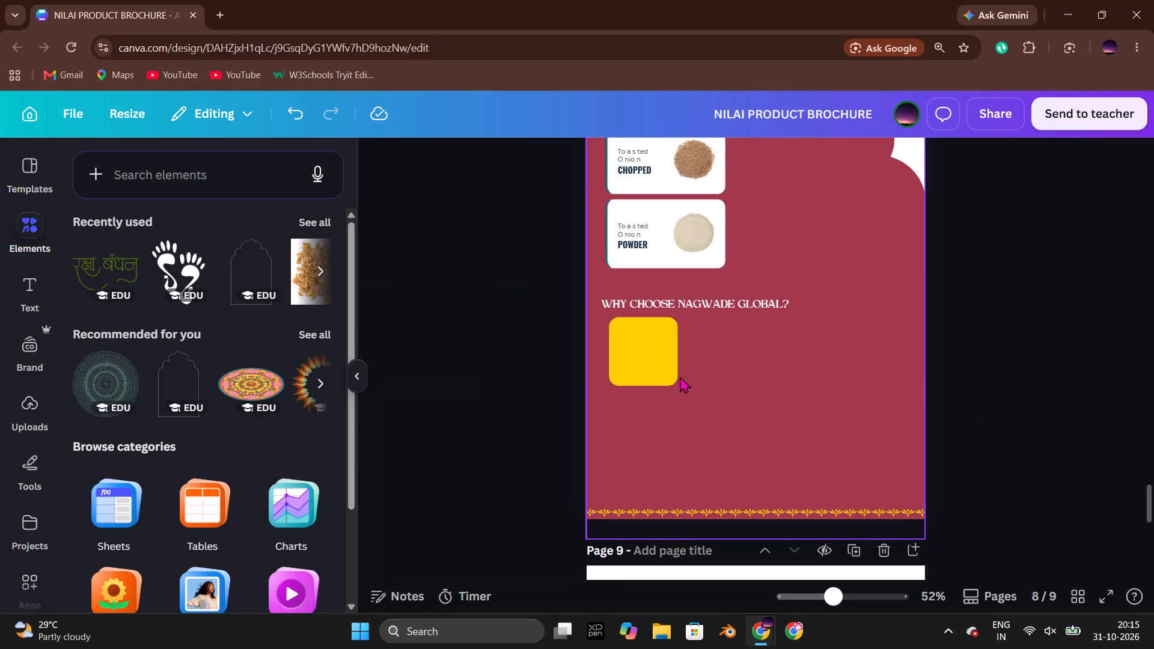
pyautogui.click(629, 356)
pyautogui.hotkey('ctrl', 'c')
pyautogui.hotkey('ctrl', 'v')
pyautogui.moveTo(658, 373); pyautogui.dragTo(733, 365)
pyautogui.hotkey('ctrl', 'v')
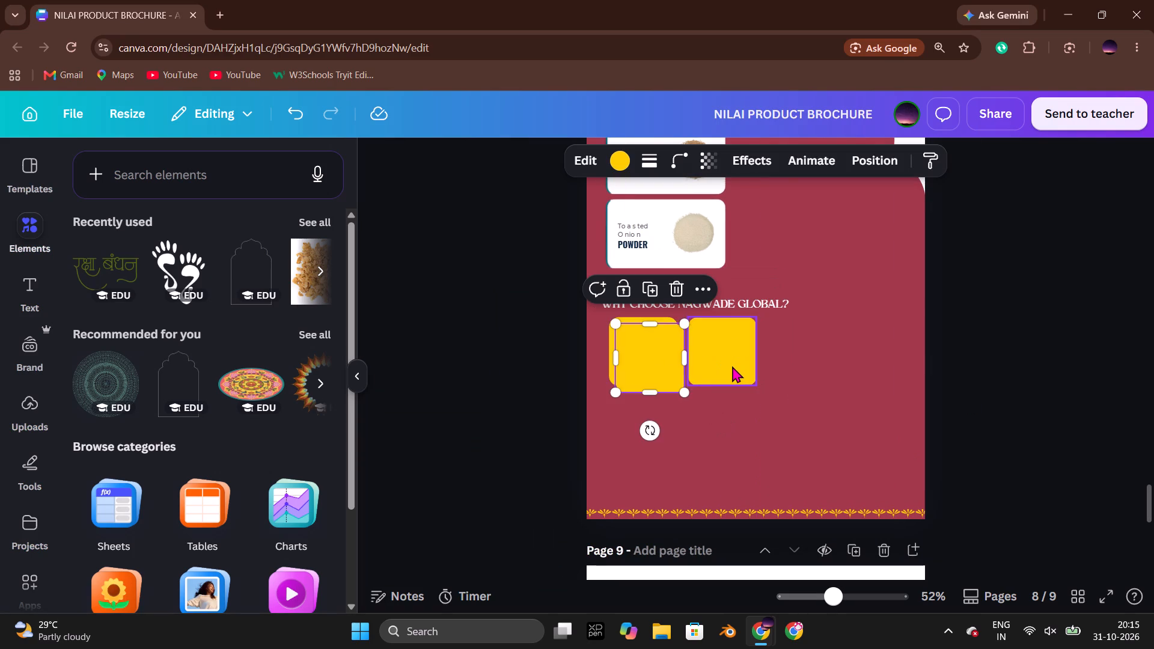
pyautogui.moveTo(646, 373); pyautogui.dragTo(799, 371)
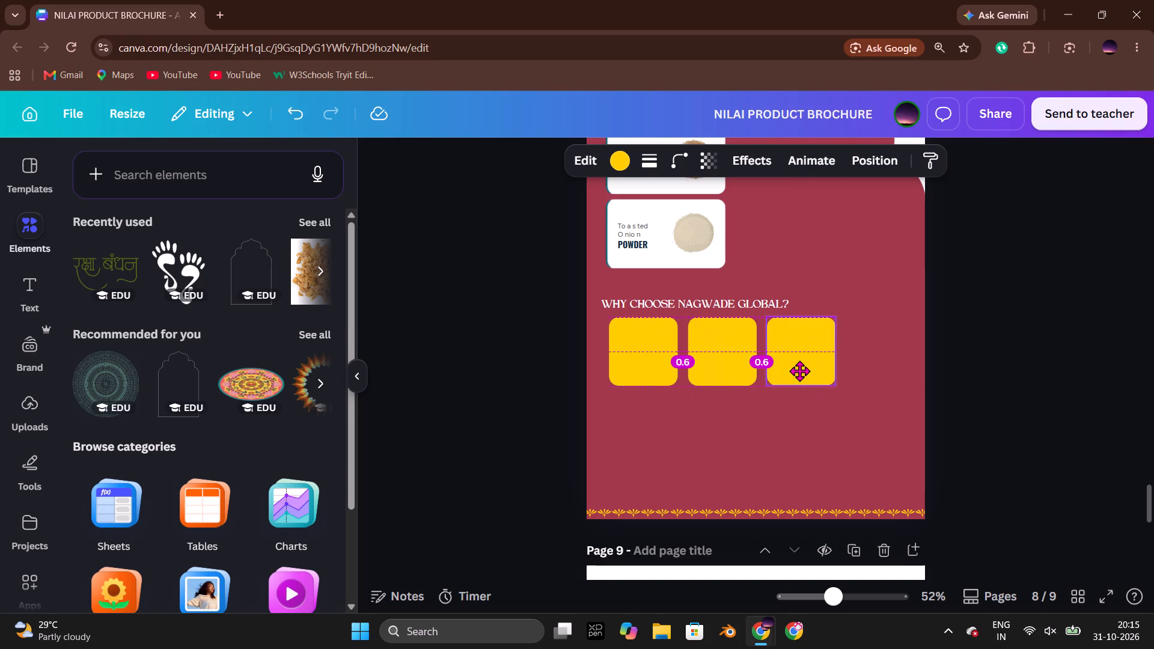
pyautogui.moveTo(799, 371); pyautogui.dragTo(799, 371)
pyautogui.hotkey('ctrl', 'v')
pyautogui.moveTo(659, 371); pyautogui.dragTo(901, 371)
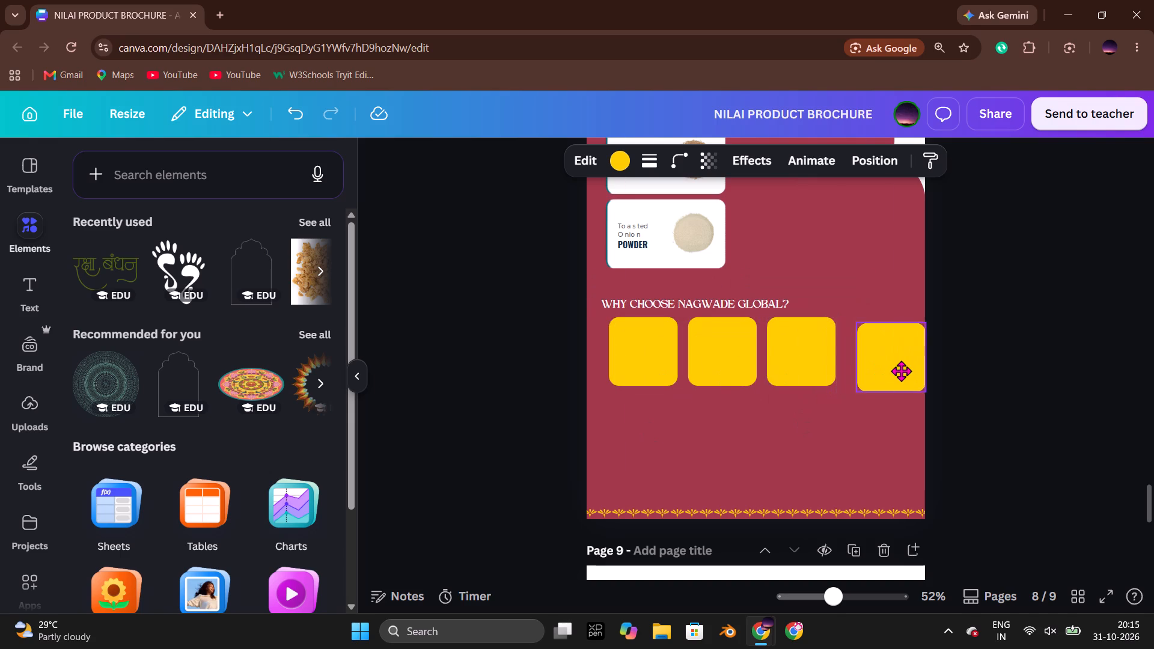
pyautogui.moveTo(901, 371); pyautogui.dragTo(890, 365)
pyautogui.click(1020, 373)
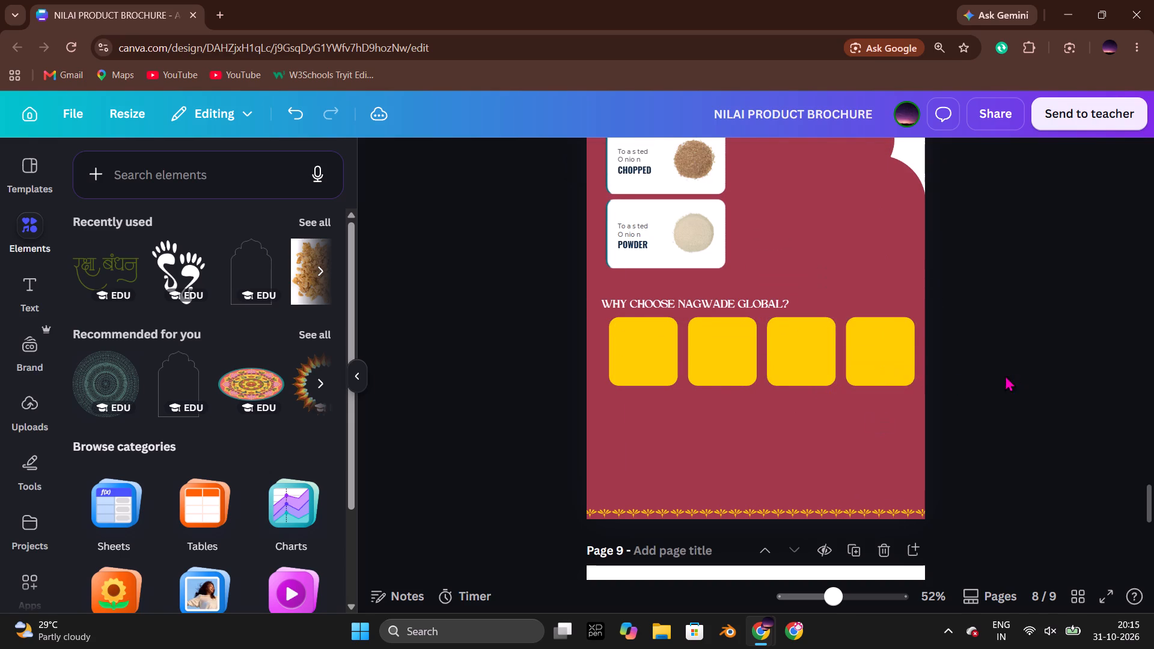
# Centre the row of four yellow squares horizontally on the page and lower it slightly beneath the "Why Choose" heading.
pyautogui.moveTo(1005, 375); pyautogui.dragTo(604, 358)
pyautogui.click(992, 415)
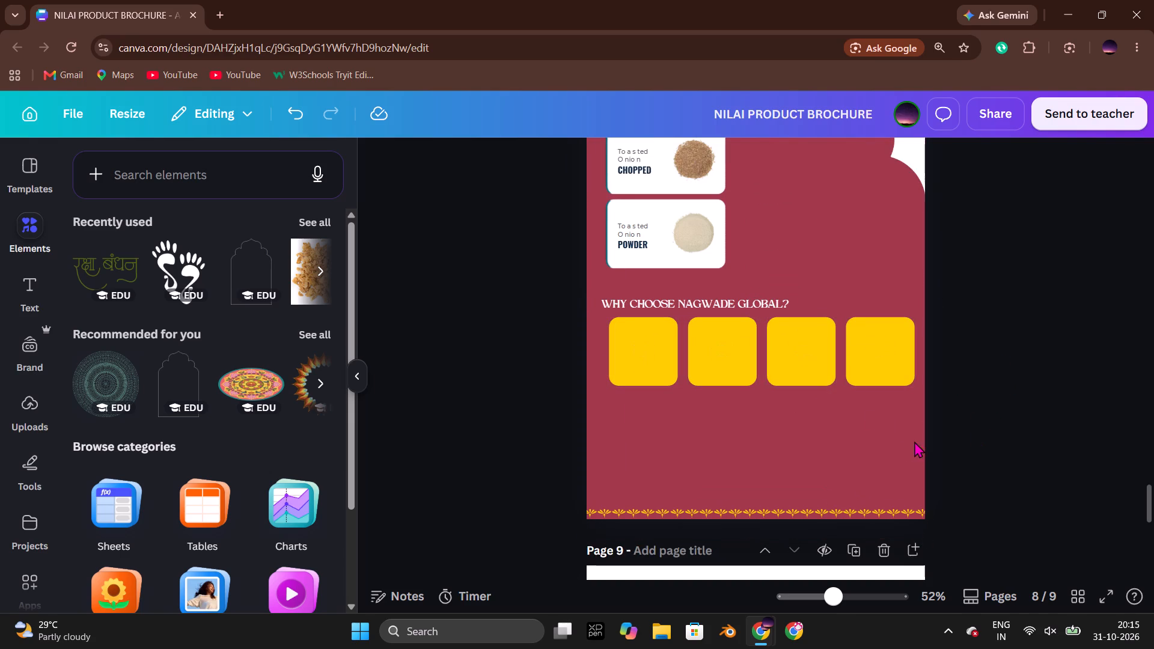
pyautogui.click(901, 445)
pyautogui.click(736, 507)
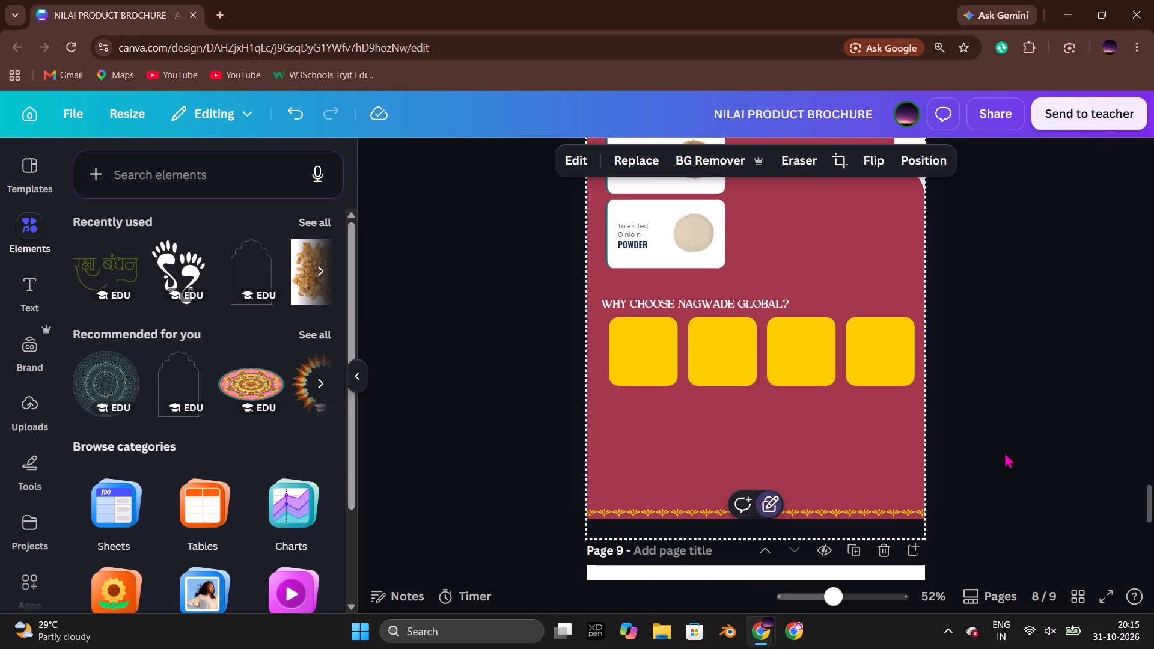
pyautogui.click(1153, 394)
pyautogui.click(977, 395)
pyautogui.moveTo(1019, 424); pyautogui.dragTo(641, 389)
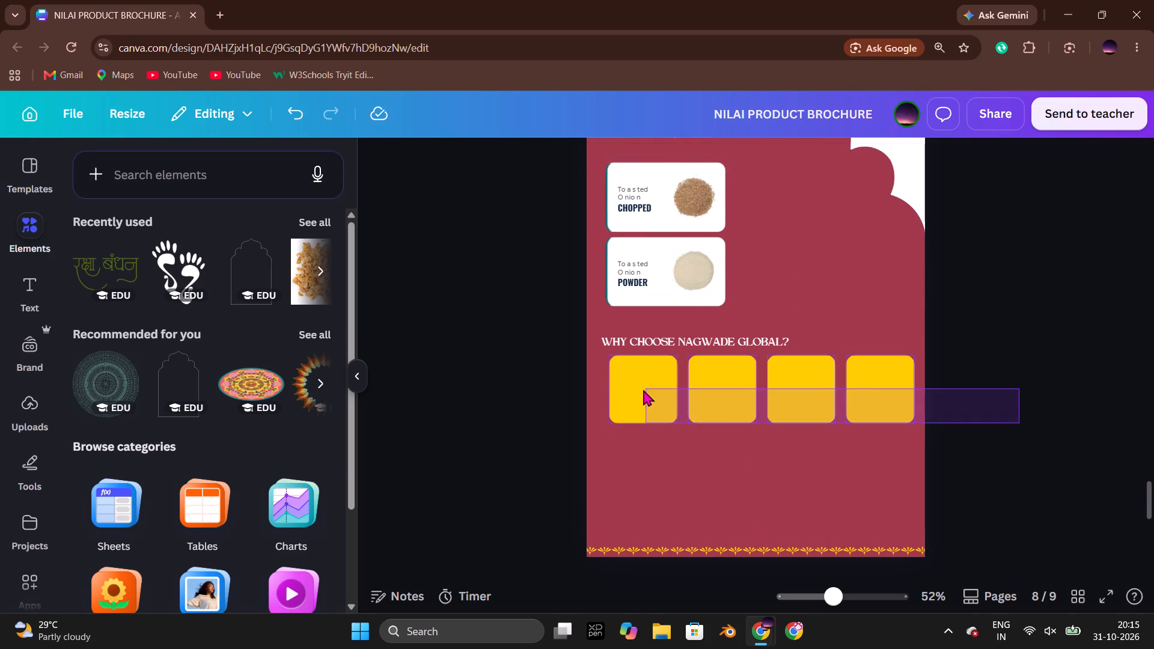
pyautogui.moveTo(746, 407); pyautogui.dragTo(739, 409)
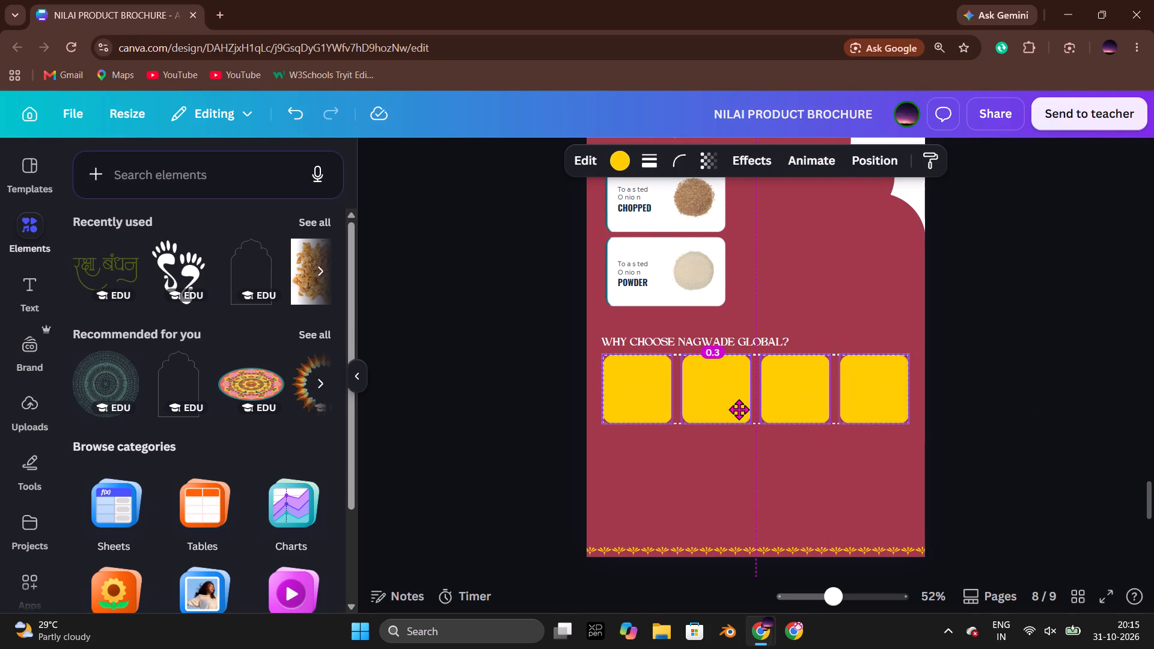
pyautogui.moveTo(739, 409); pyautogui.dragTo(740, 413)
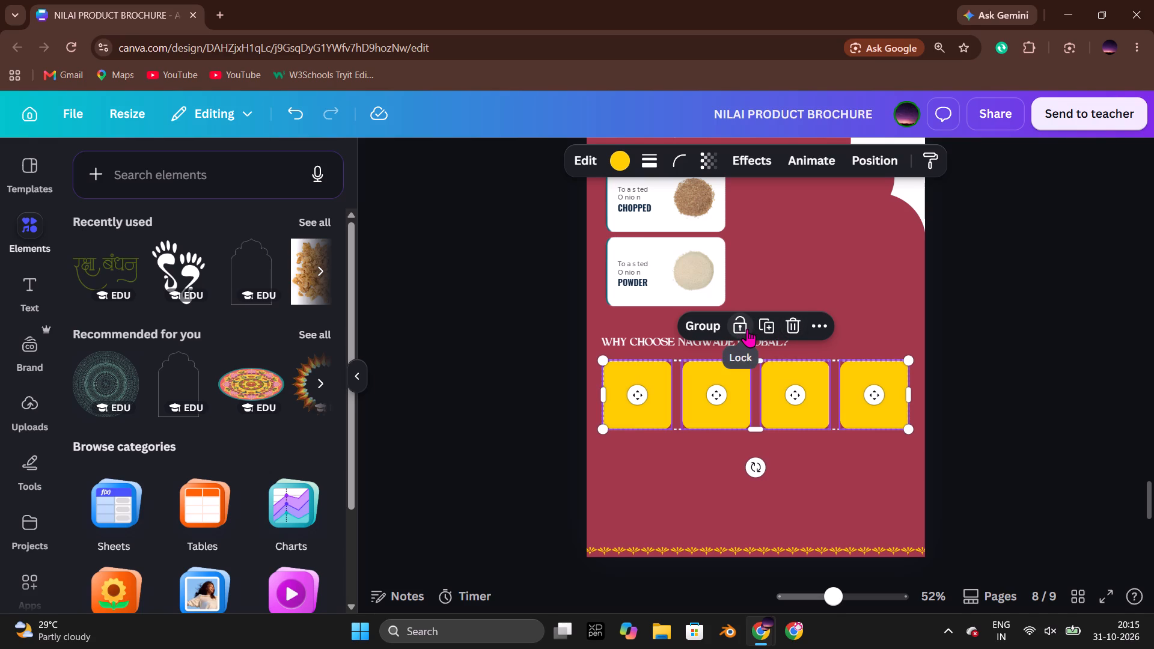
pyautogui.click(1024, 378)
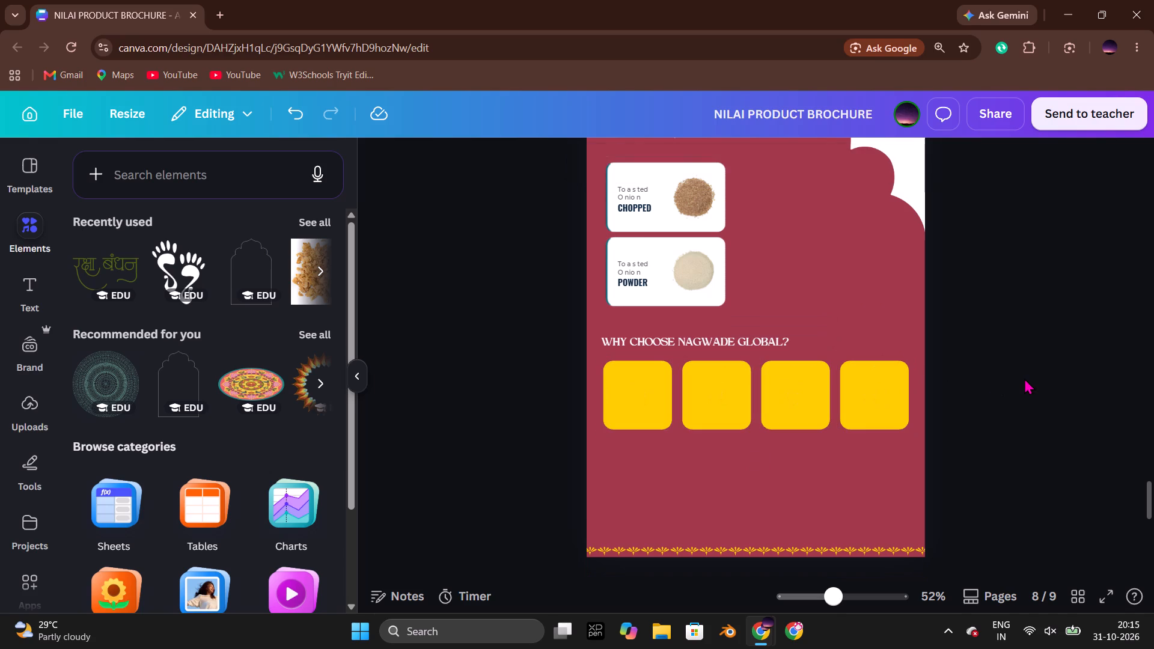
# Copy the text of all four "Why Choose" cards from the Nagwade Global catalog and place it over the brochure's yellow squares.
pyautogui.hotkey('alt', 'Tab')
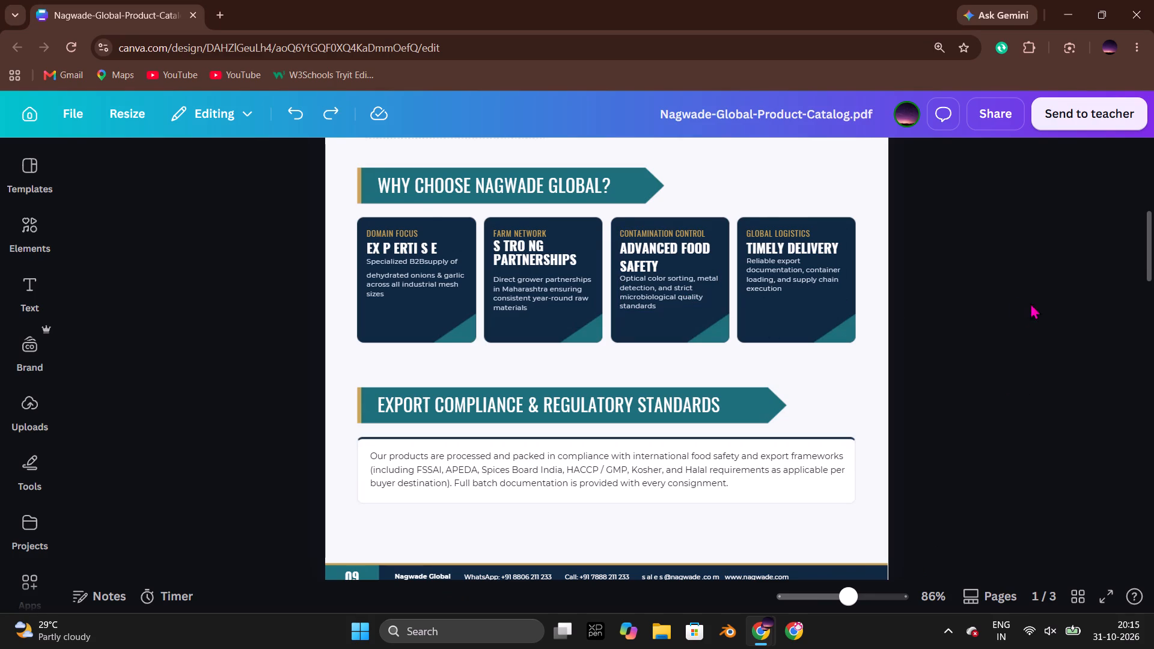
pyautogui.click(409, 236)
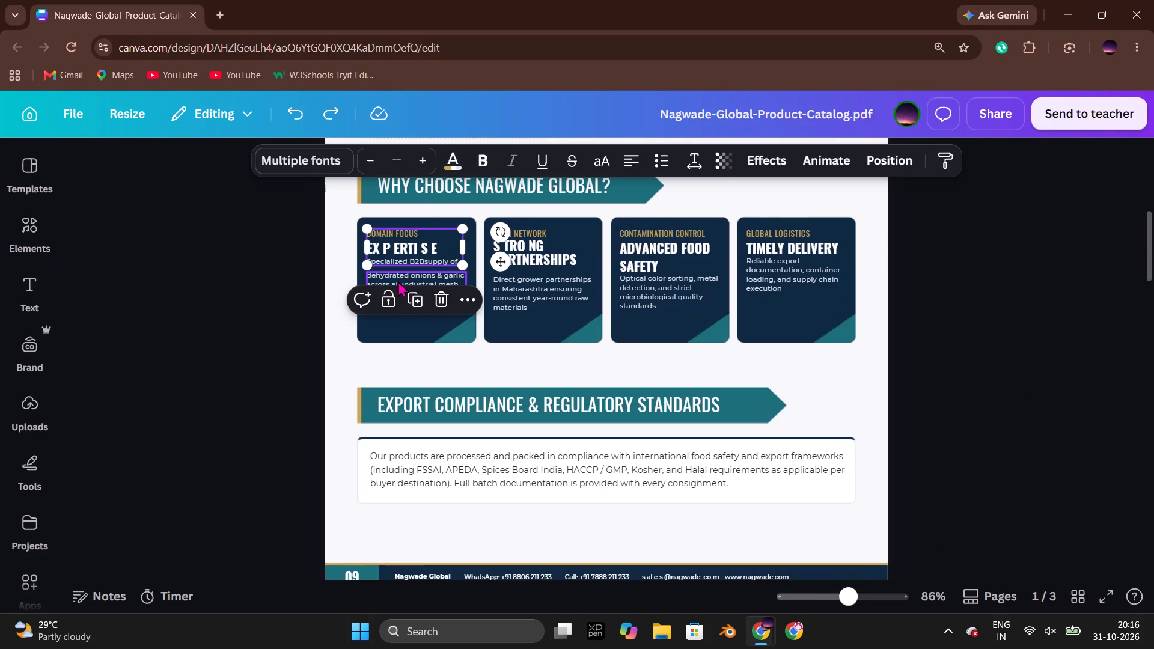
pyautogui.keyDown('shift'); pyautogui.click(398, 281); pyautogui.keyUp('shift')
pyautogui.keyDown('shift'); pyautogui.click(518, 250); pyautogui.keyUp('shift')
pyautogui.keyDown('shift'); pyautogui.click(532, 291); pyautogui.keyUp('shift')
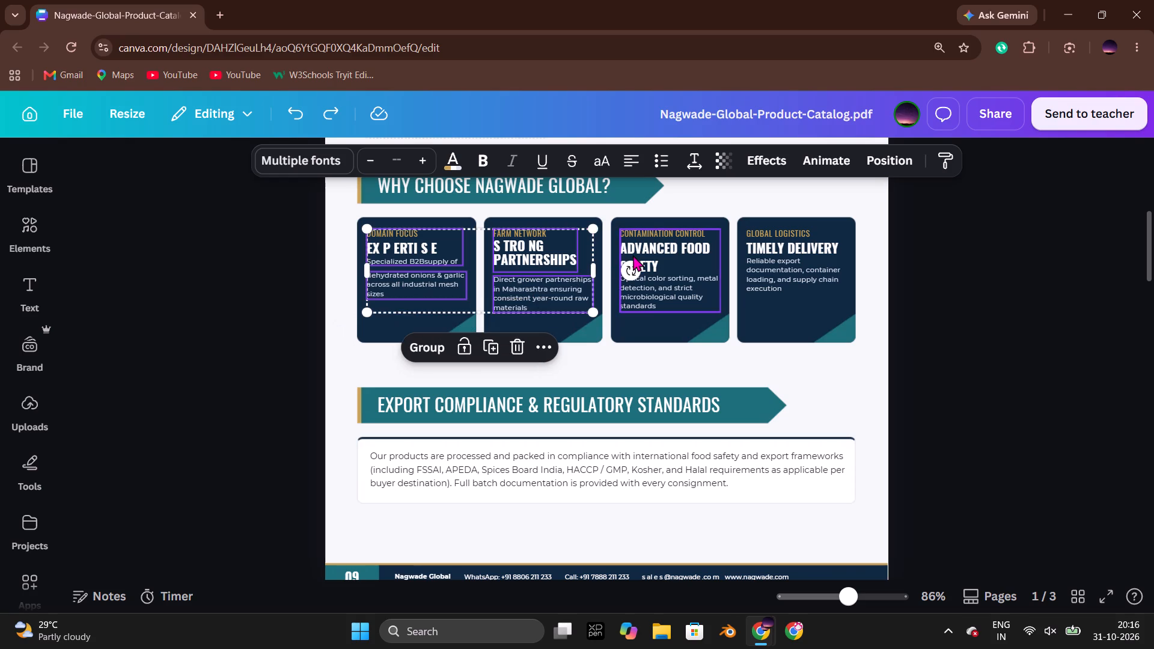
pyautogui.keyDown('shift'); pyautogui.click(672, 248); pyautogui.keyUp('shift')
pyautogui.keyDown('shift'); pyautogui.click(788, 263); pyautogui.keyUp('shift')
pyautogui.hotkey('ctrl', 'c')
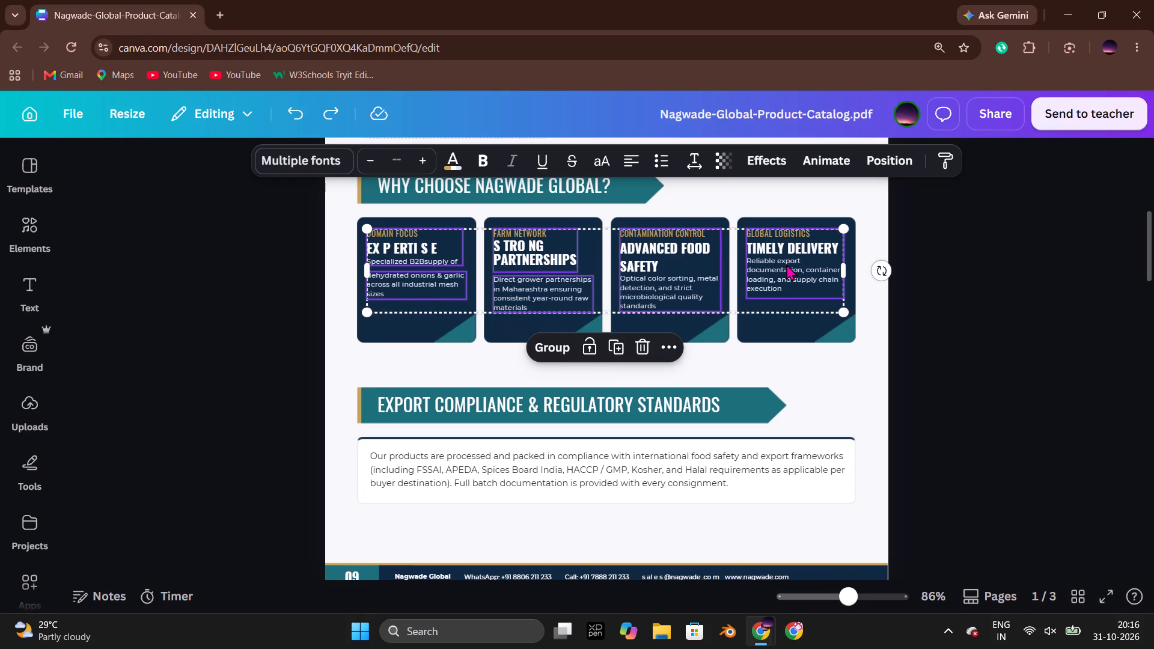
pyautogui.hotkey('alt', 'Tab')
pyautogui.hotkey('ctrl', 'v')
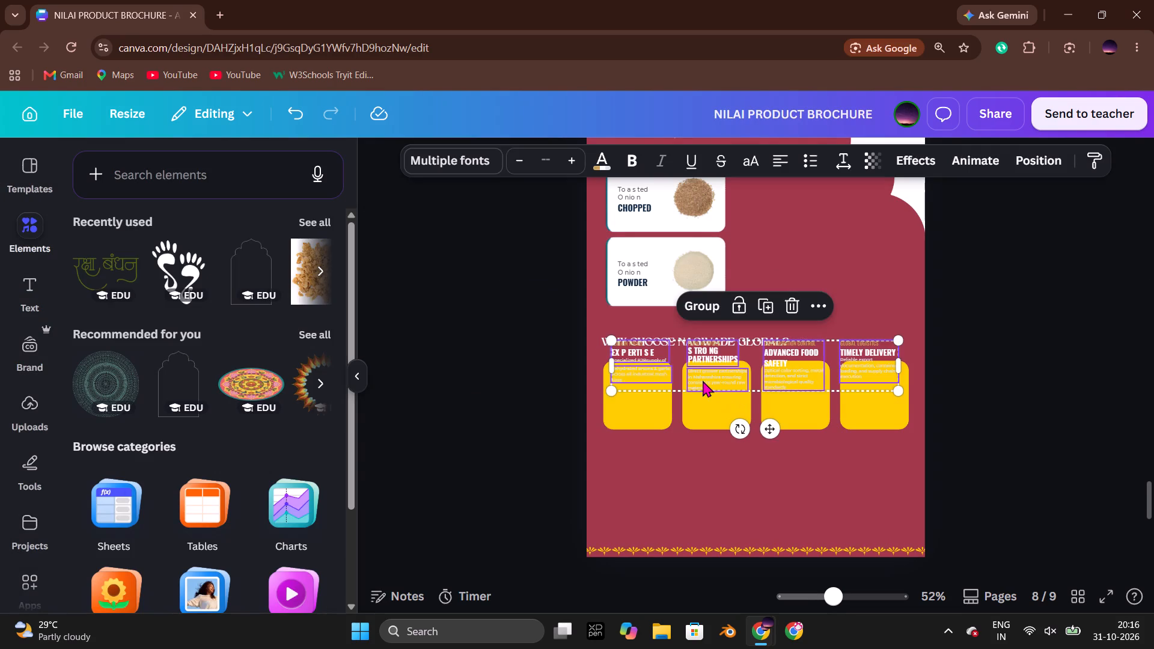
pyautogui.moveTo(711, 367); pyautogui.dragTo(711, 398)
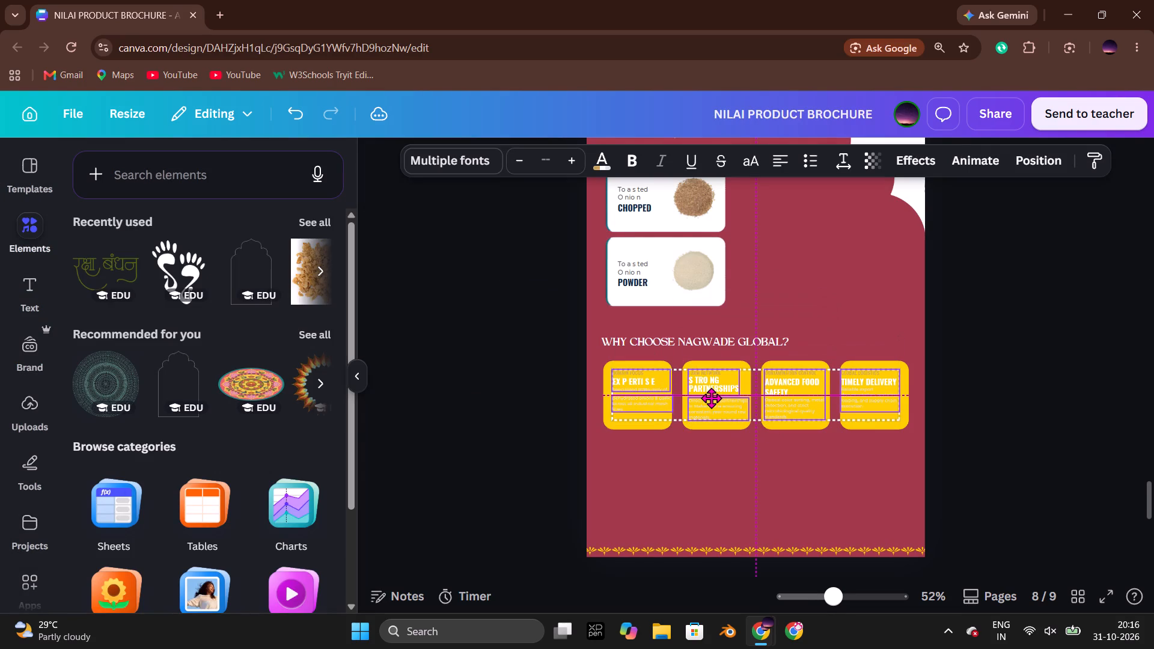
pyautogui.moveTo(711, 398); pyautogui.dragTo(710, 398)
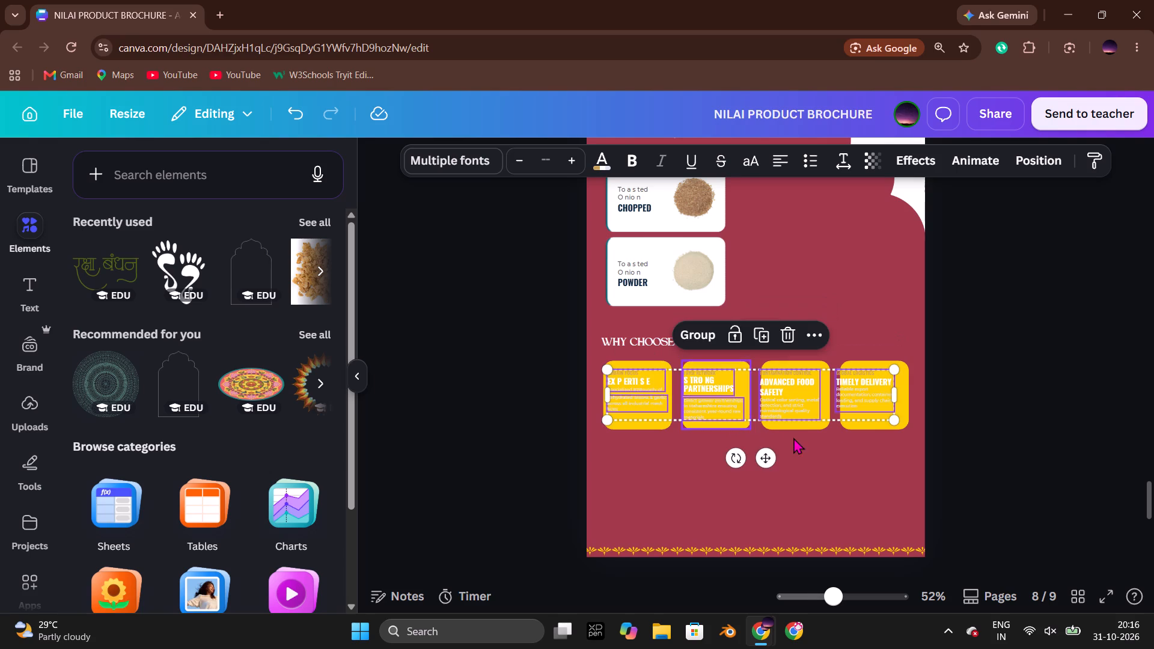
# Shift the text on the "Advanced Food Safety" and "Strong Partnerships" cards slightly right so it sits inside the yellow squares.
pyautogui.click(1045, 396)
pyautogui.moveTo(947, 348); pyautogui.dragTo(960, 352)
pyautogui.click(1076, 364)
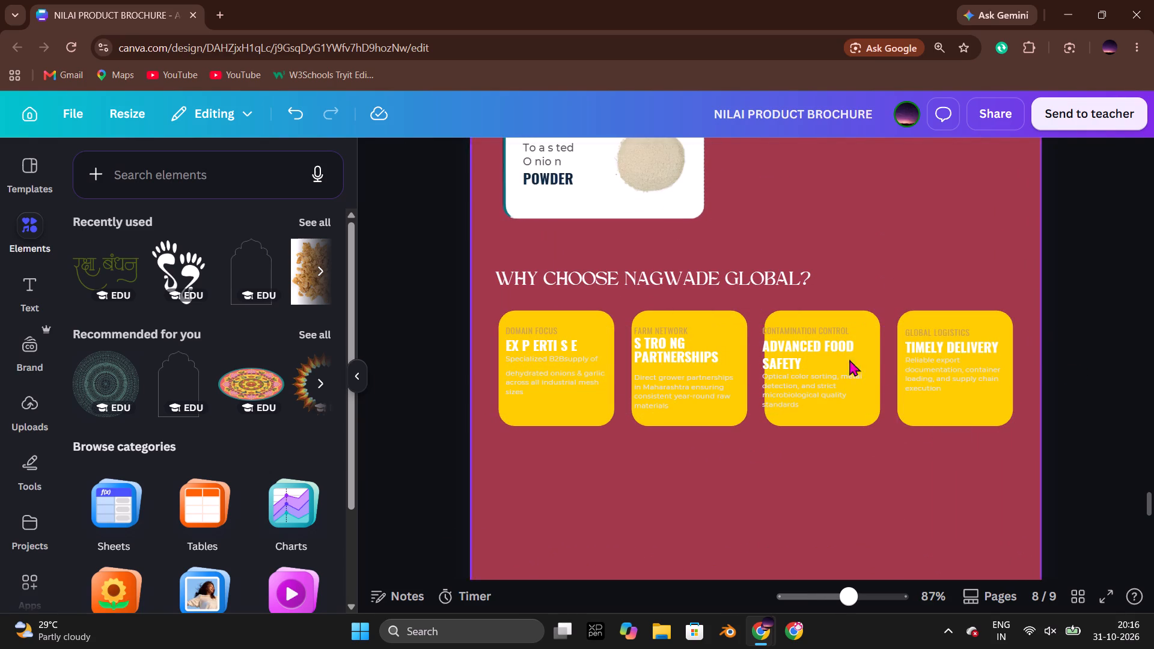
pyautogui.moveTo(795, 361); pyautogui.dragTo(802, 361)
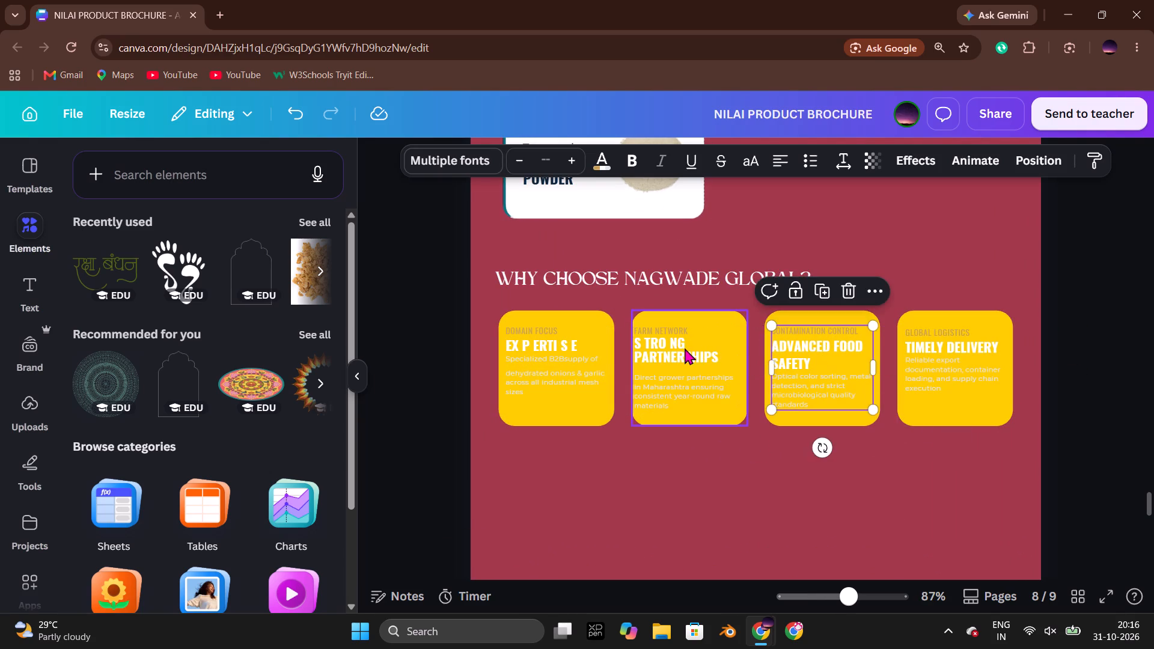
pyautogui.moveTo(685, 348); pyautogui.dragTo(691, 347)
pyautogui.moveTo(680, 397); pyautogui.dragTo(689, 397)
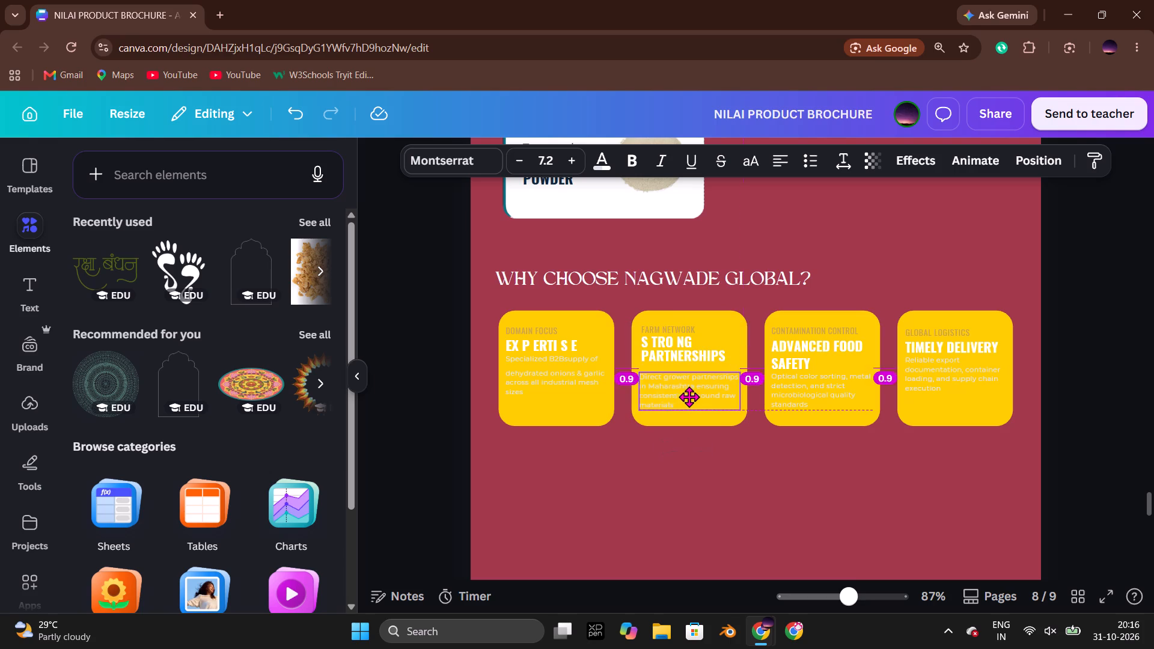
pyautogui.moveTo(689, 397); pyautogui.dragTo(687, 397)
# Recolour the "Domain Focus / Expertise" text on the first card to the design's maroon.
pyautogui.click(557, 349)
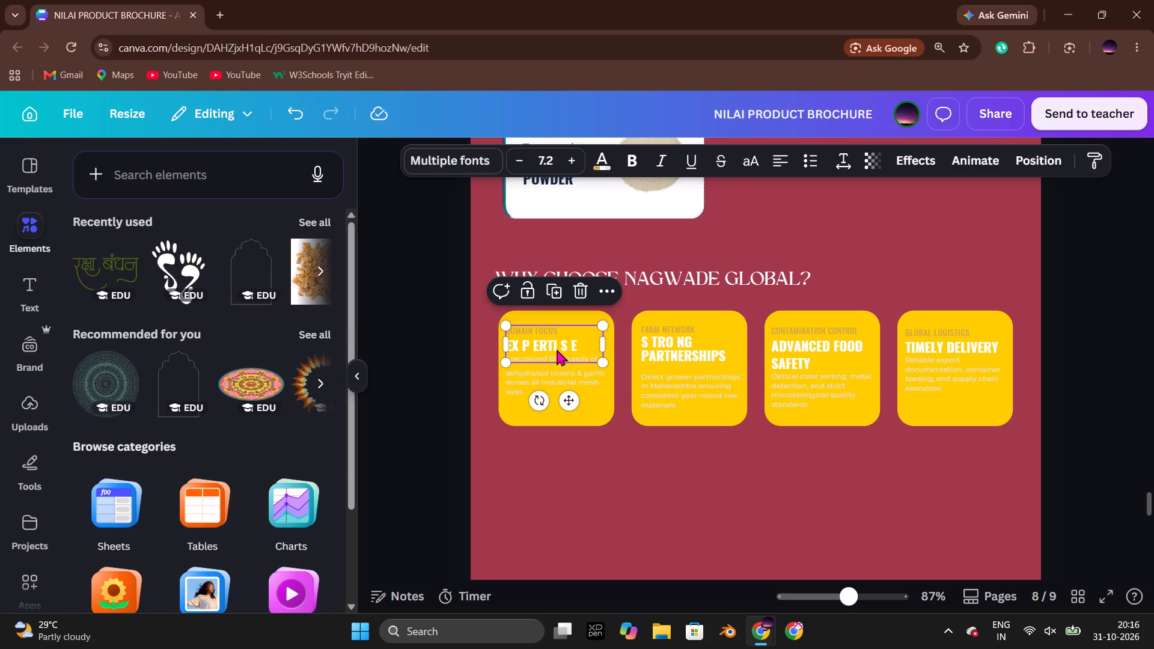
pyautogui.click(524, 379)
pyautogui.click(525, 361)
pyautogui.click(441, 348)
pyautogui.click(526, 337)
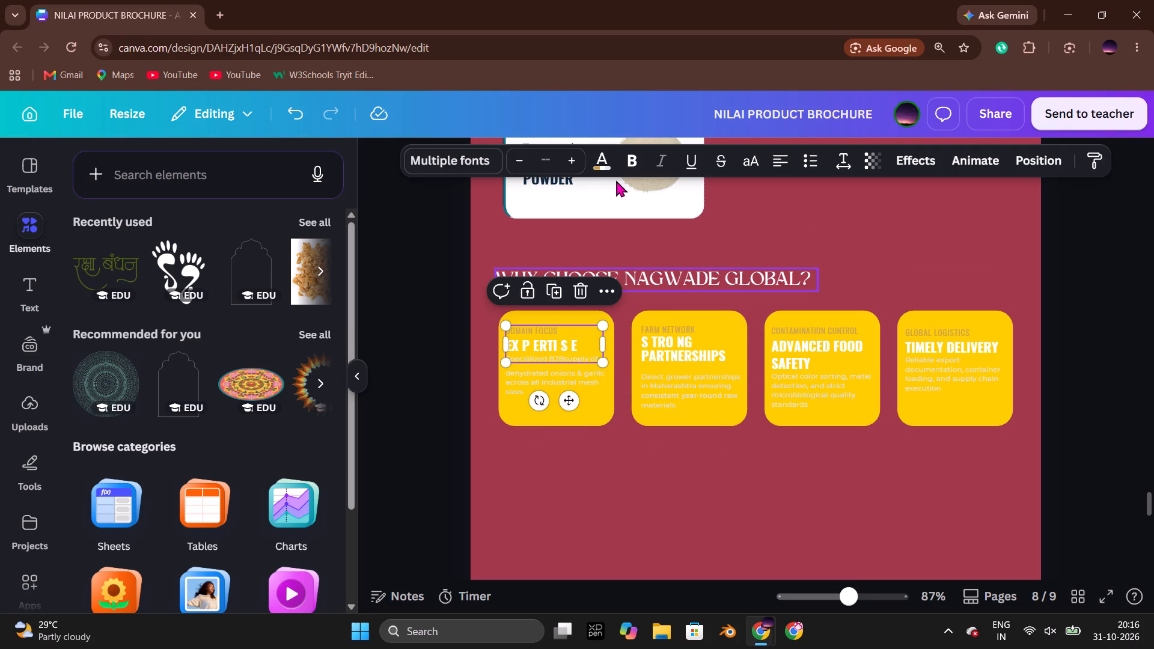
pyautogui.click(599, 160)
pyautogui.click(203, 289)
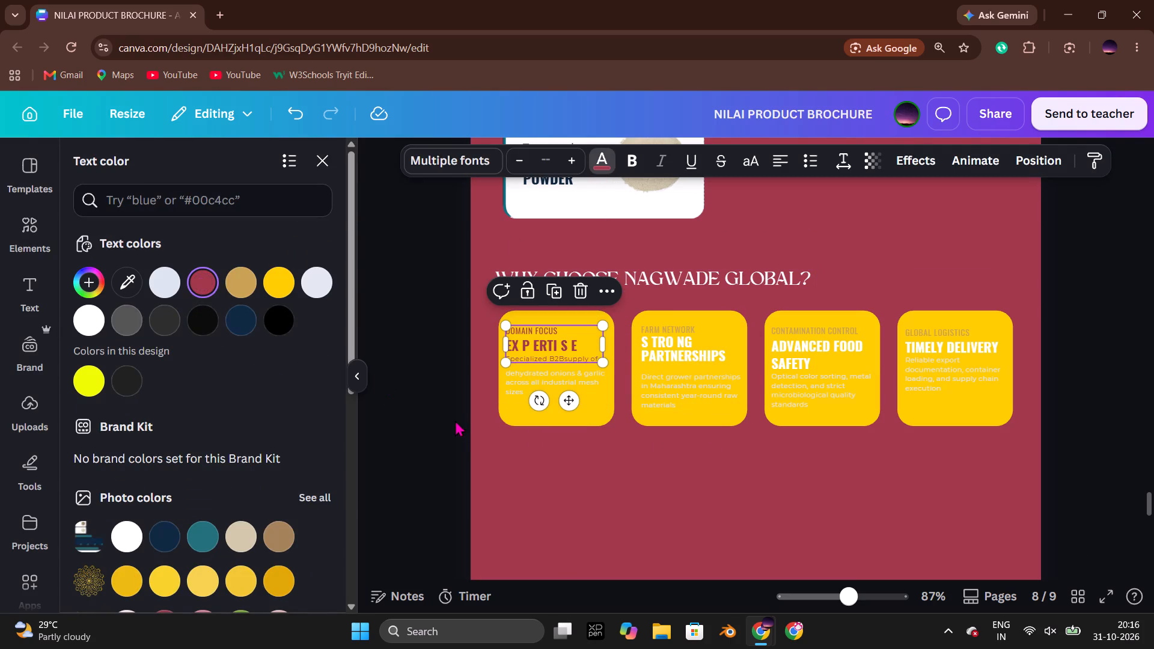
pyautogui.click(447, 421)
pyautogui.click(430, 380)
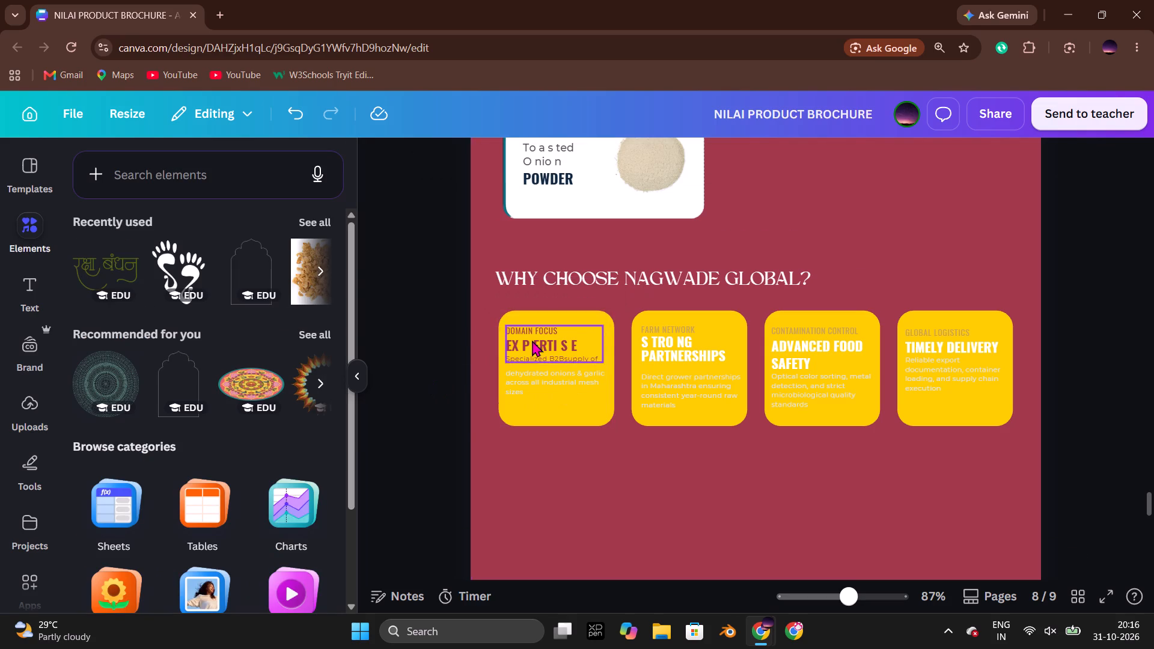
# Move the line "Specialized B2Bsupply of" from the first card's heading text to the start of its "dehydrated onions & garlic" description.
pyautogui.doubleClick(543, 350)
pyautogui.click(544, 355)
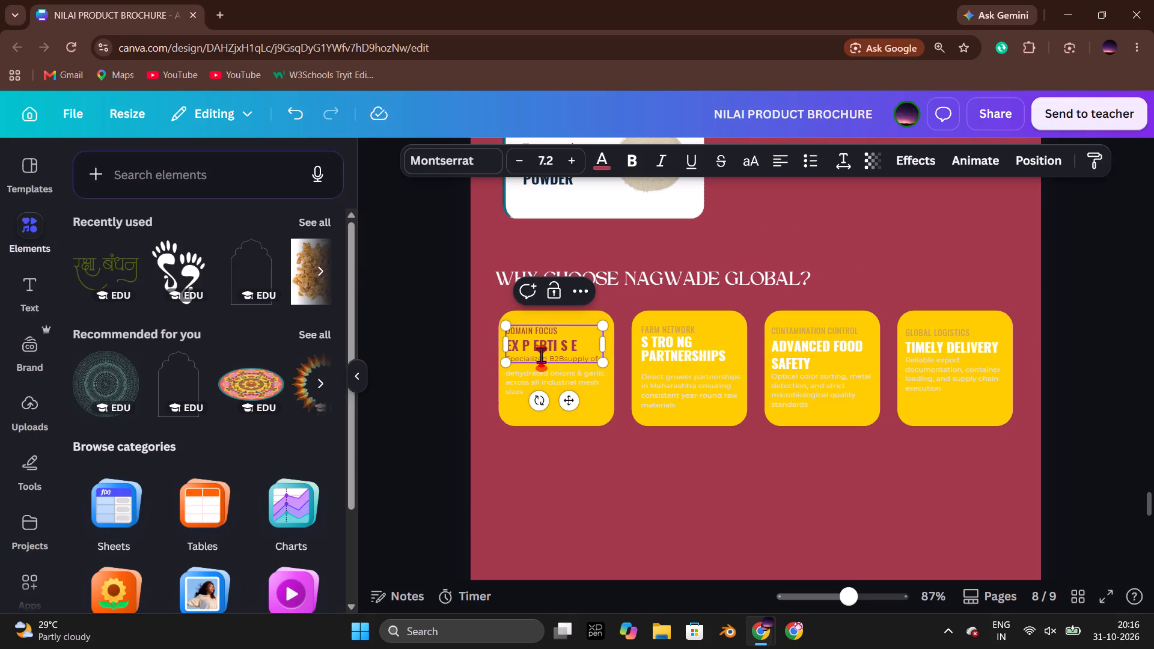
pyautogui.moveTo(507, 356); pyautogui.dragTo(564, 359)
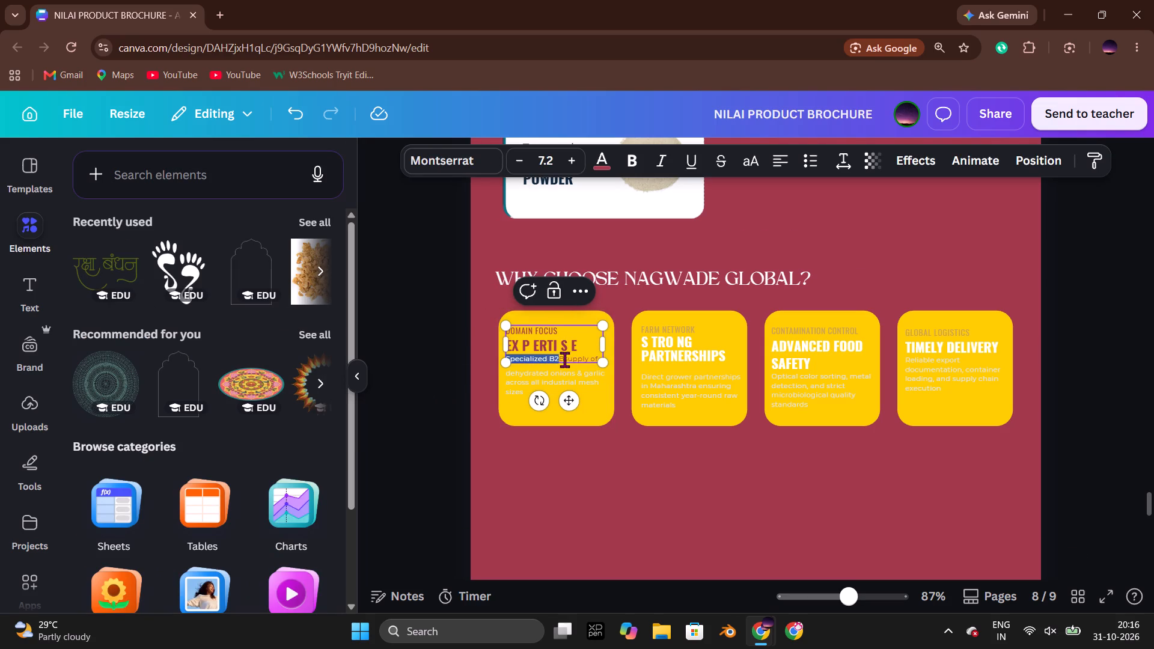
pyautogui.moveTo(564, 359); pyautogui.dragTo(595, 362)
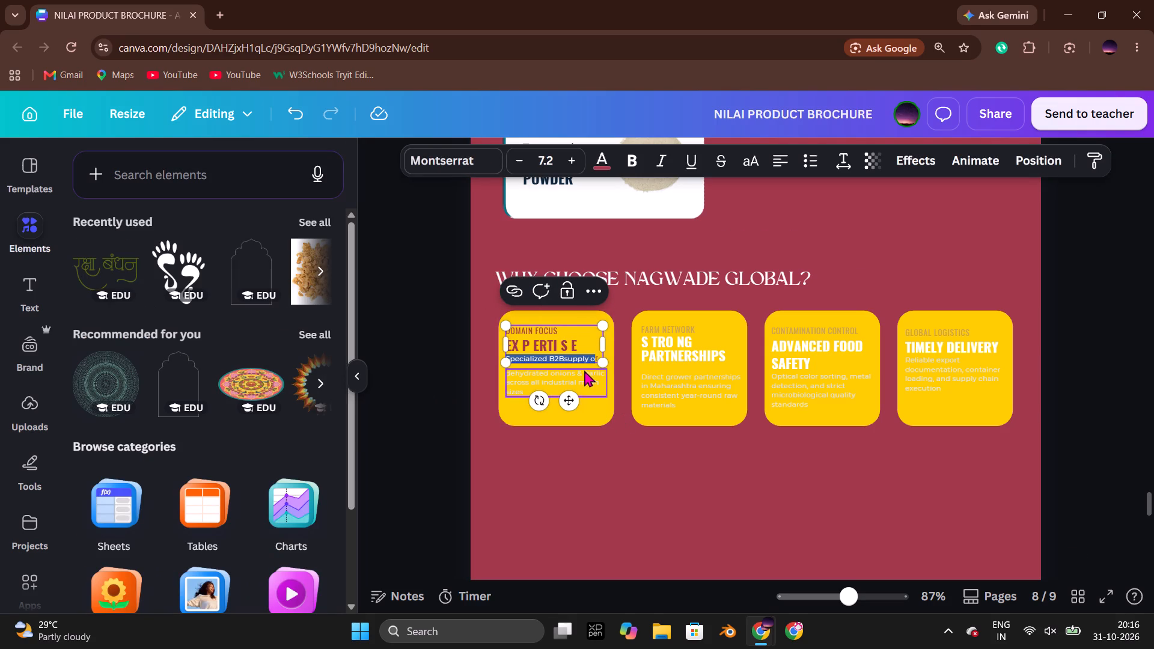
pyautogui.click(594, 361)
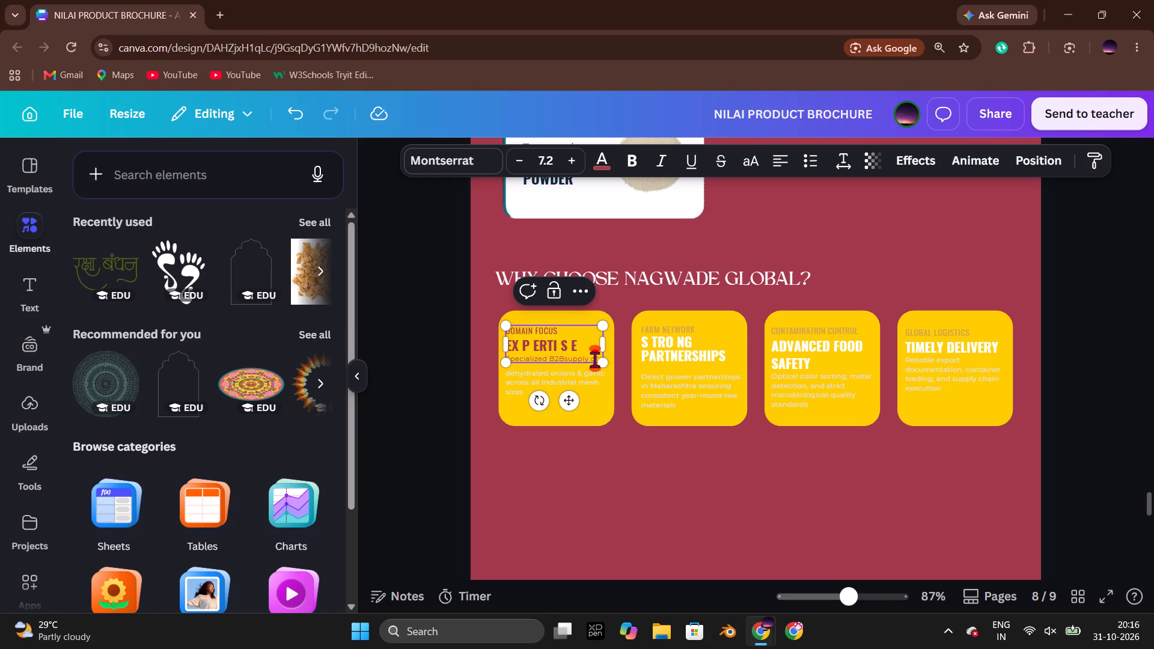
pyautogui.moveTo(599, 355); pyautogui.dragTo(561, 360)
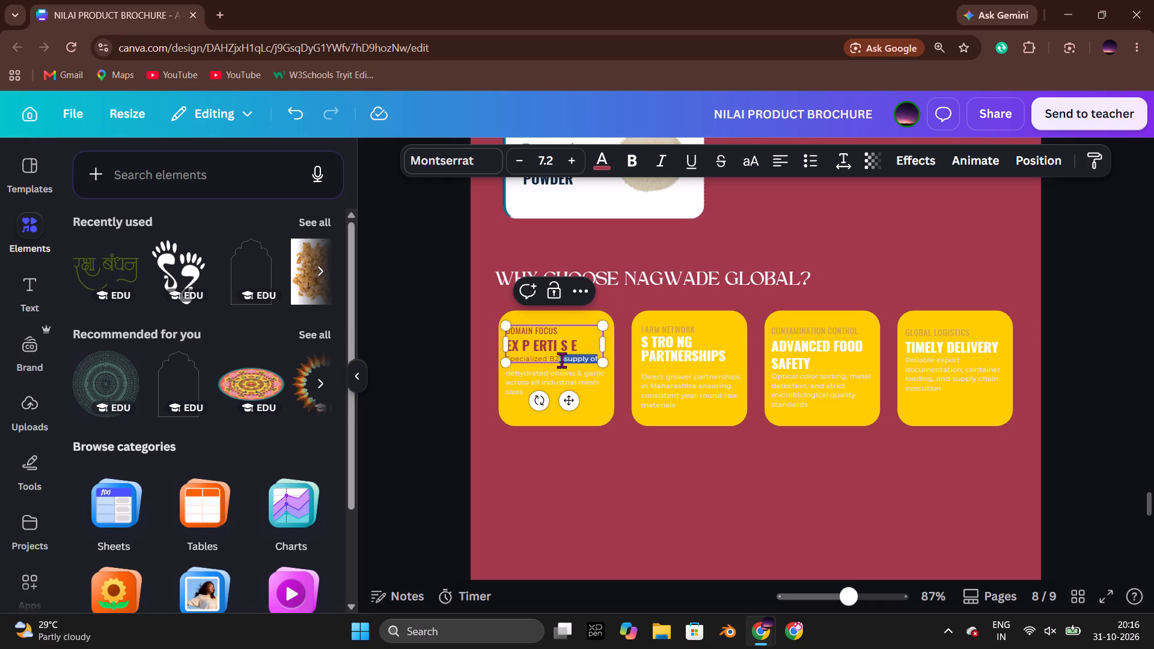
pyautogui.moveTo(561, 360); pyautogui.dragTo(517, 373)
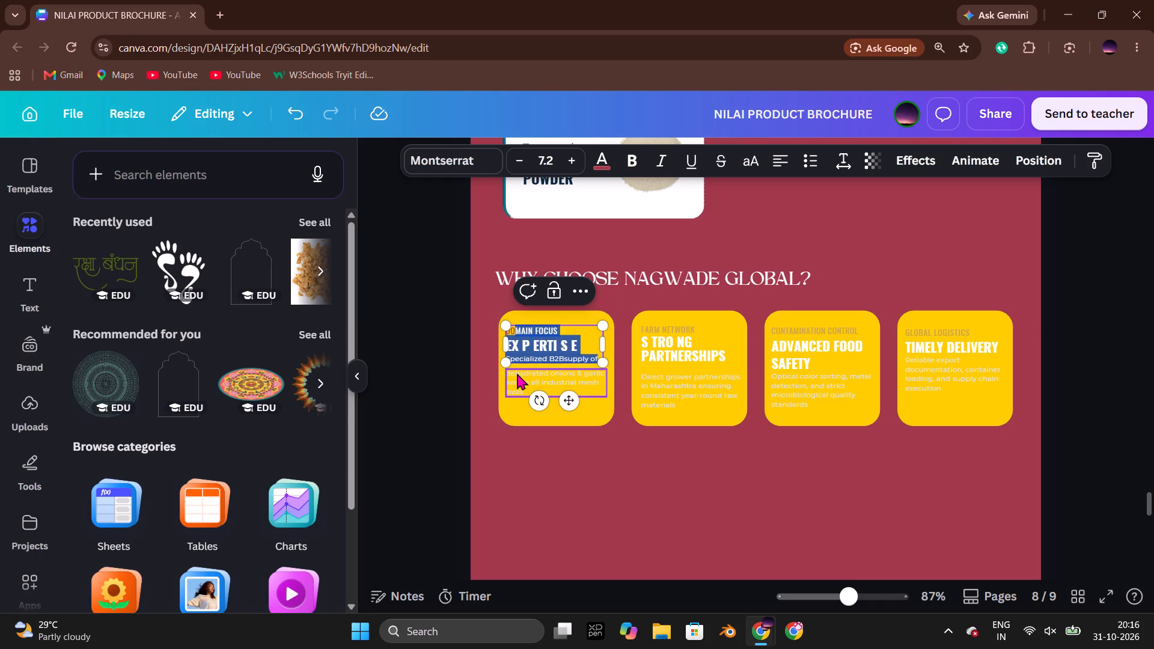
pyautogui.moveTo(517, 373); pyautogui.dragTo(498, 373)
pyautogui.hotkey('ctrl', 'x')
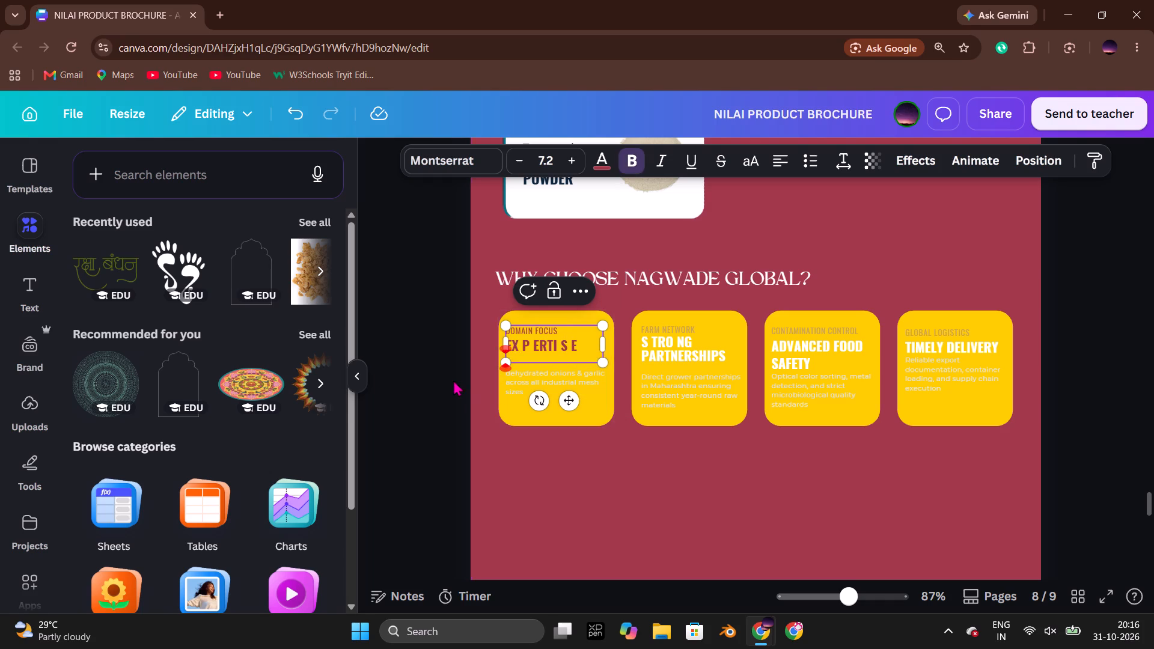
pyautogui.click(449, 379)
pyautogui.doubleClick(536, 377)
pyautogui.click(516, 377)
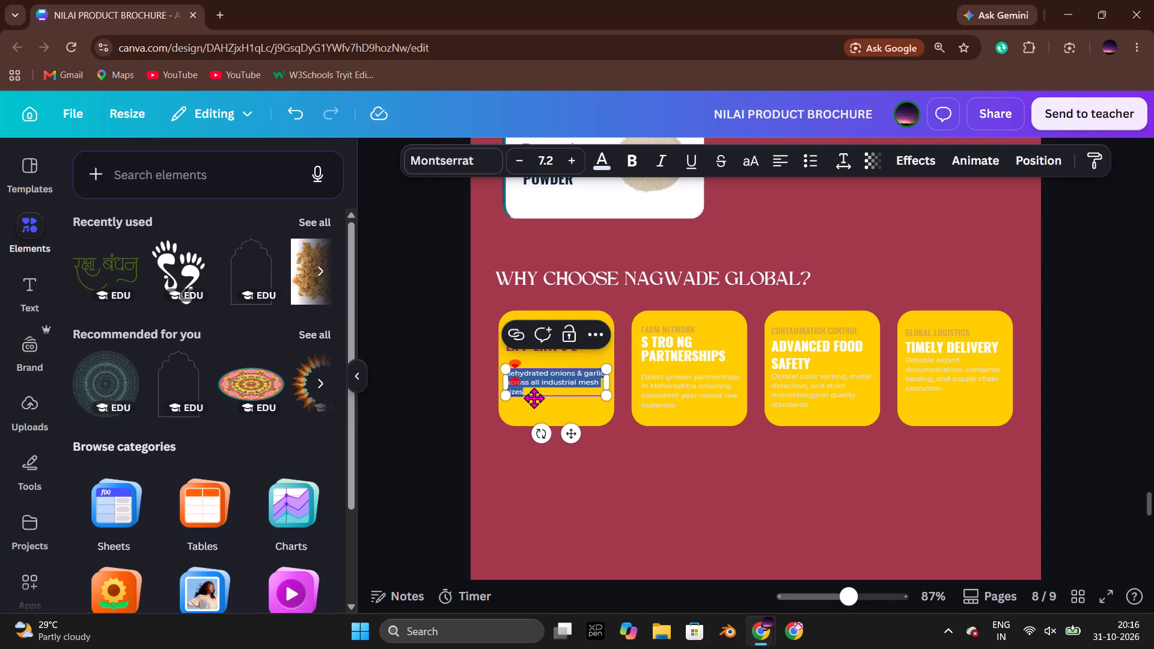
pyautogui.press('Left')
pyautogui.press('Left')
pyautogui.hotkey('ctrl', 'v')
pyautogui.press('space')
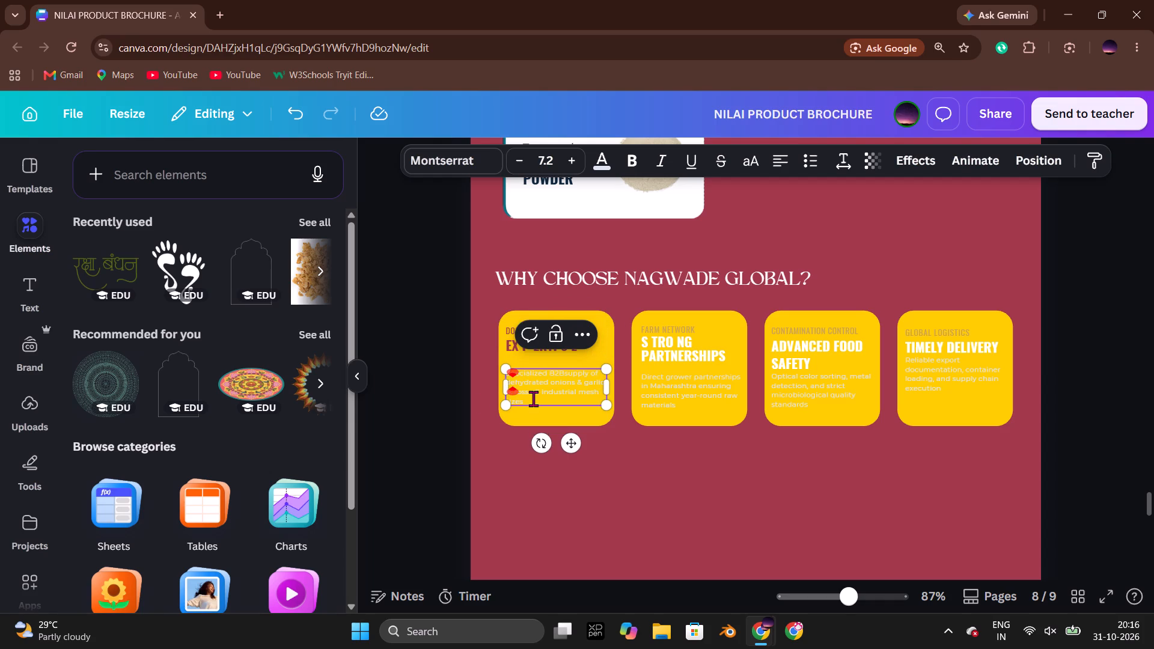
pyautogui.click(436, 382)
# Change the first card's description text to black.
pyautogui.click(545, 392)
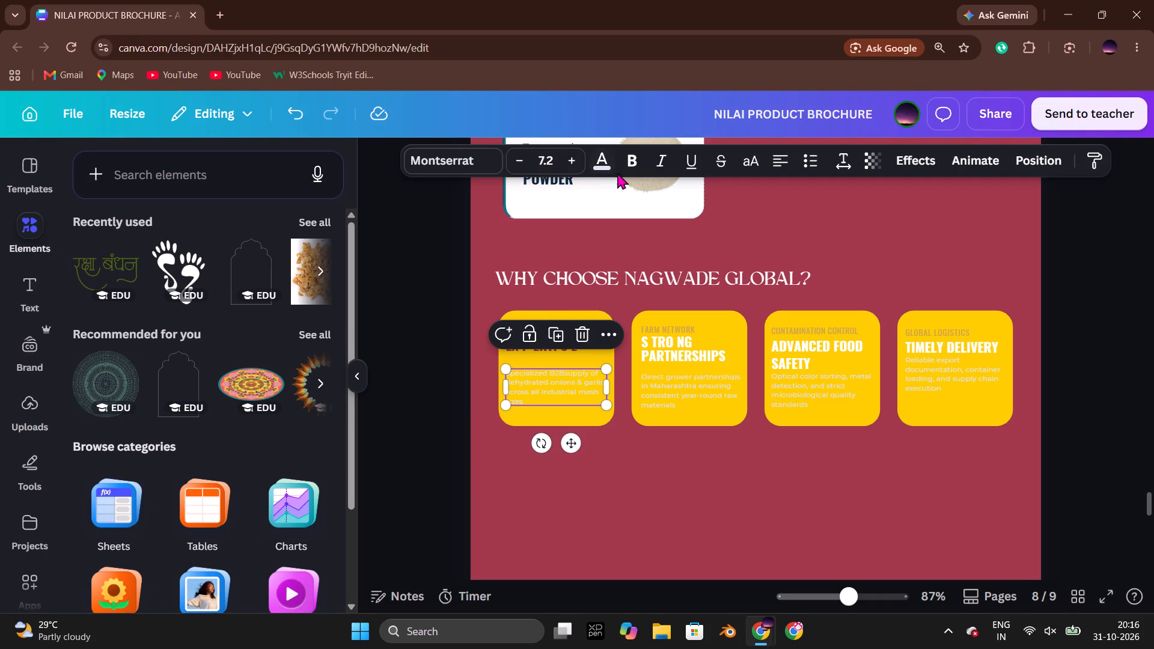
pyautogui.click(600, 169)
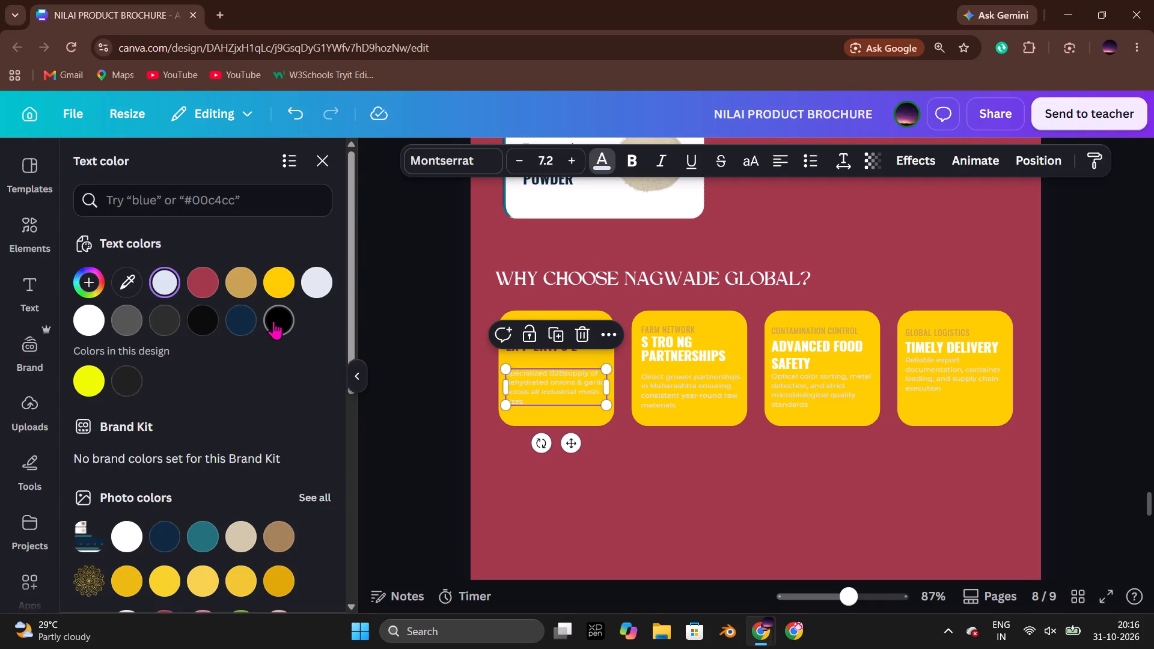
pyautogui.click(273, 321)
pyautogui.doubleClick(414, 334)
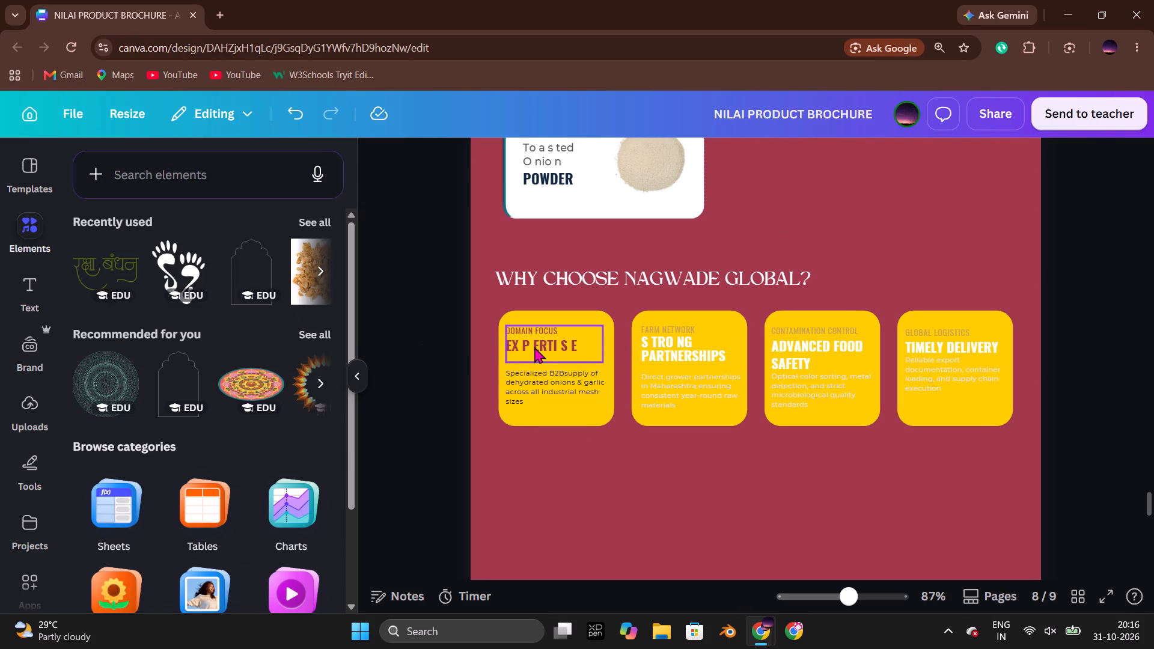
pyautogui.click(534, 347)
pyautogui.click(417, 334)
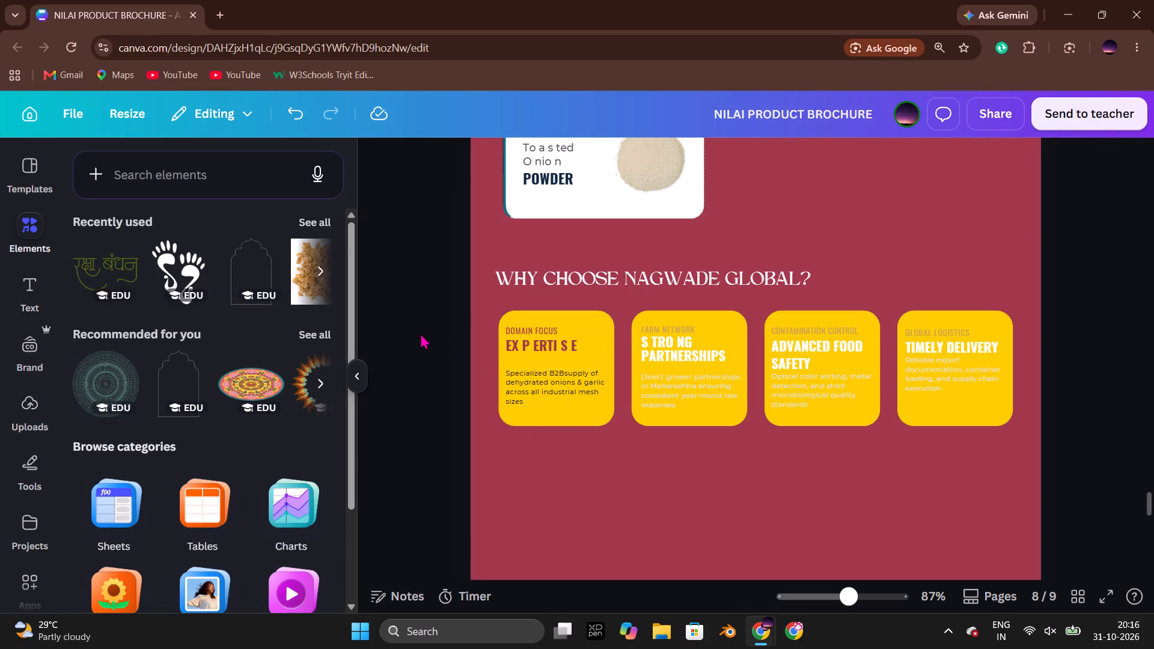
# Compare the "Why Choose" card texts in the brochure with the original cards in the Nagwade Global catalog.
pyautogui.click(686, 349)
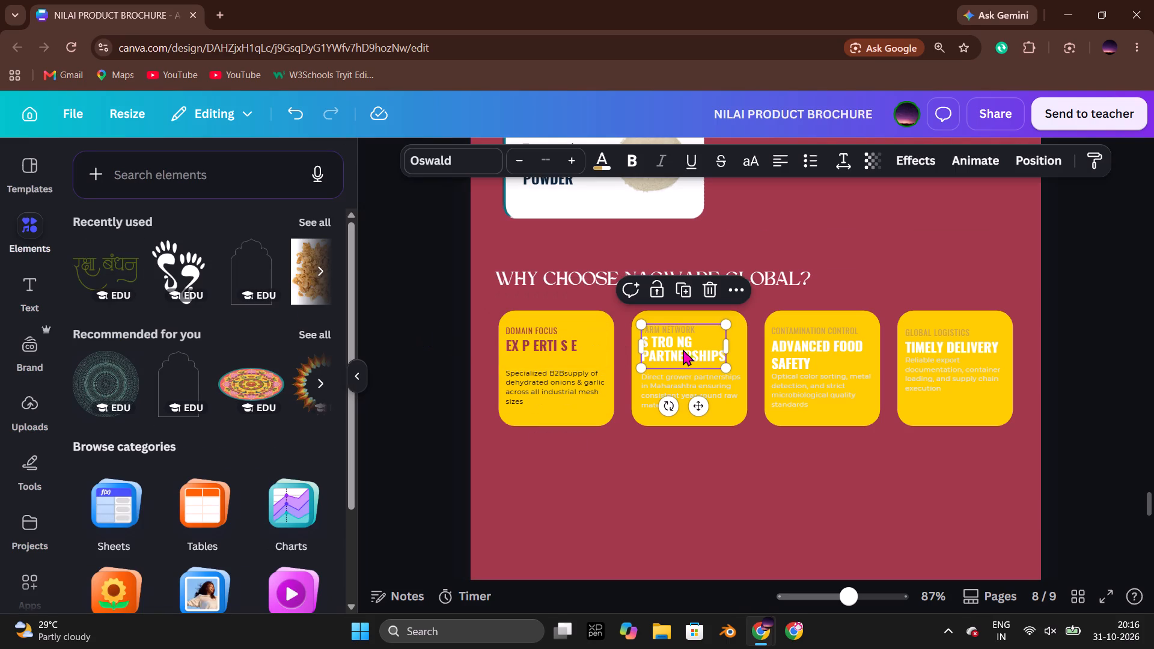
pyautogui.hotkey('alt', 'Tab')
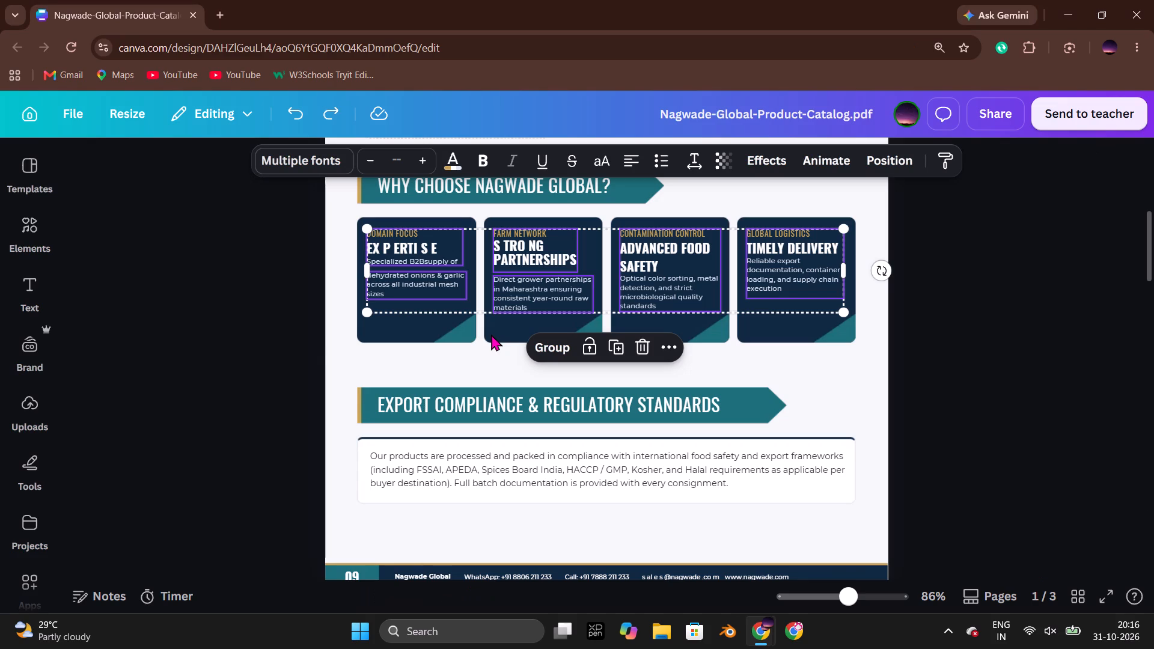
pyautogui.click(272, 309)
pyautogui.hotkey('alt', 'Tab')
pyautogui.doubleClick(528, 321)
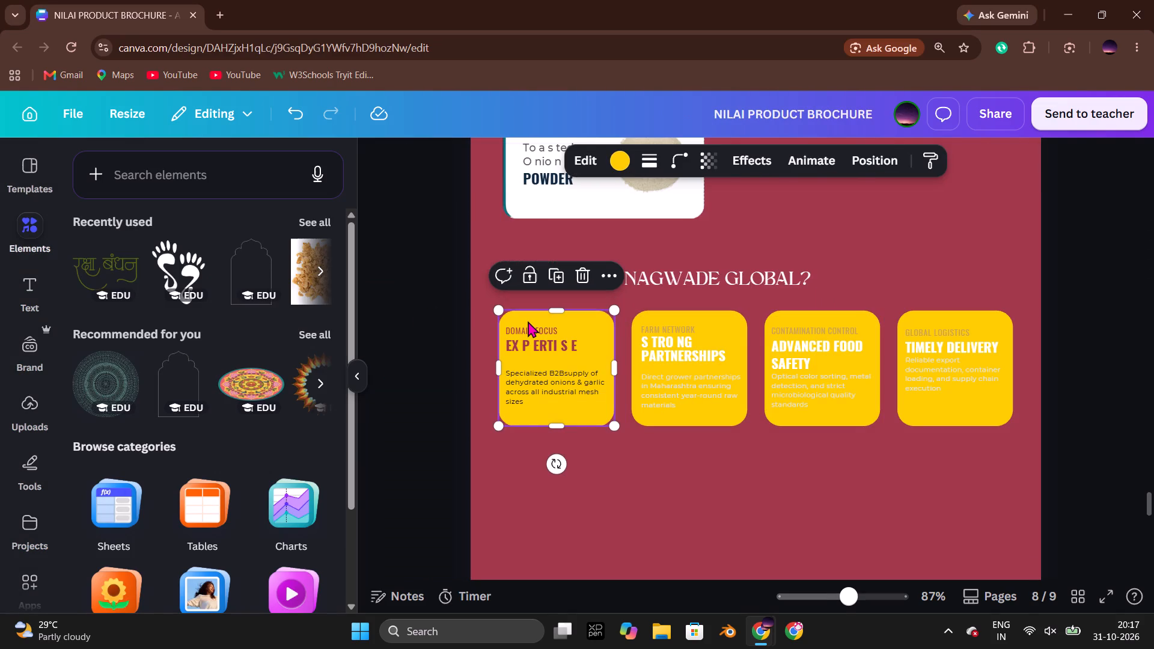
pyautogui.tripleClick(528, 320)
pyautogui.click(519, 320)
pyautogui.click(508, 332)
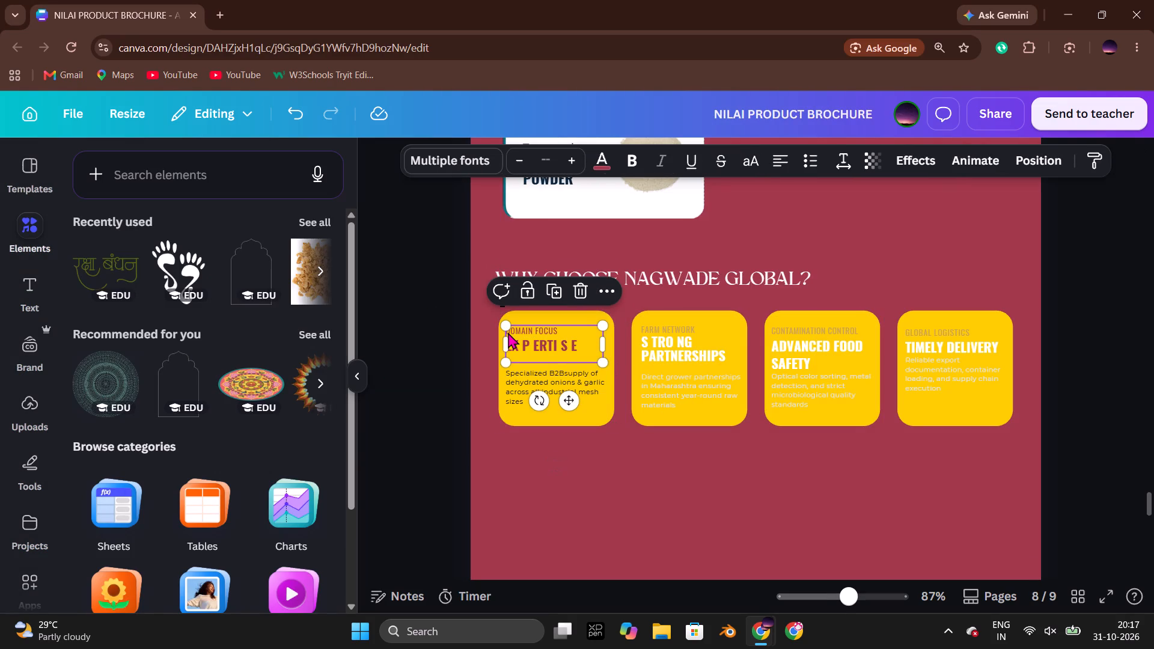
pyautogui.click(448, 323)
pyautogui.hotkey('alt', 'Tab')
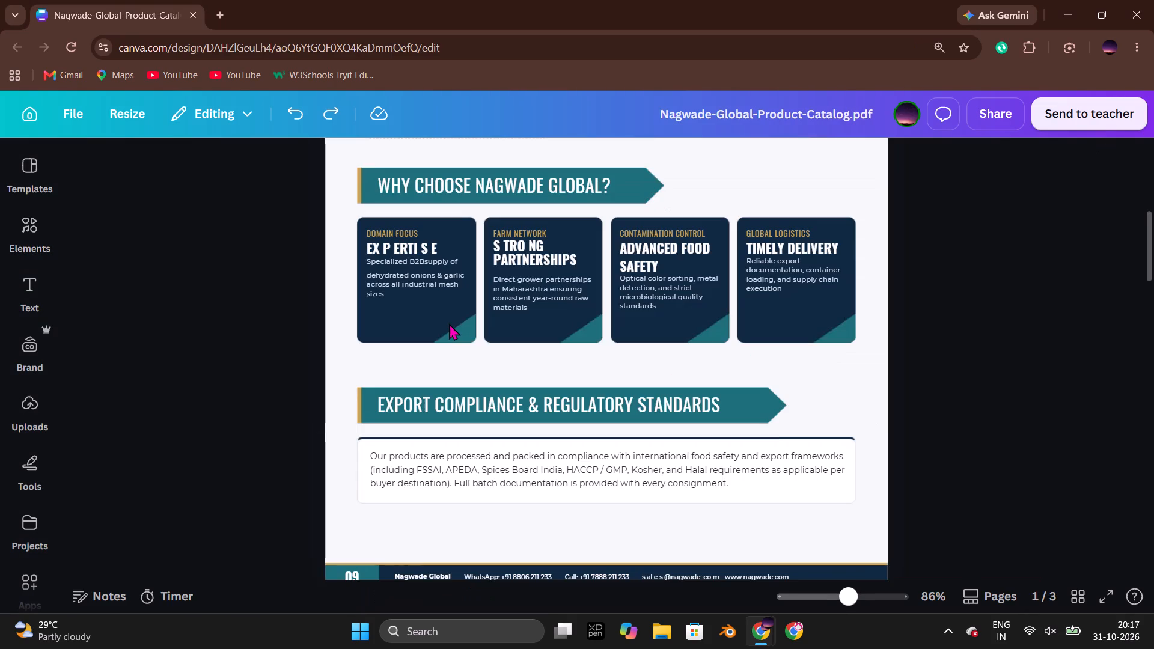
pyautogui.hotkey('alt', 'Tab')
pyautogui.hotkey('alt', 'Tab')
pyautogui.hotkey('alt', 'Tab')
# Remove the stray spaces in the first card's heading so it reads "EXPERTISE".
pyautogui.doubleClick(562, 346)
pyautogui.click(522, 343)
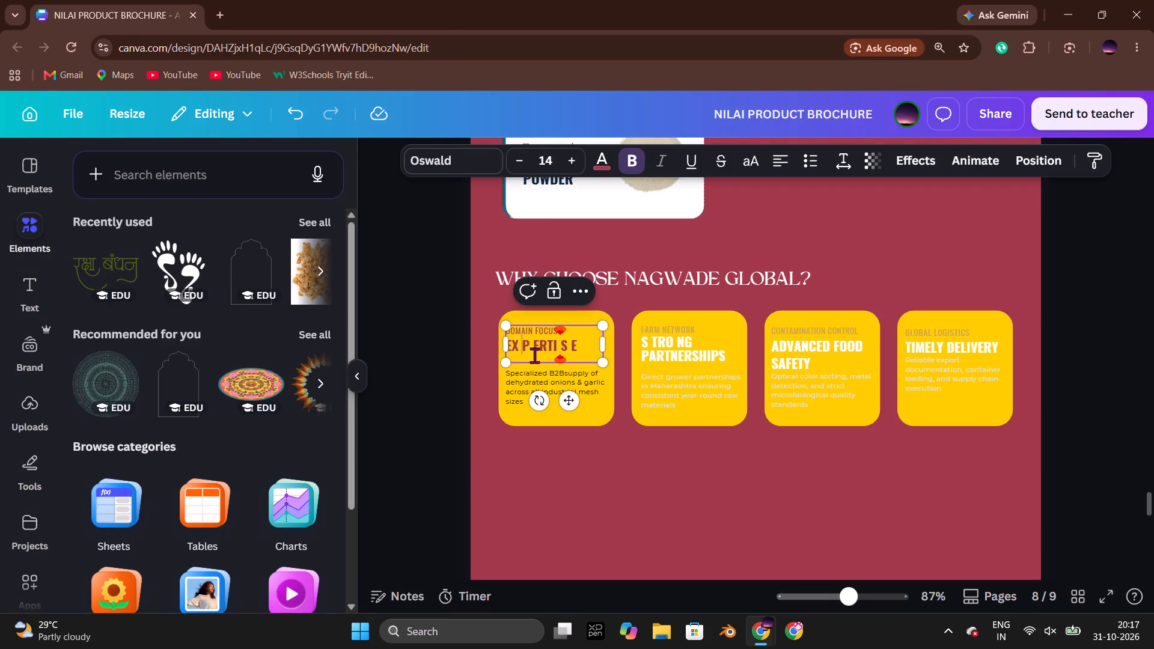
pyautogui.press('BackSpace')
pyautogui.press('Right')
pyautogui.press('Right')
pyautogui.press('Right')
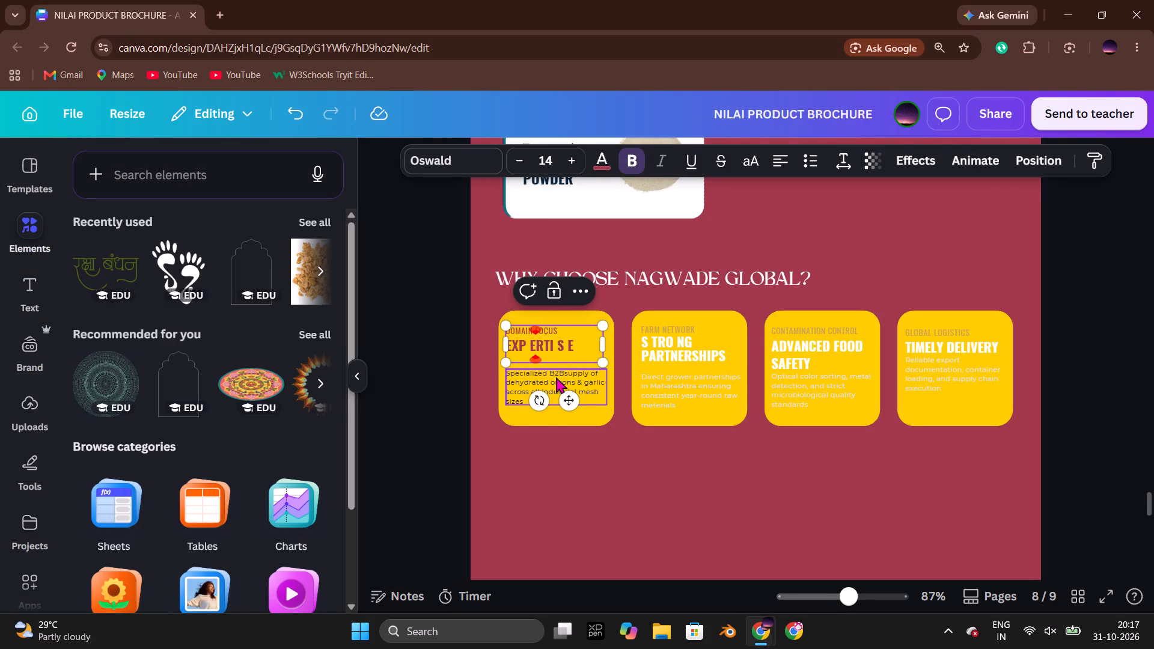
pyautogui.press('Left')
pyautogui.press('BackSpace')
pyautogui.press('Right')
pyautogui.press('Right')
pyautogui.press('Right')
pyautogui.press('Right')
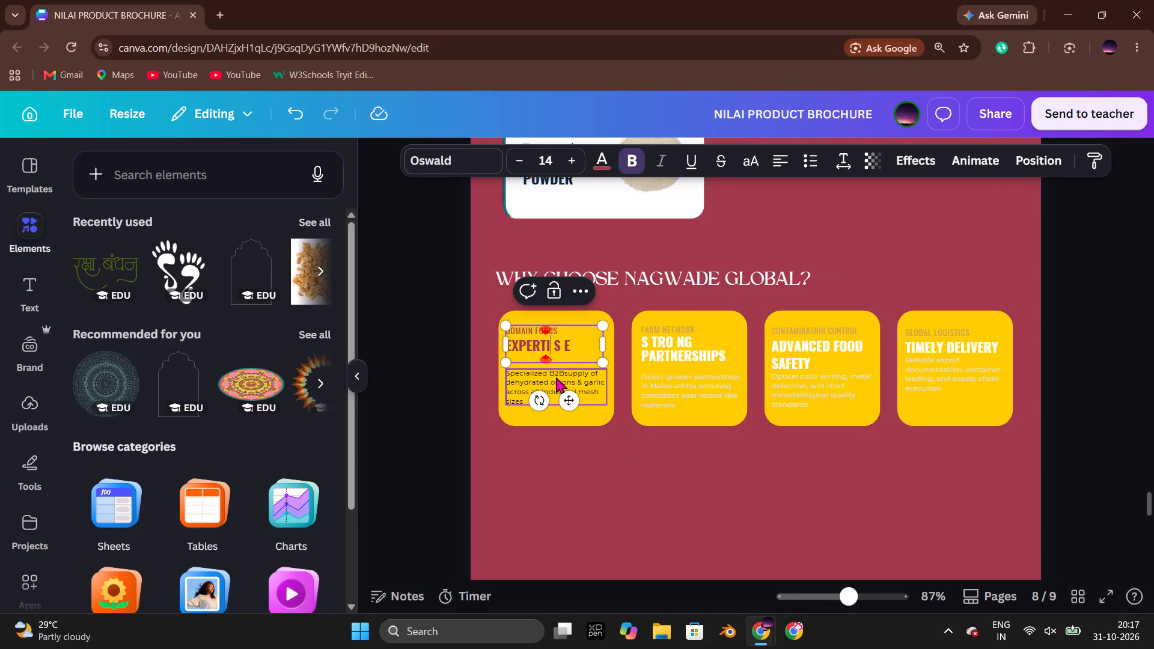
pyautogui.press('Right')
pyautogui.press('BackSpace')
pyautogui.press('Right')
pyautogui.press('Right')
pyautogui.press('BackSpace')
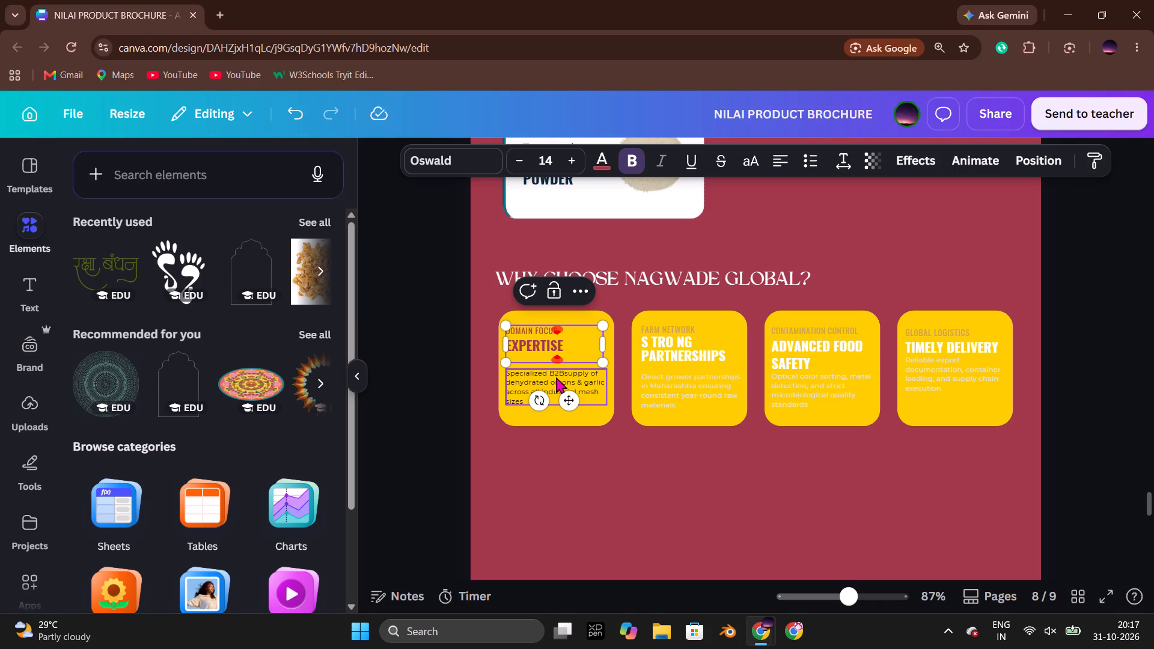
pyautogui.click(414, 330)
pyautogui.doubleClick(538, 332)
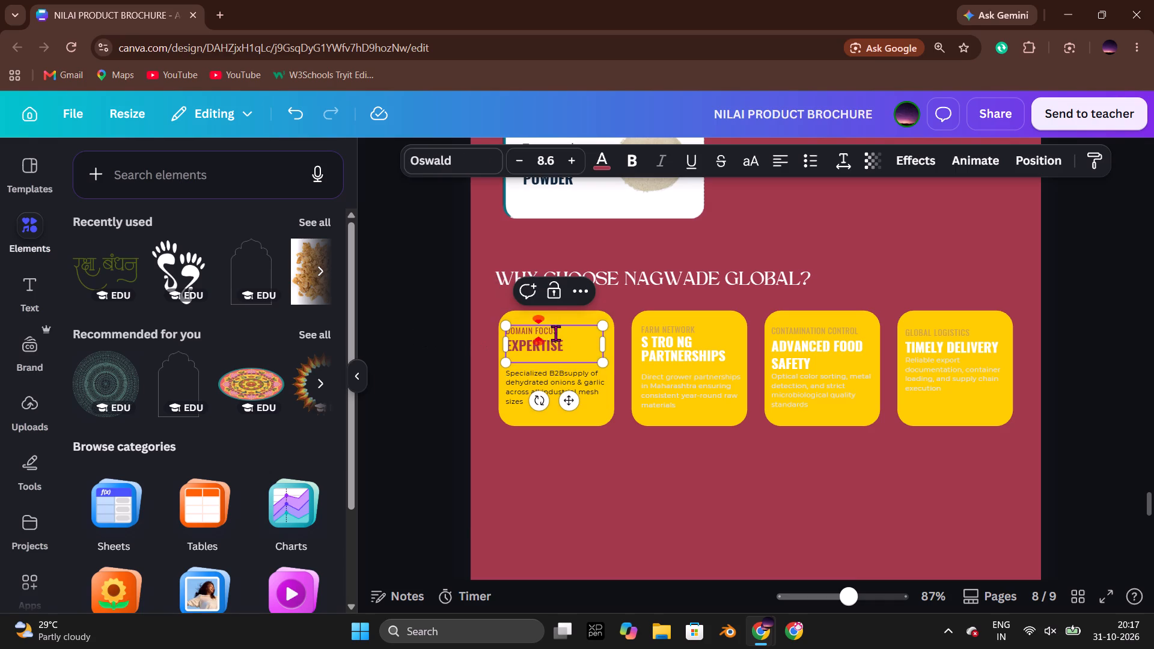
pyautogui.click(430, 325)
# Recolour the "Farm Network / Strong Partnerships" text on the second card to the design's maroon.
pyautogui.click(696, 340)
pyautogui.click(602, 163)
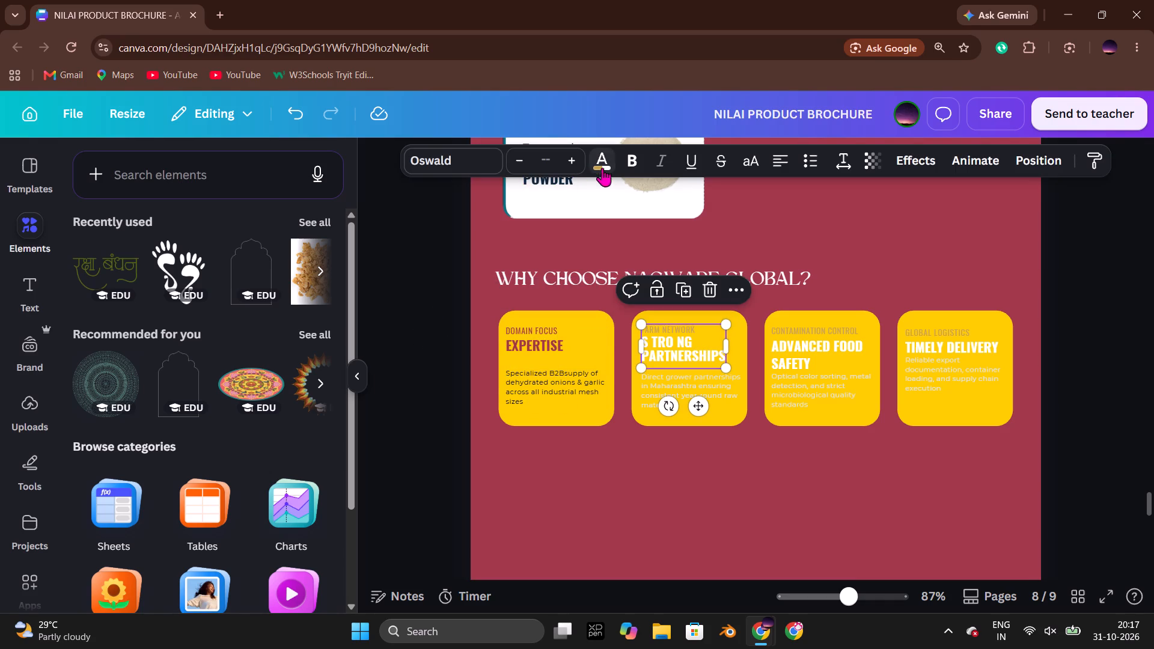
pyautogui.click(207, 289)
pyautogui.click(449, 335)
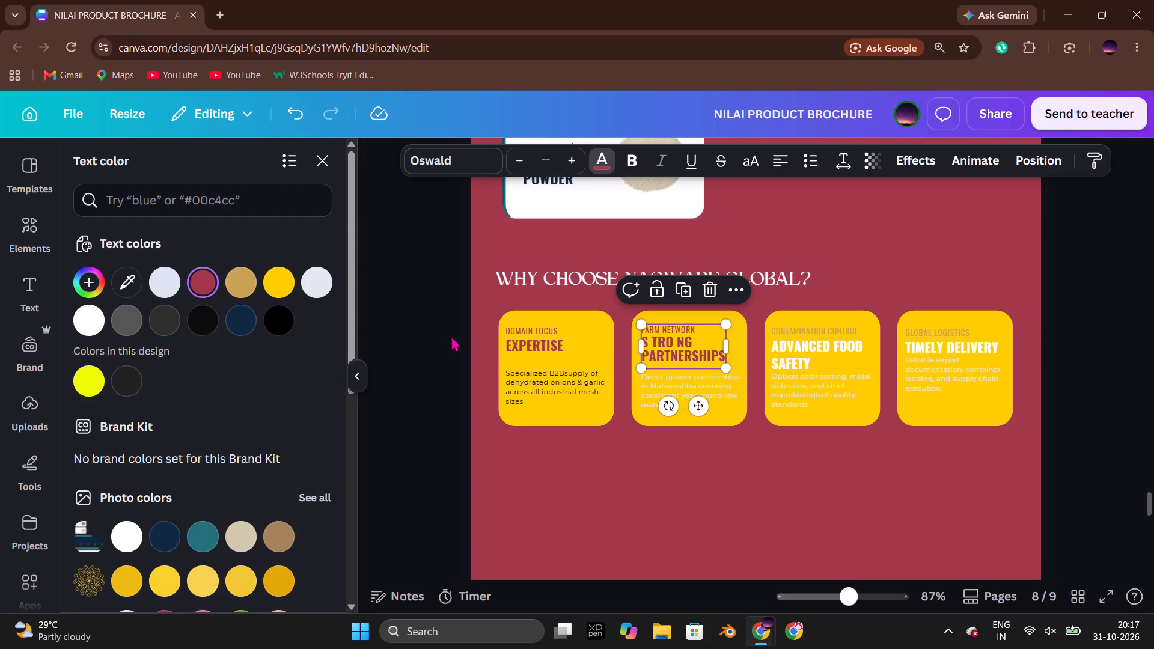
# Remove the stray spaces in the second card's heading so its first word reads "STRONG".
pyautogui.doubleClick(666, 350)
pyautogui.click(682, 356)
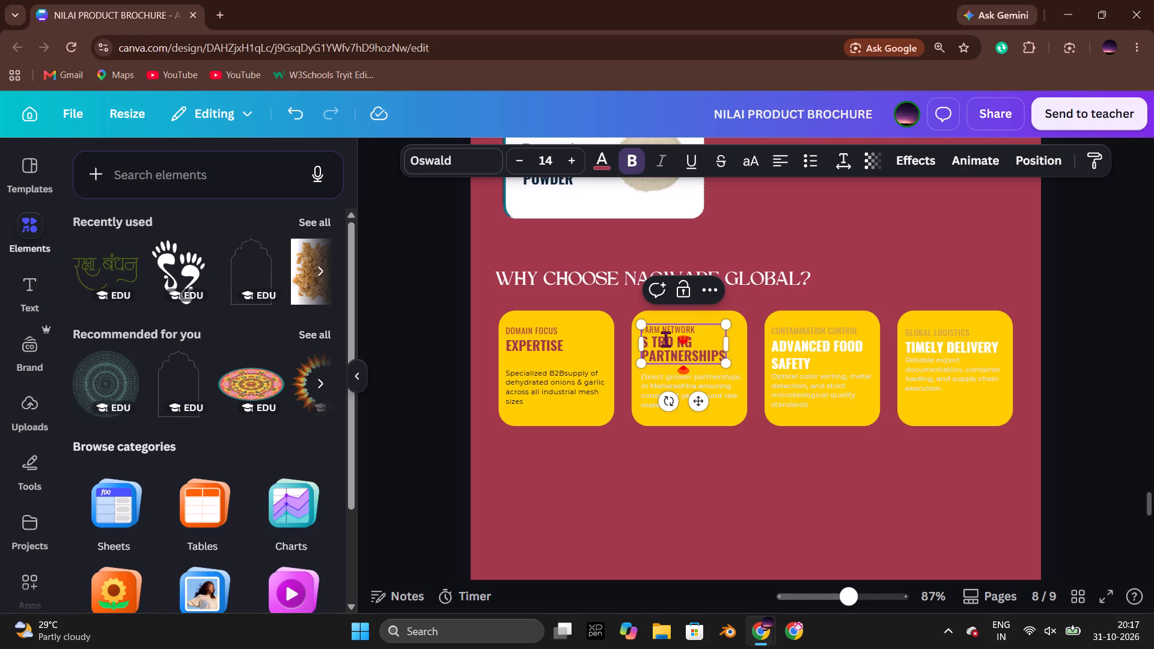
pyautogui.click(653, 341)
pyautogui.press('BackSpace')
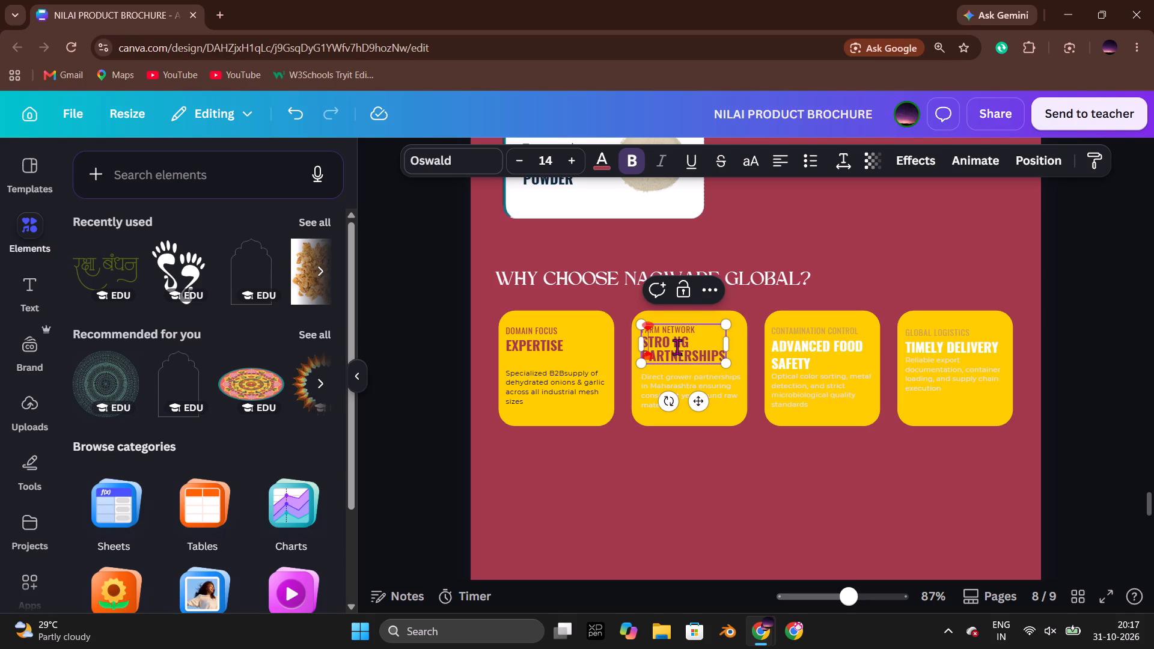
pyautogui.click(676, 344)
pyautogui.press('BackSpace')
pyautogui.click(405, 325)
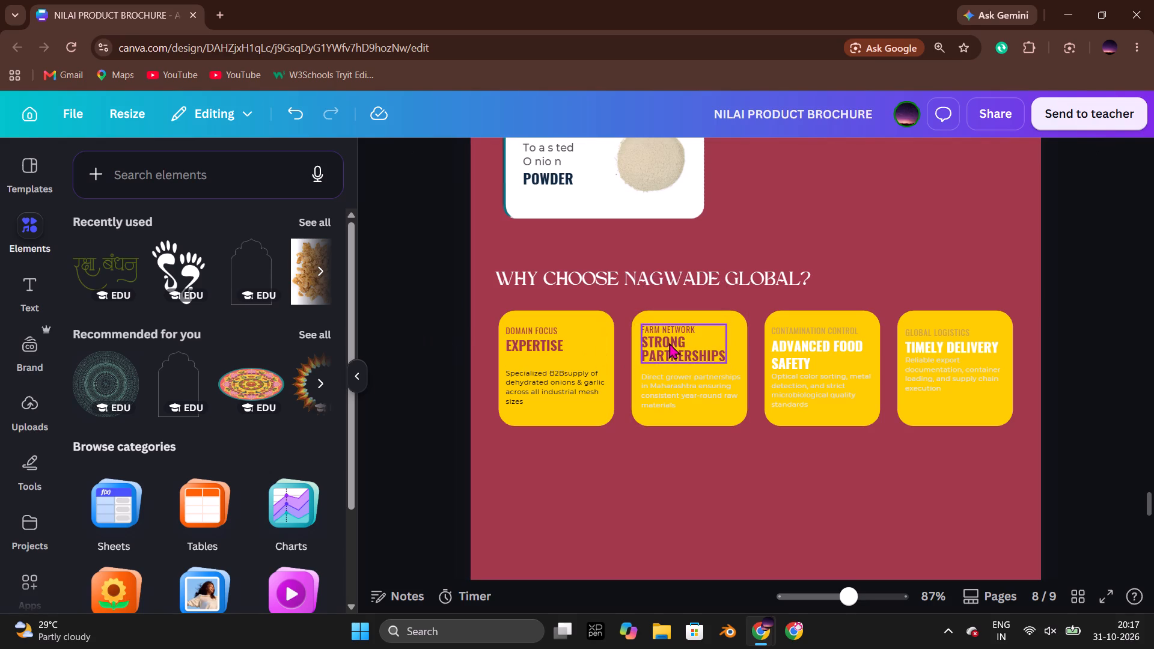
# Change the second card's "Direct grower partnerships" description text to black.
pyautogui.doubleClick(829, 346)
pyautogui.click(843, 367)
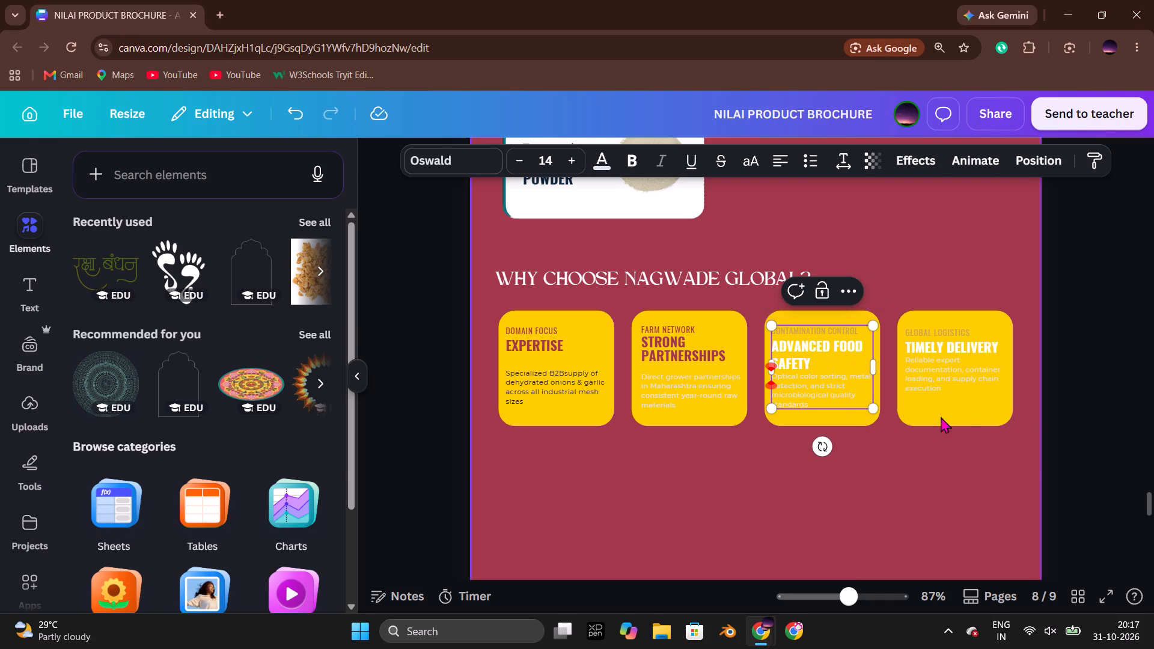
pyautogui.click(677, 391)
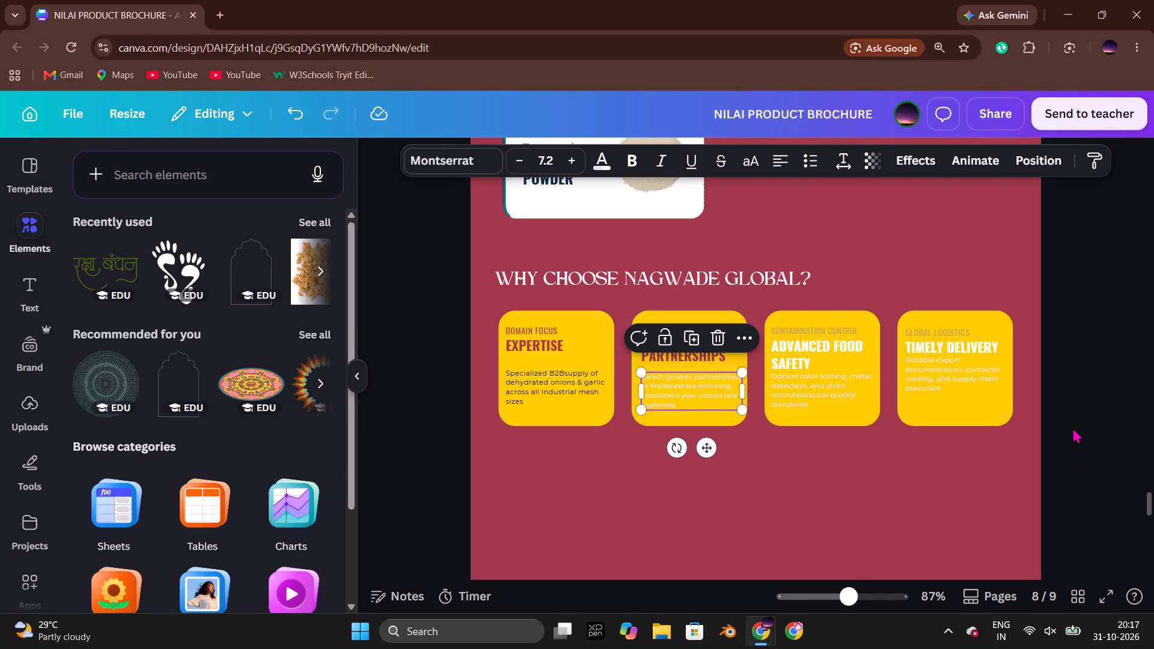
pyautogui.click(606, 167)
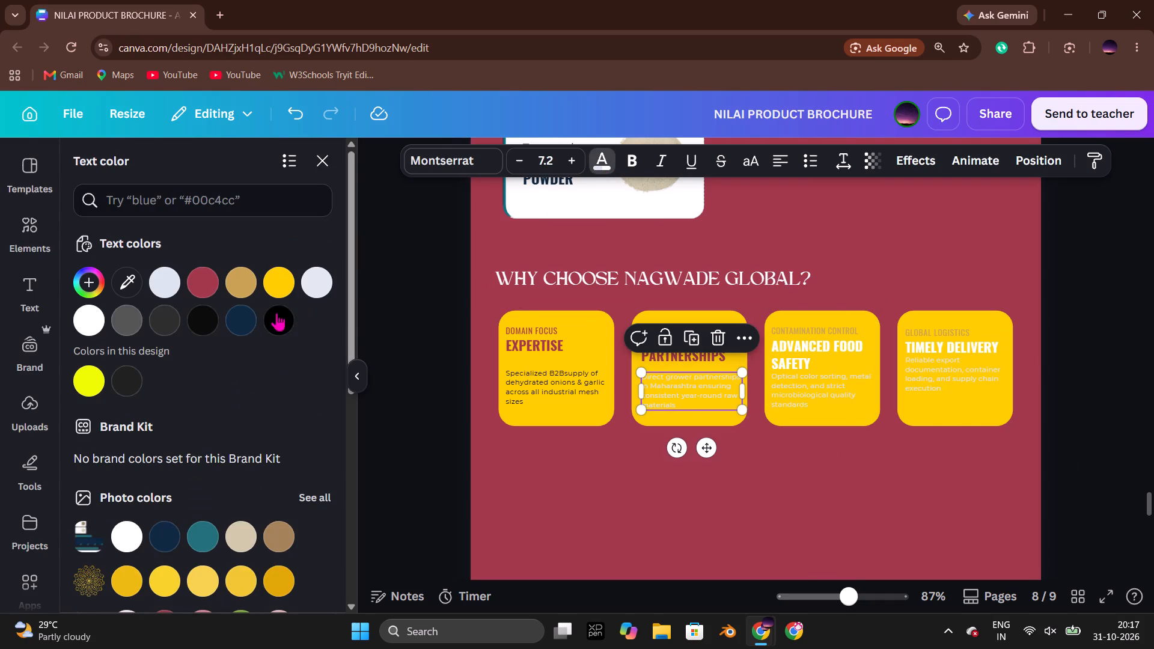
pyautogui.click(276, 317)
pyautogui.click(439, 323)
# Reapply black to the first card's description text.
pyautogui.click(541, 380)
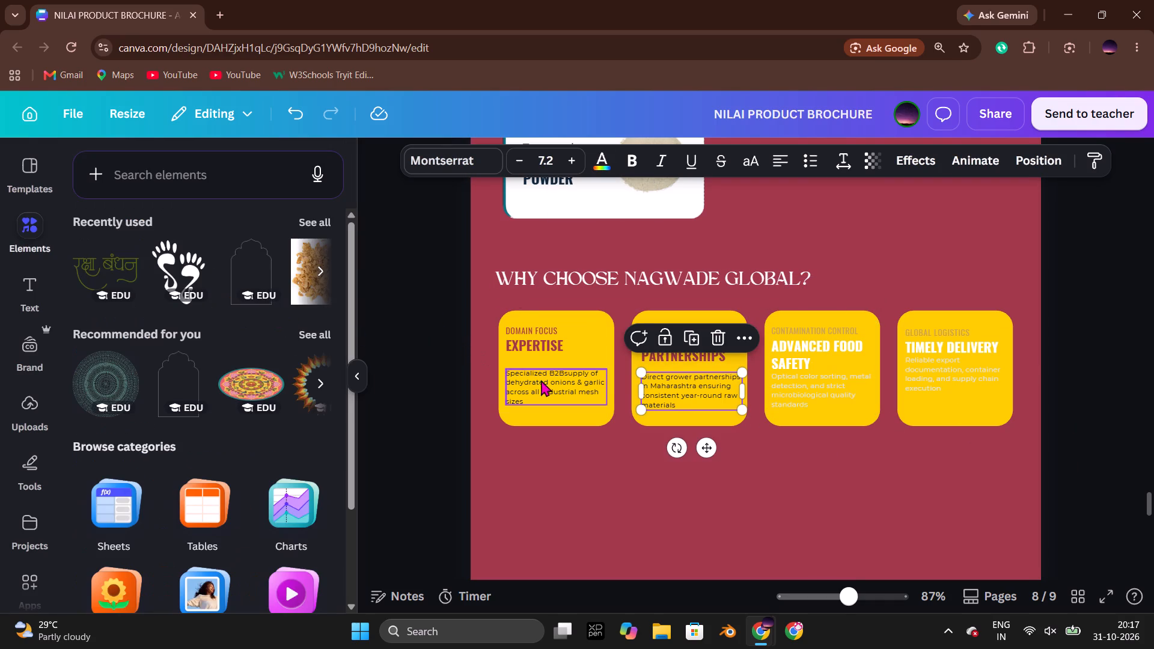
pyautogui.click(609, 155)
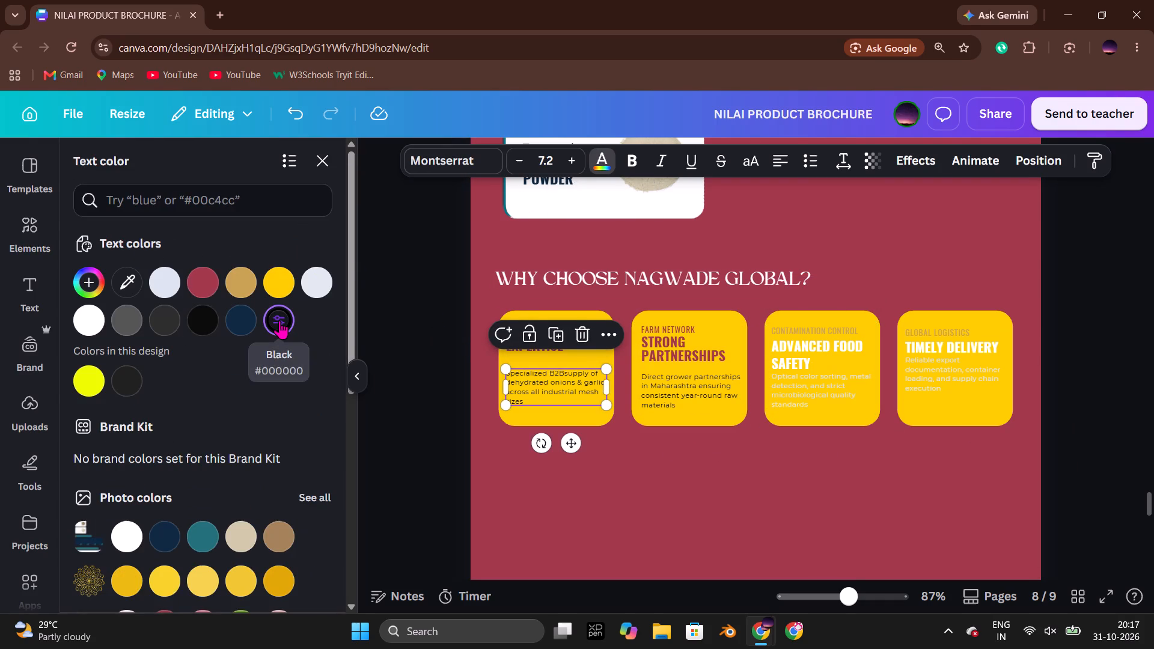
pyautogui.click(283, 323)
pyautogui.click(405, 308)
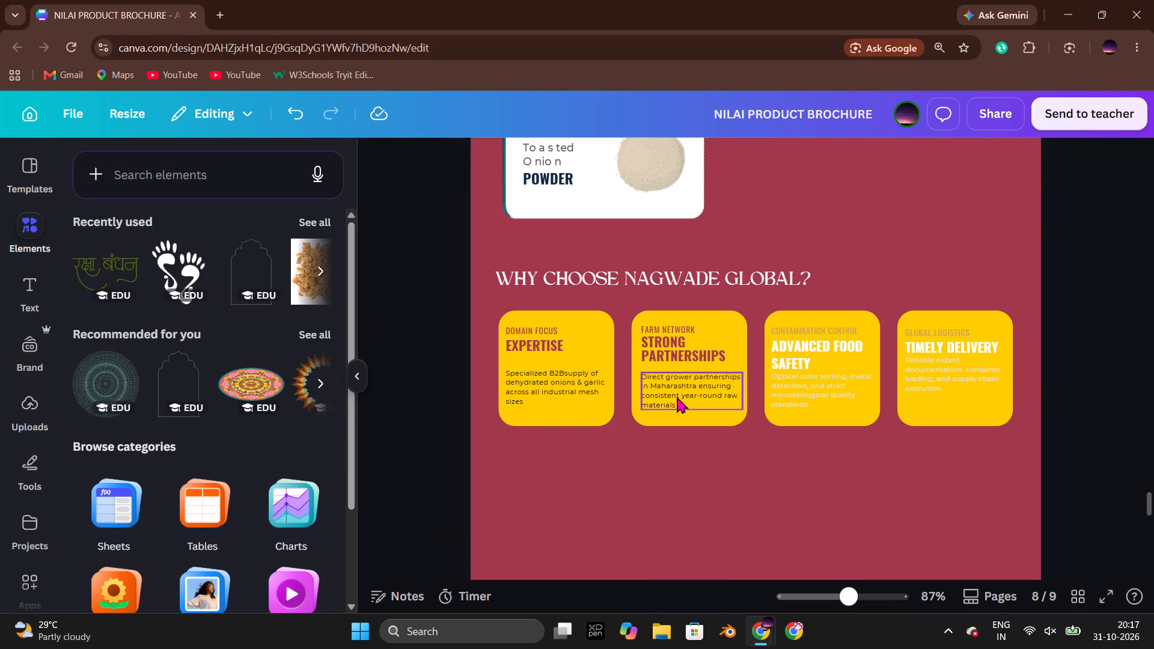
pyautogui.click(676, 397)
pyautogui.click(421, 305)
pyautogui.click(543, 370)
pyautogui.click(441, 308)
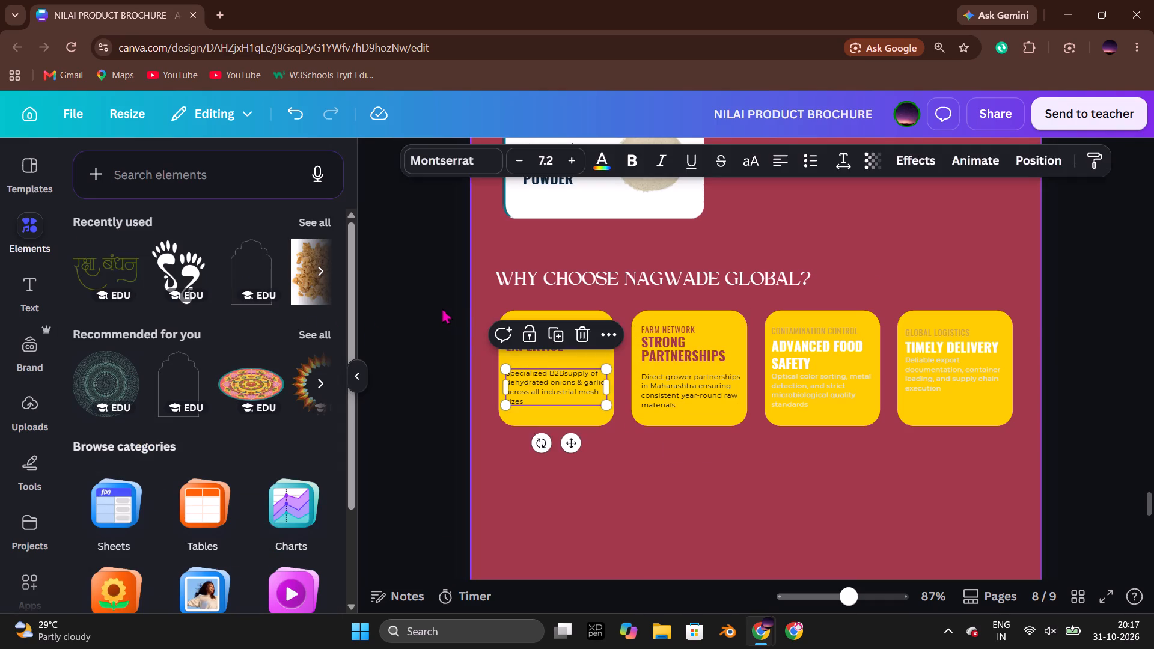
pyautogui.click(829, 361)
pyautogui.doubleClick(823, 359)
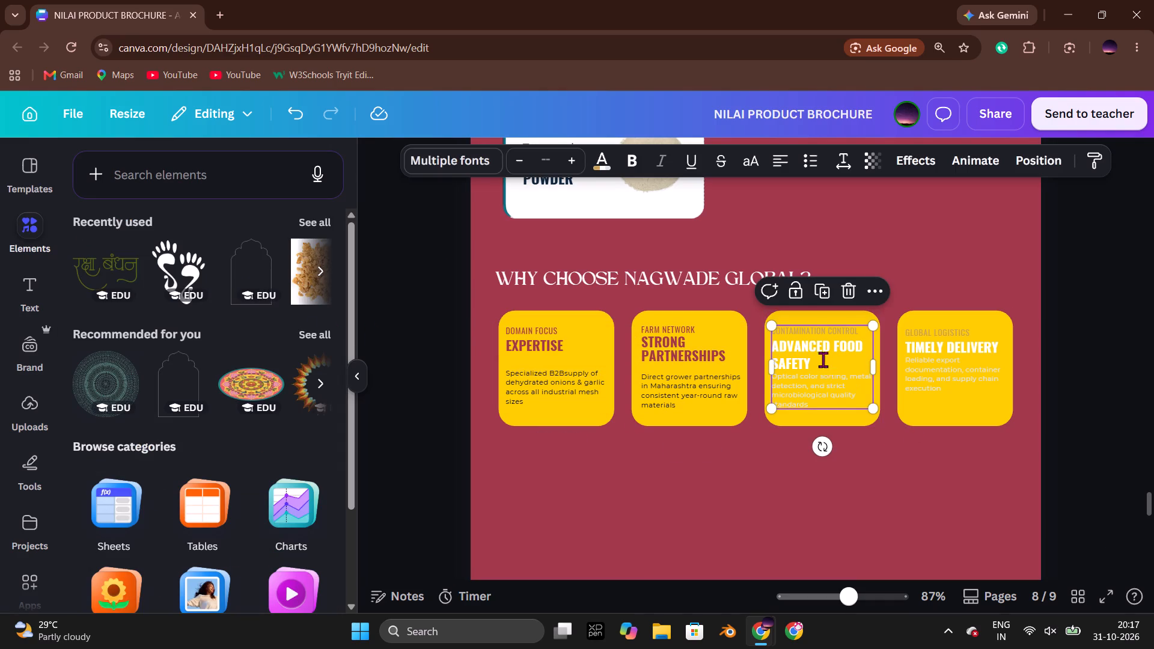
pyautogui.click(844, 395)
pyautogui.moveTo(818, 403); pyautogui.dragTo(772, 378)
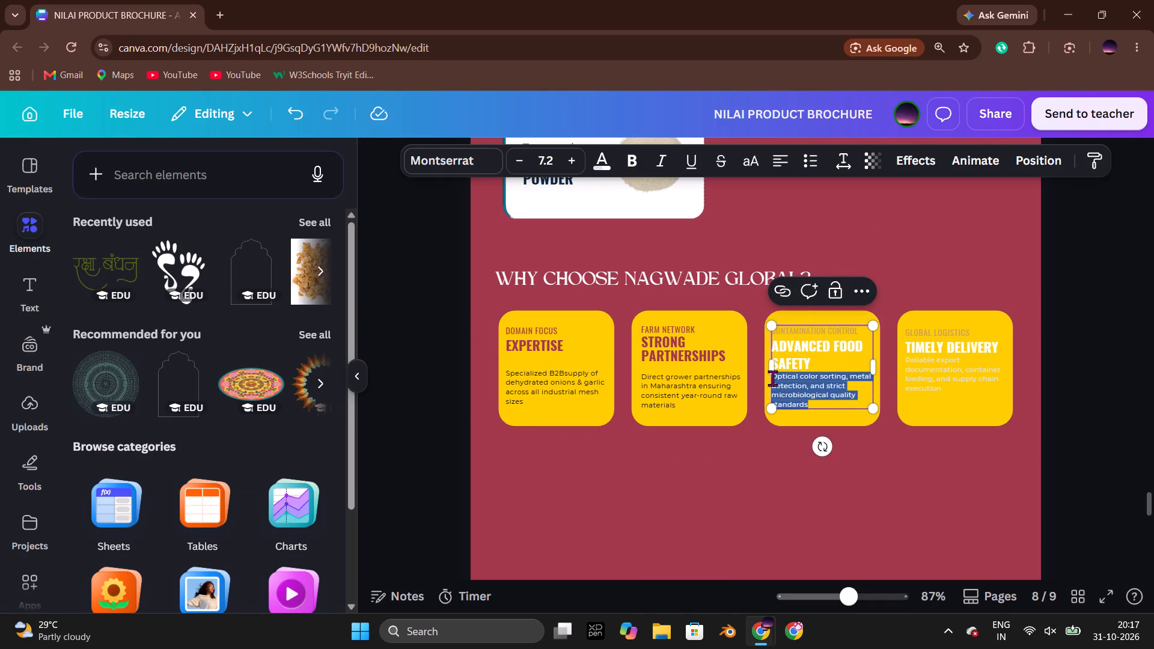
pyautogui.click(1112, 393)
# Duplicate the second card's description text box and place the copy just below the third card.
pyautogui.click(683, 392)
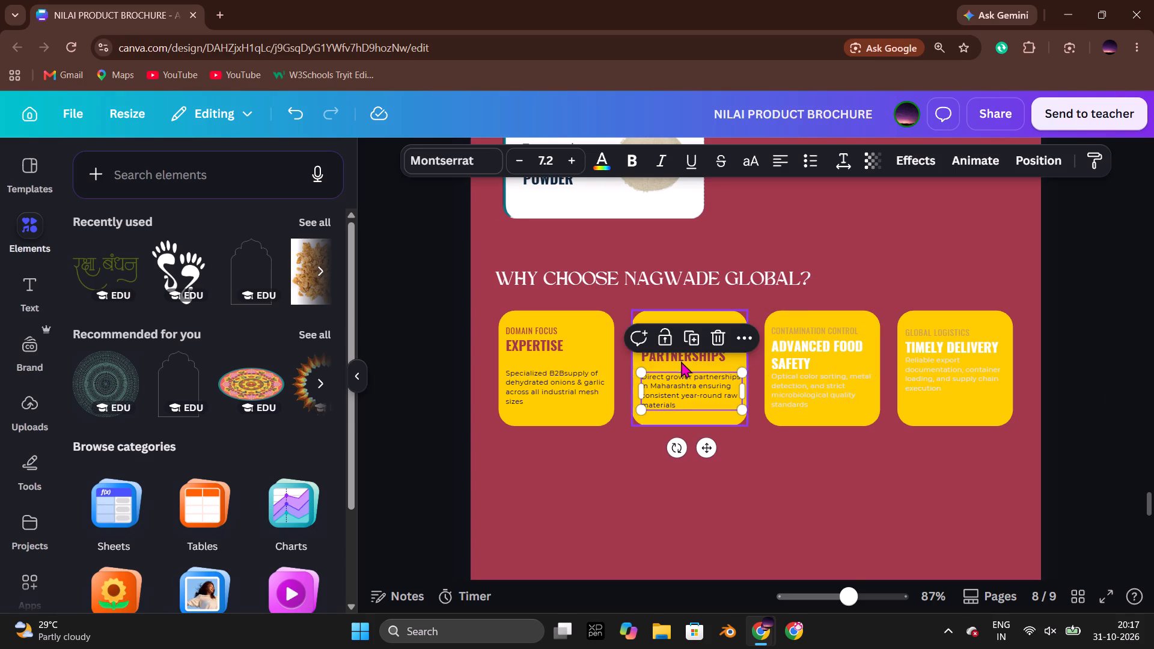
pyautogui.click(694, 344)
pyautogui.moveTo(710, 407); pyautogui.dragTo(823, 471)
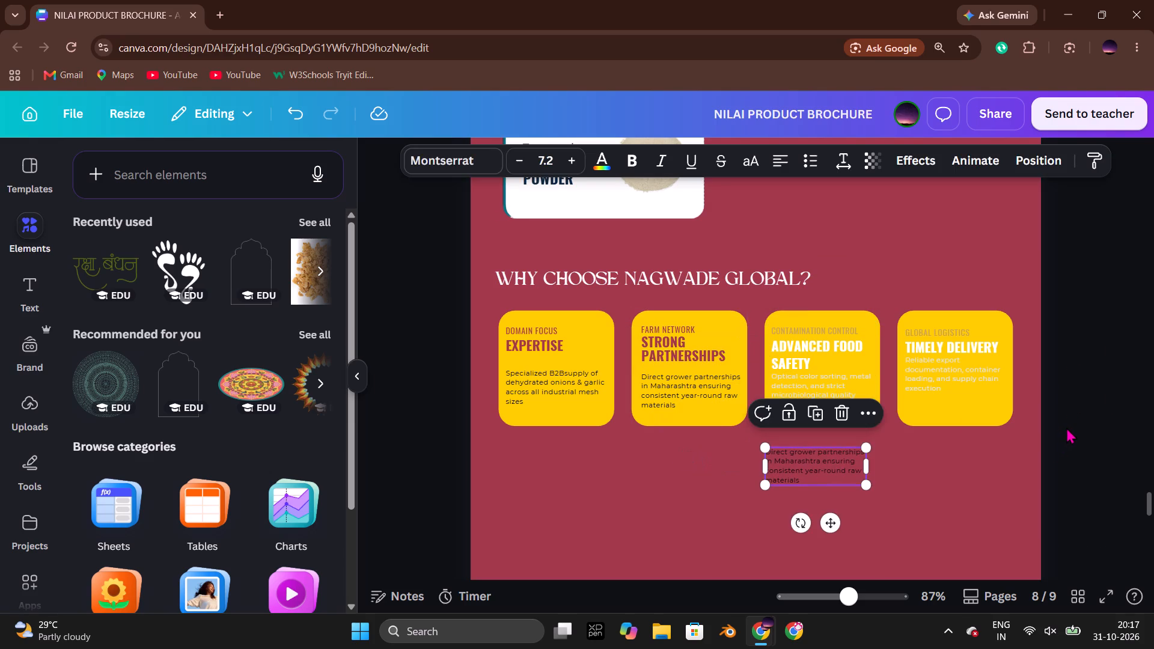
pyautogui.click(1066, 427)
# Move the "Optical color sorting" description out of the third card's text box into the duplicated text box, replacing its text.
pyautogui.doubleClick(847, 401)
pyautogui.click(821, 403)
pyautogui.moveTo(813, 404); pyautogui.dragTo(778, 384)
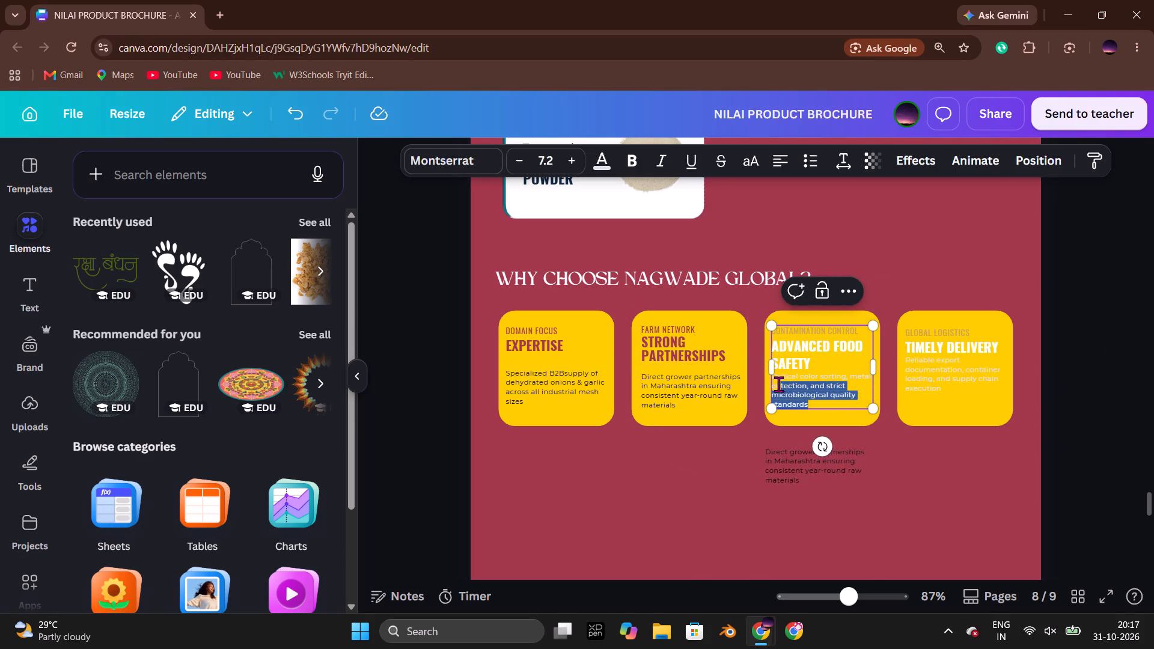
pyautogui.moveTo(778, 384); pyautogui.dragTo(773, 380)
pyautogui.hotkey('ctrl', 'x')
pyautogui.click(1111, 413)
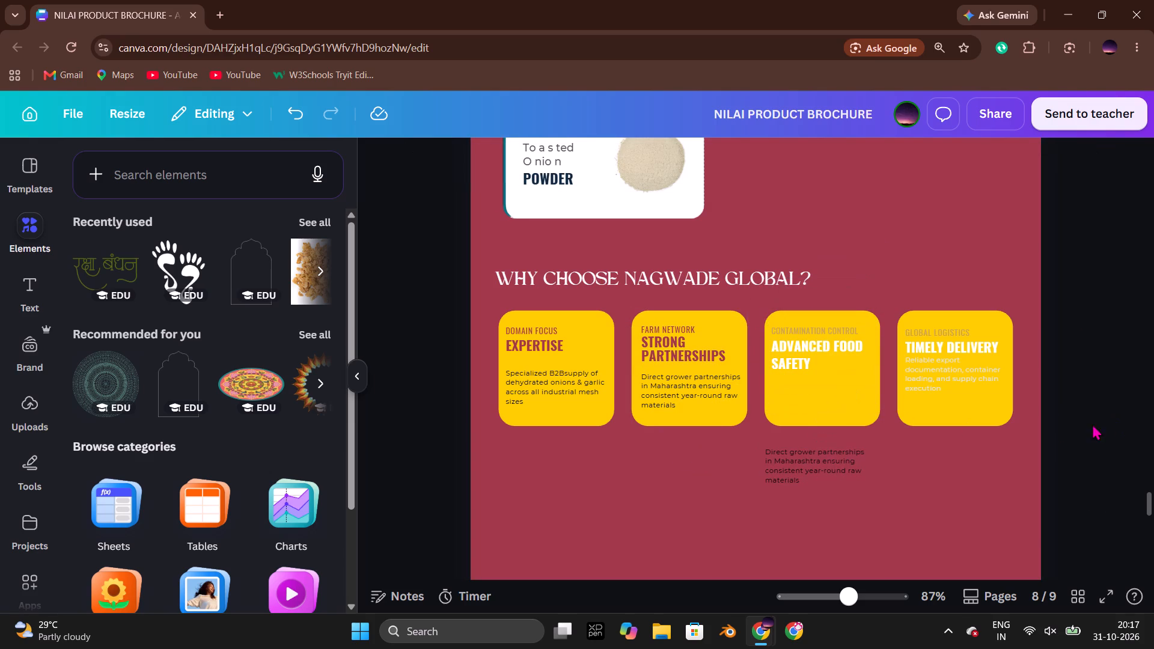
pyautogui.doubleClick(802, 480)
pyautogui.hotkey('ctrl', 'v')
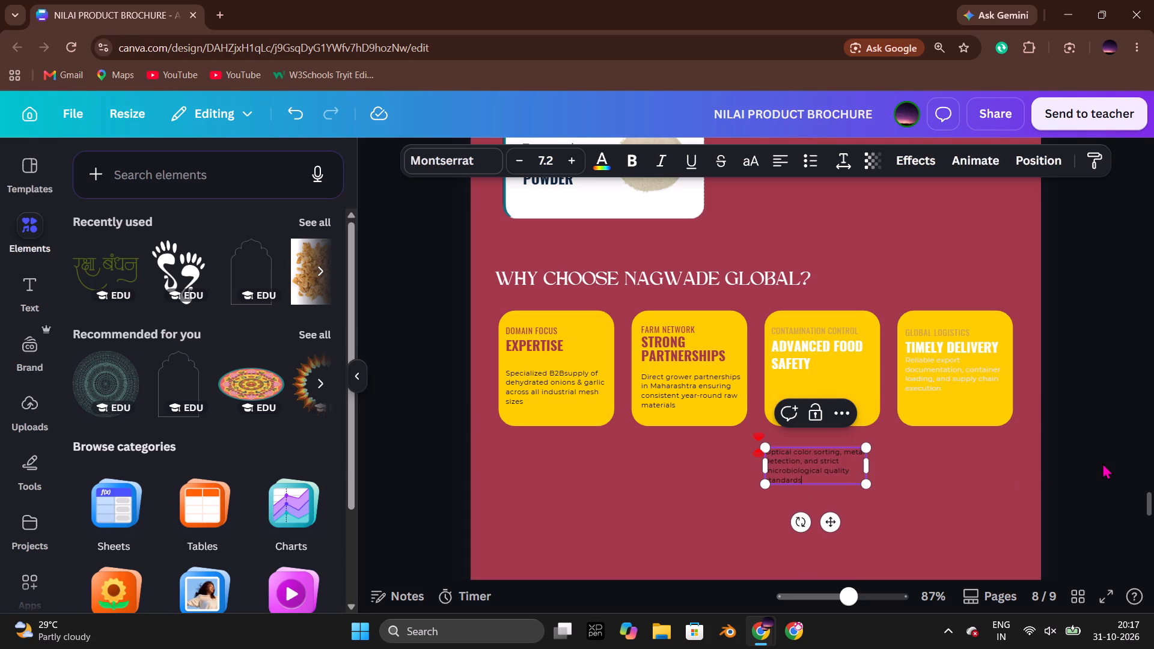
pyautogui.click(1102, 463)
# Add a full stop after "standards" at the end of the "Optical color sorting" description.
pyautogui.click(838, 471)
pyautogui.doubleClick(823, 474)
pyautogui.click(817, 478)
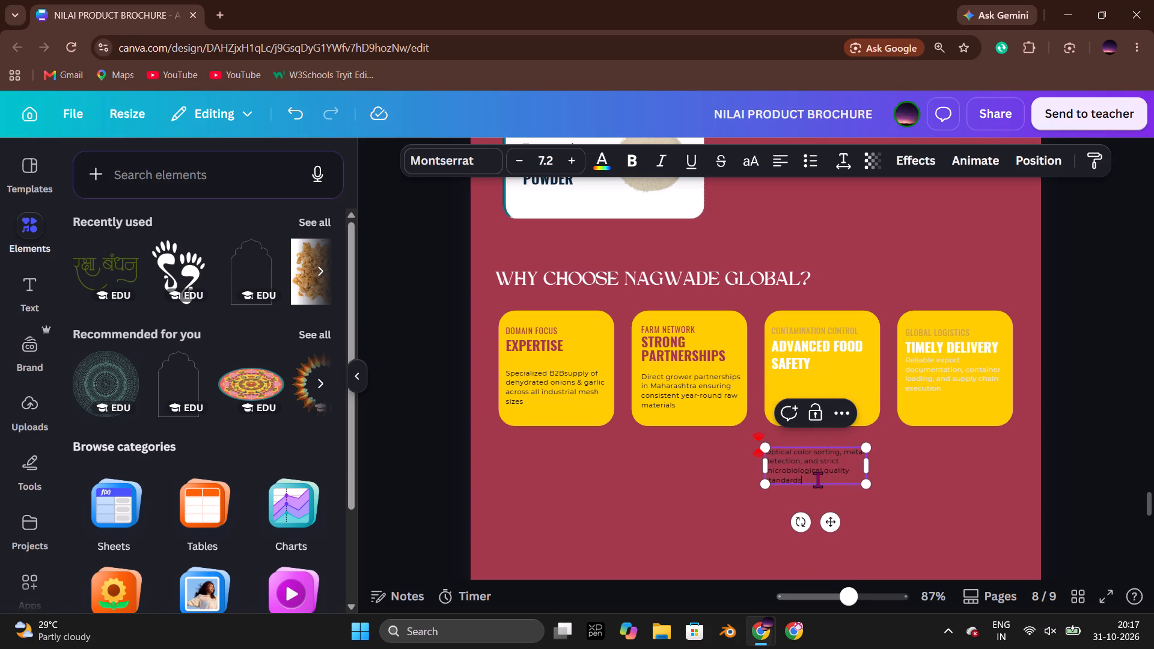
pyautogui.press('.')
pyautogui.click(1103, 452)
# Move the "Optical color sorting" description onto the third card, beneath "Advanced Food Safety" and left-aligned with it.
pyautogui.moveTo(822, 469); pyautogui.dragTo(838, 417)
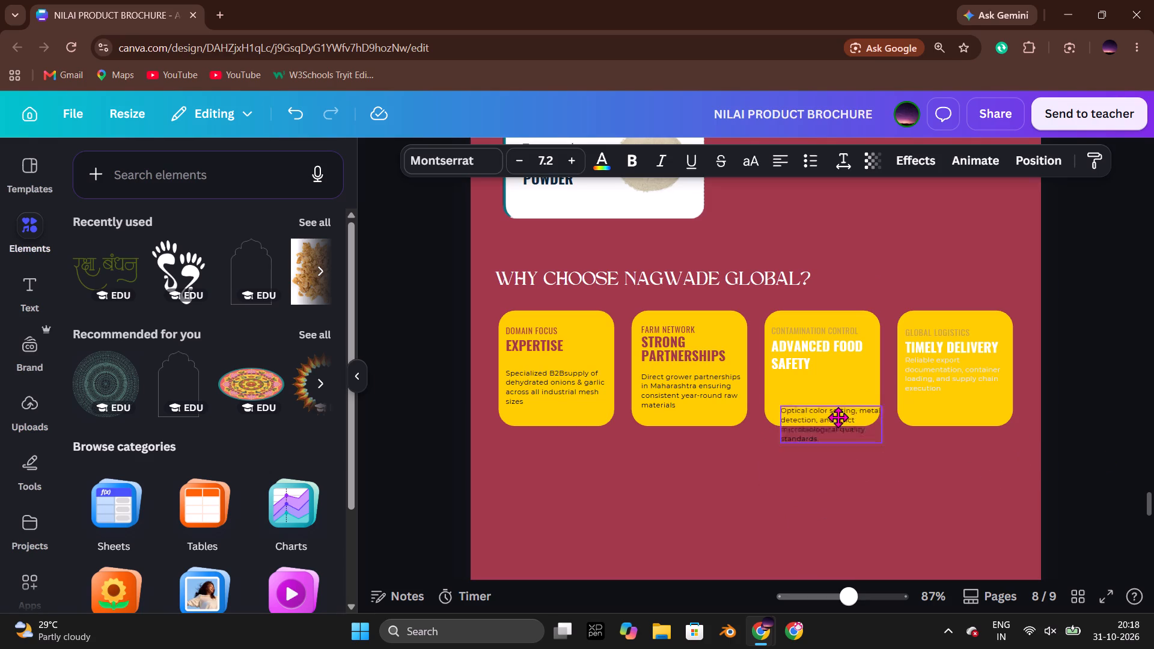
pyautogui.moveTo(838, 417); pyautogui.dragTo(828, 400)
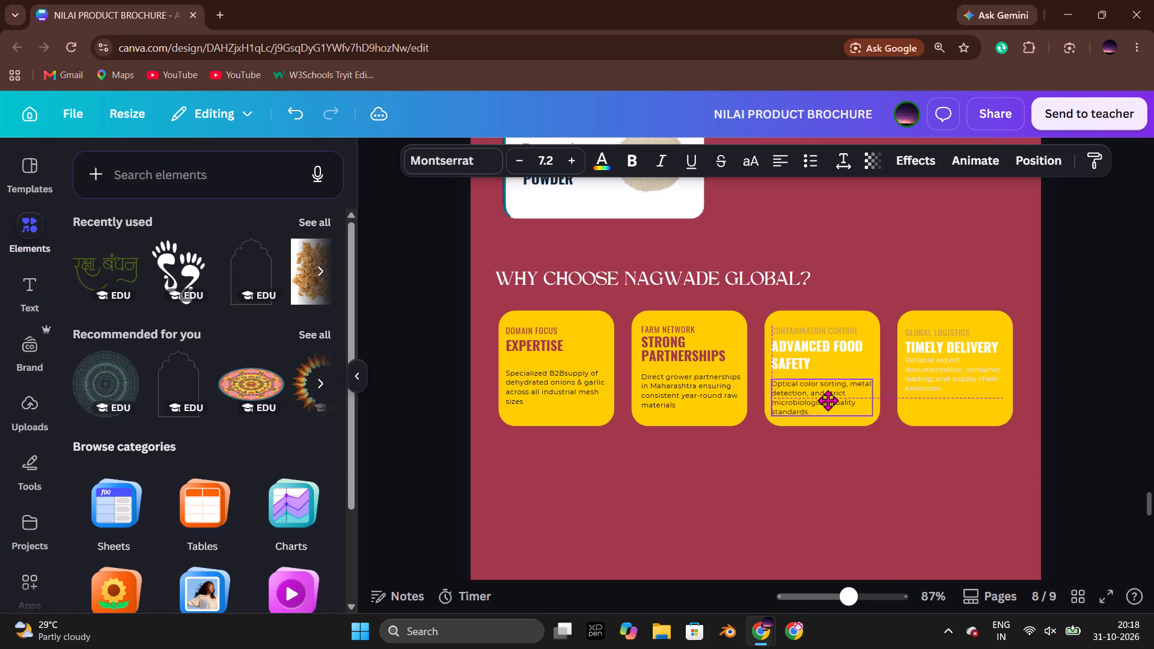
pyautogui.moveTo(828, 400); pyautogui.dragTo(828, 396)
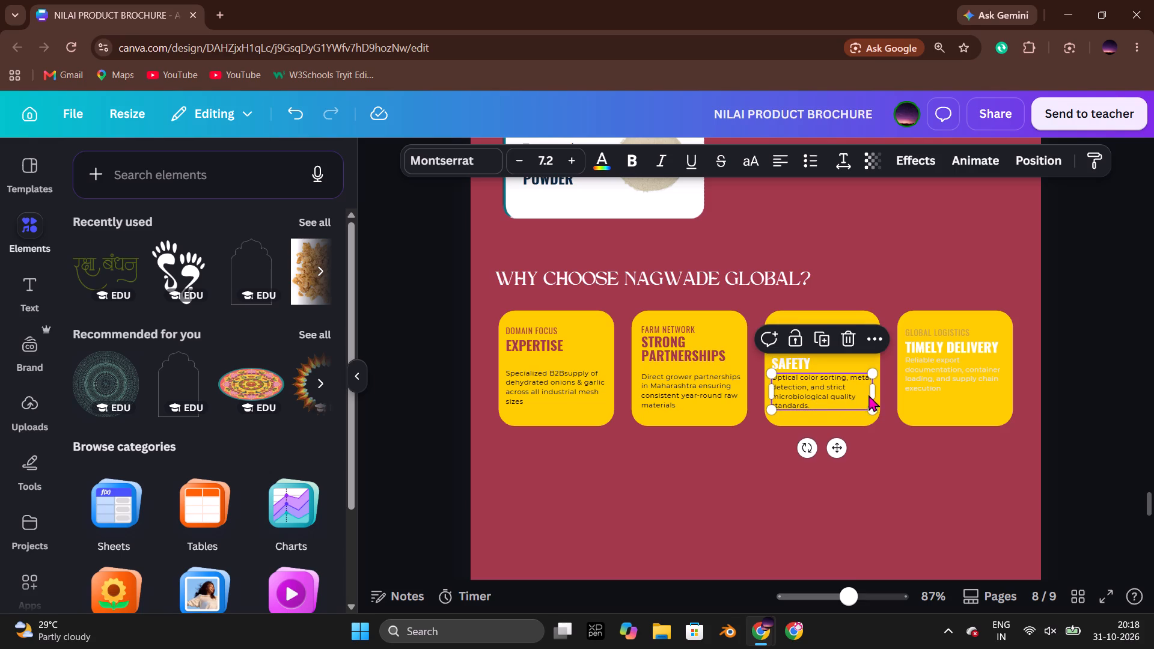
pyautogui.click(421, 377)
# Recolour the "Contamination Control / Advanced Food Safety" heading text on the third card to the brochure's maroon.
pyautogui.click(802, 355)
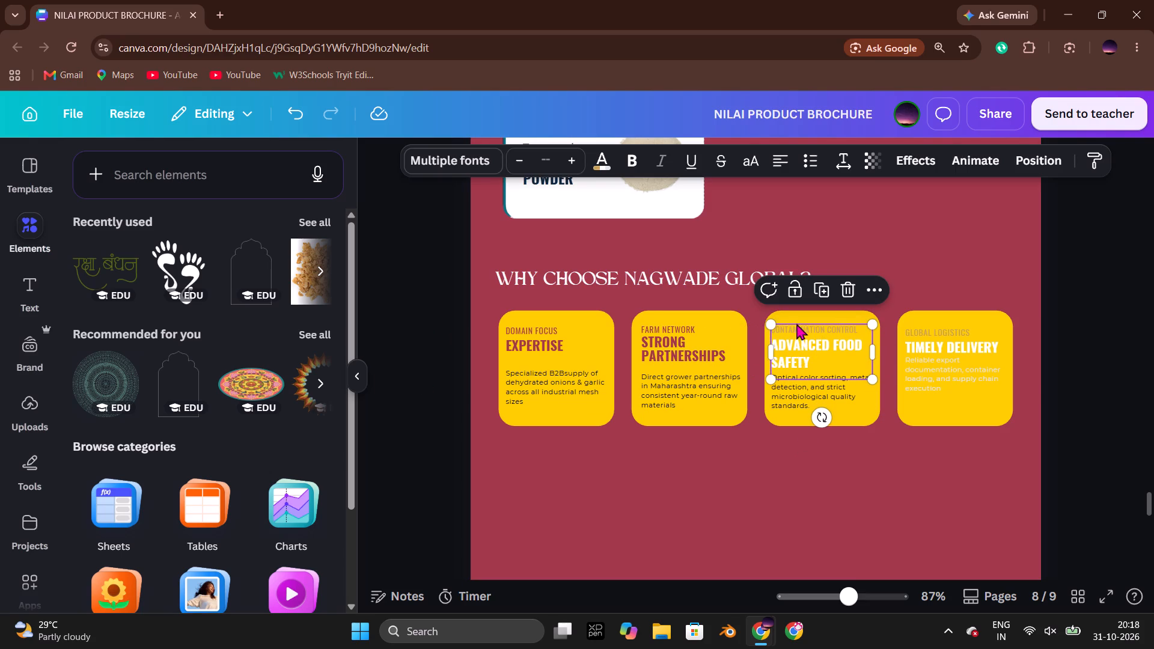
pyautogui.click(594, 162)
pyautogui.click(205, 278)
pyautogui.click(396, 303)
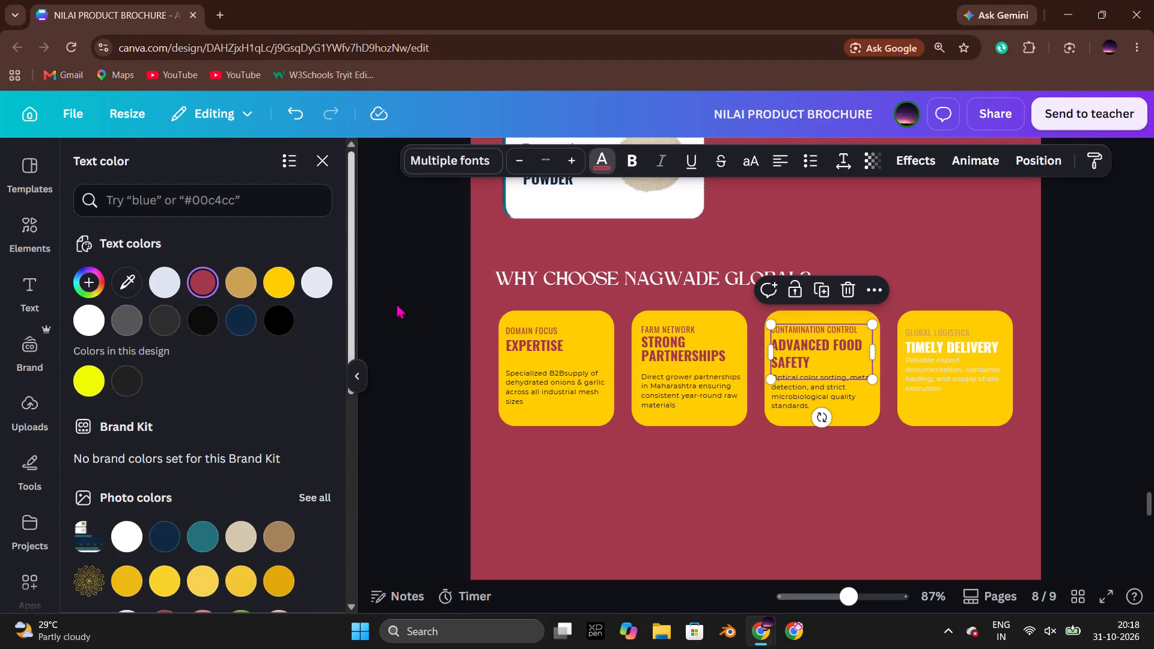
# Duplicate the third card's description text box and place the copy on the lower part of the fourth card.
pyautogui.click(986, 350)
pyautogui.click(1066, 388)
pyautogui.click(803, 389)
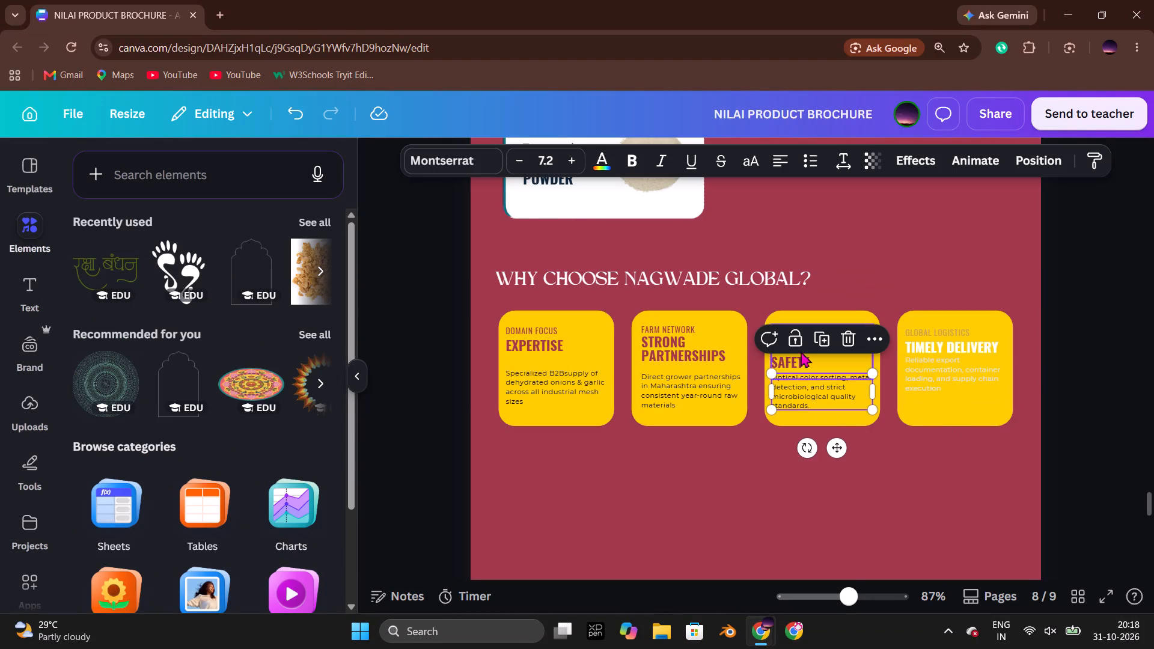
pyautogui.click(813, 340)
pyautogui.click(1039, 407)
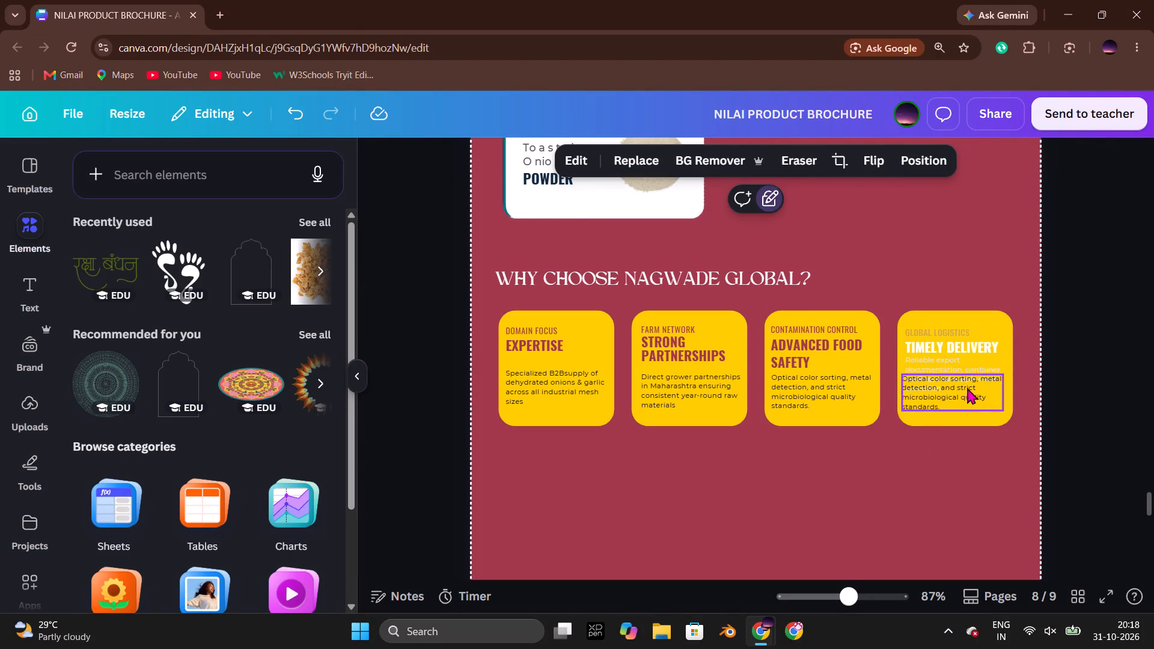
# Move the "Global Logistics / Timely Delivery" text box off the fourth card into the empty area just above it.
pyautogui.moveTo(978, 369); pyautogui.dragTo(974, 340)
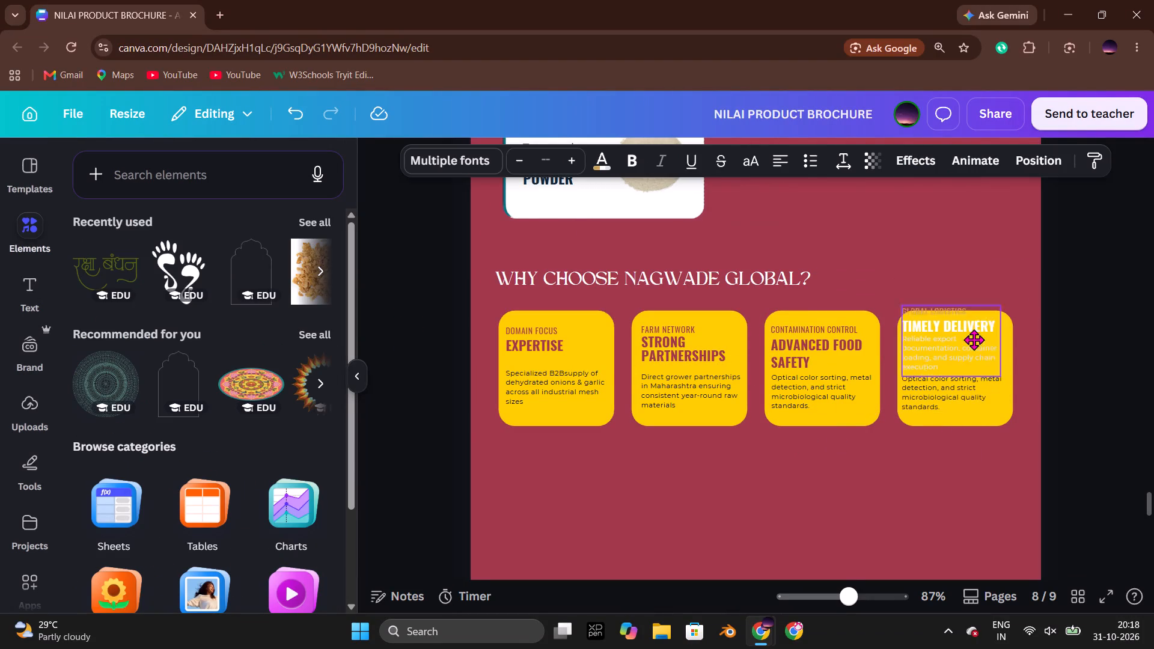
pyautogui.moveTo(974, 340); pyautogui.dragTo(980, 268)
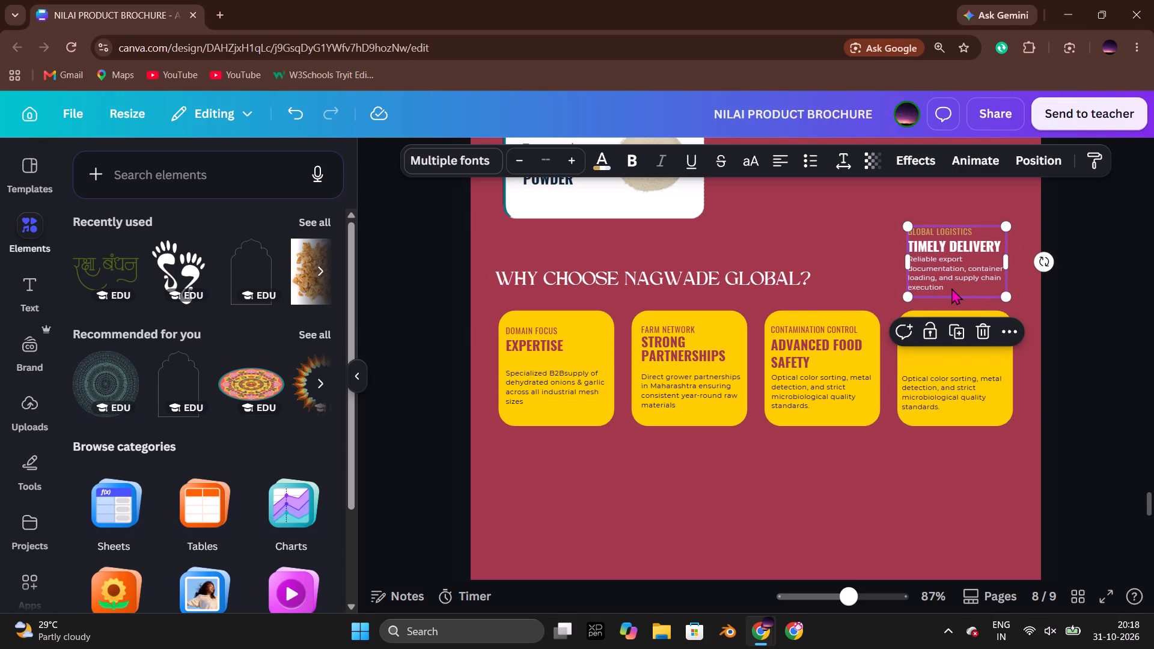
# Move the "Reliable export documentation" description out of the "Timely Delivery" text box into the fourth card's duplicated text box, replacing its text.
pyautogui.doubleClick(944, 287)
pyautogui.click(951, 286)
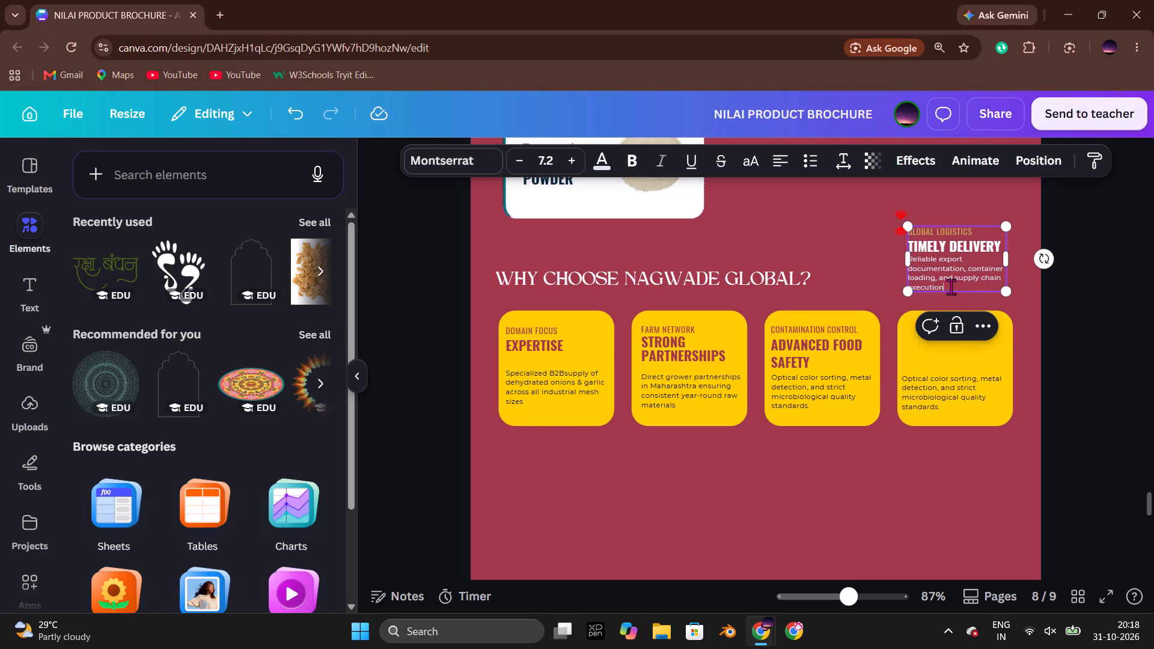
pyautogui.moveTo(951, 287); pyautogui.dragTo(909, 263)
pyautogui.hotkey('ctrl', 'x')
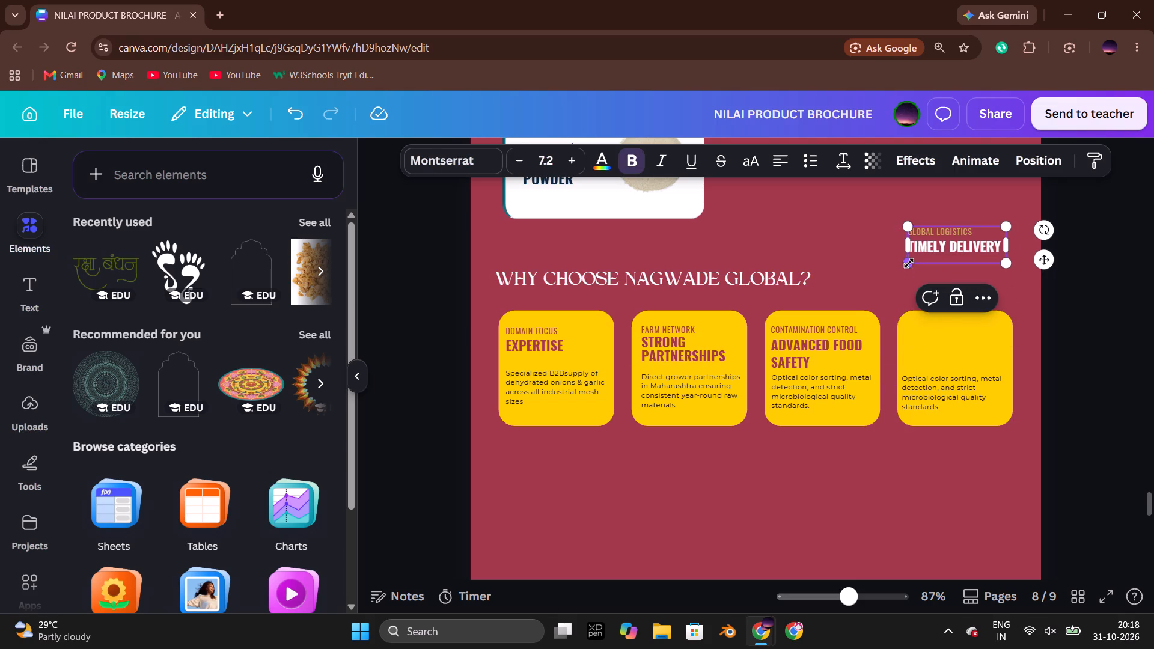
pyautogui.press('BackSpace')
pyautogui.click(1096, 293)
pyautogui.doubleClick(977, 383)
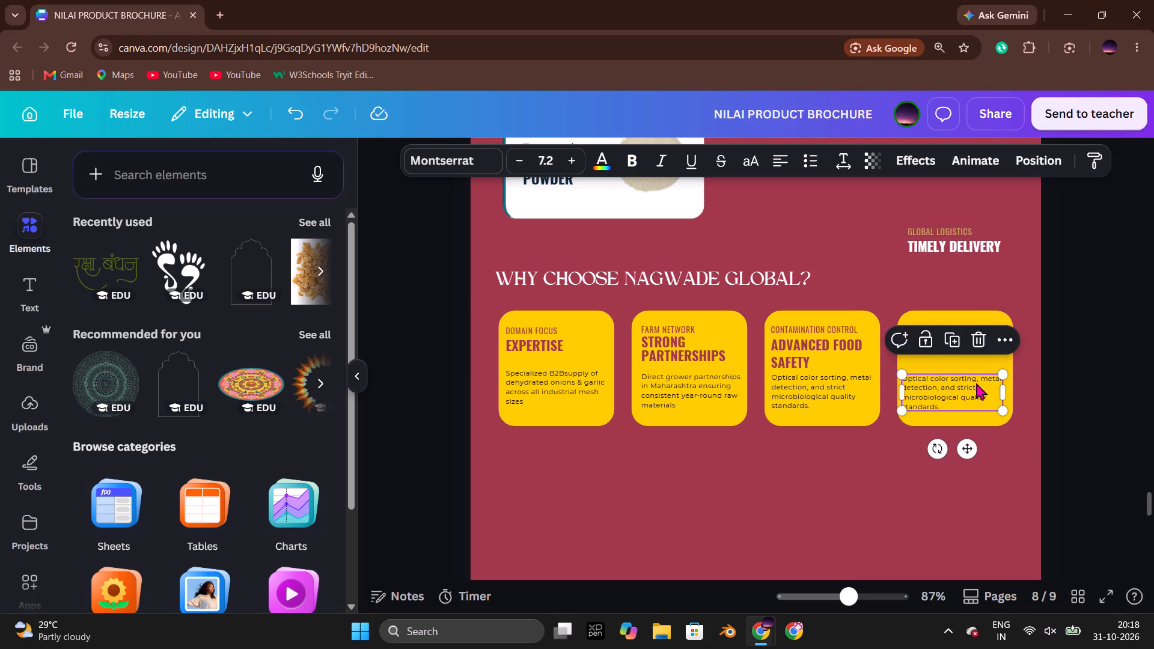
pyautogui.hotkey('ctrl', 'v')
pyautogui.click(1104, 384)
# Add a full stop after "execution" at the end of the "Reliable export documentation" description.
pyautogui.doubleClick(956, 401)
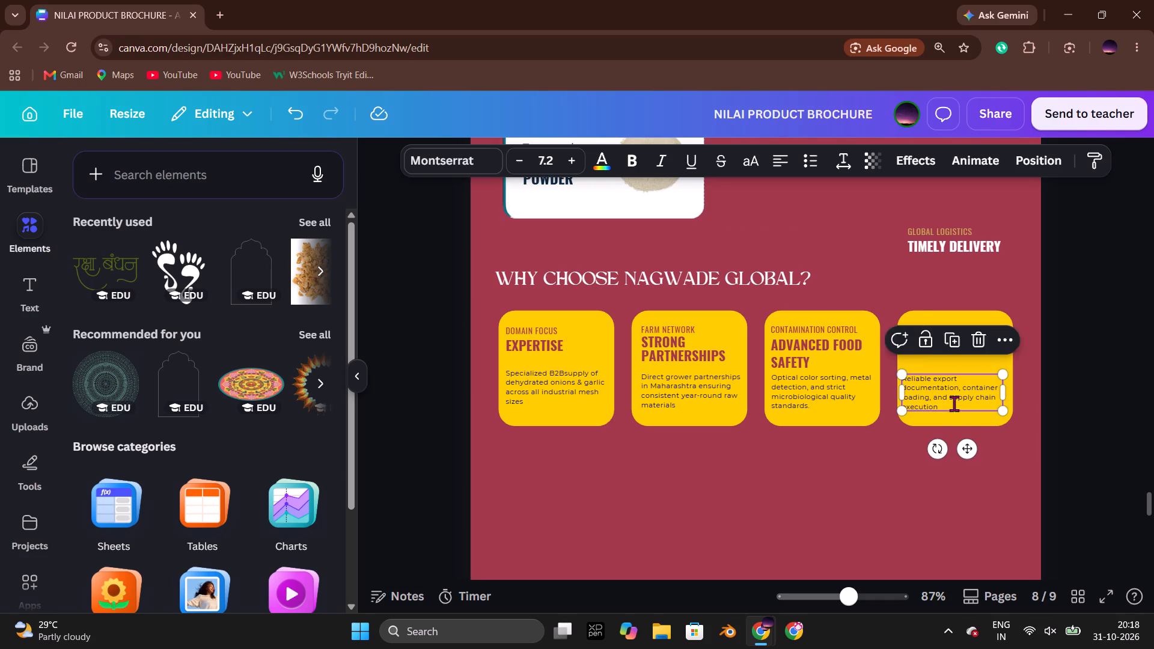
pyautogui.click(950, 404)
pyautogui.press('.')
pyautogui.click(1090, 389)
# Nudge the "Reliable export documentation" description inward on the fourth card, level with the third card's description.
pyautogui.doubleClick(826, 394)
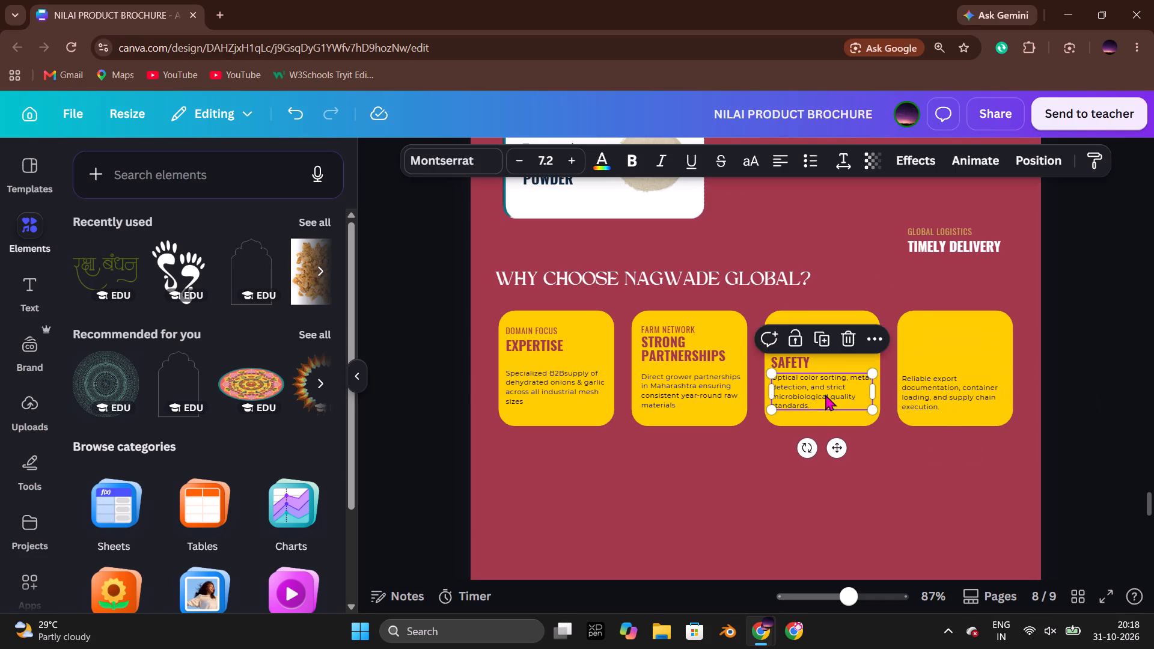
pyautogui.click(1077, 398)
pyautogui.click(958, 394)
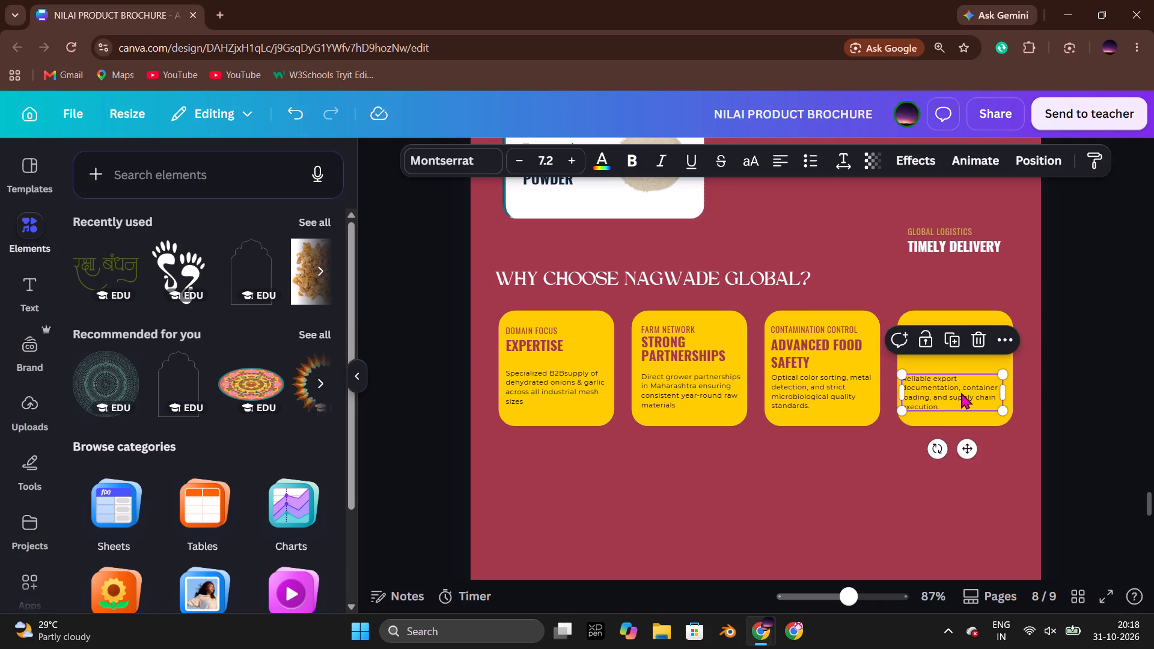
pyautogui.click(1076, 375)
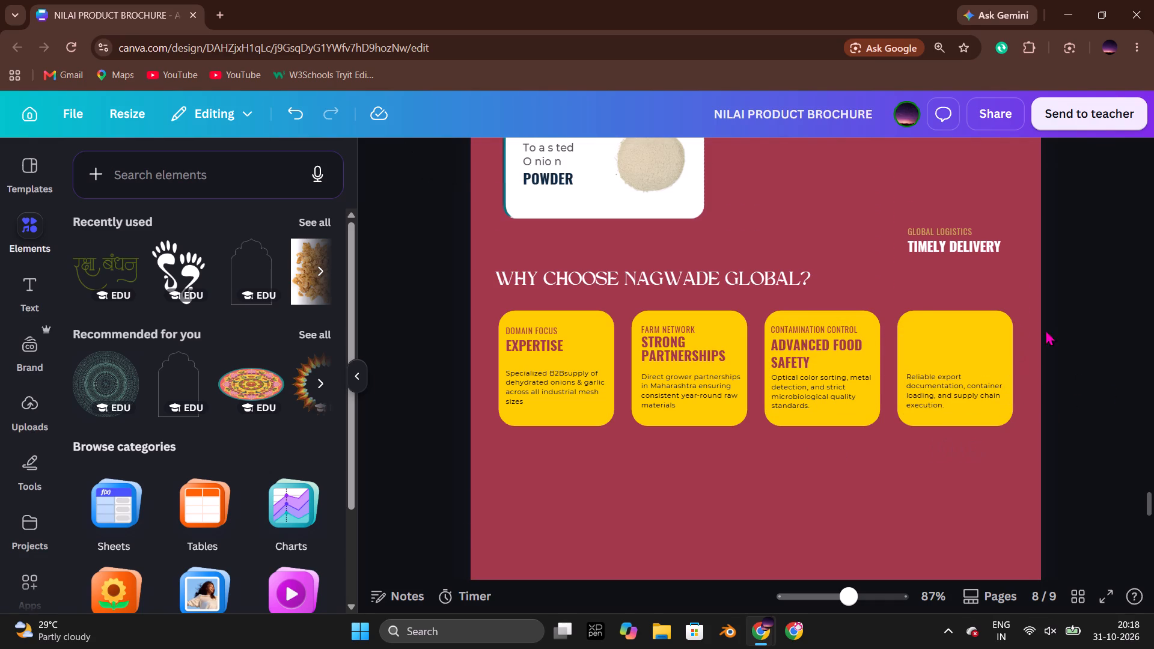
# Move the "Global Logistics / Timely Delivery" heading back onto the fourth card, above its description and level with the other headings.
pyautogui.moveTo(969, 237); pyautogui.dragTo(965, 338)
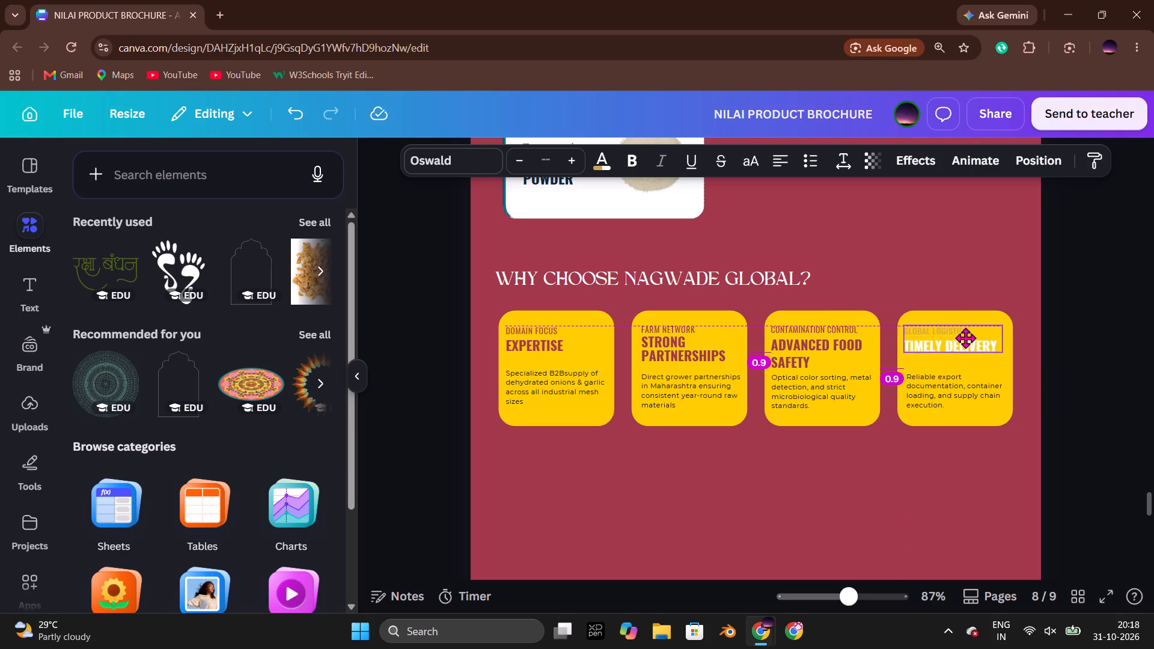
pyautogui.moveTo(965, 338); pyautogui.dragTo(965, 337)
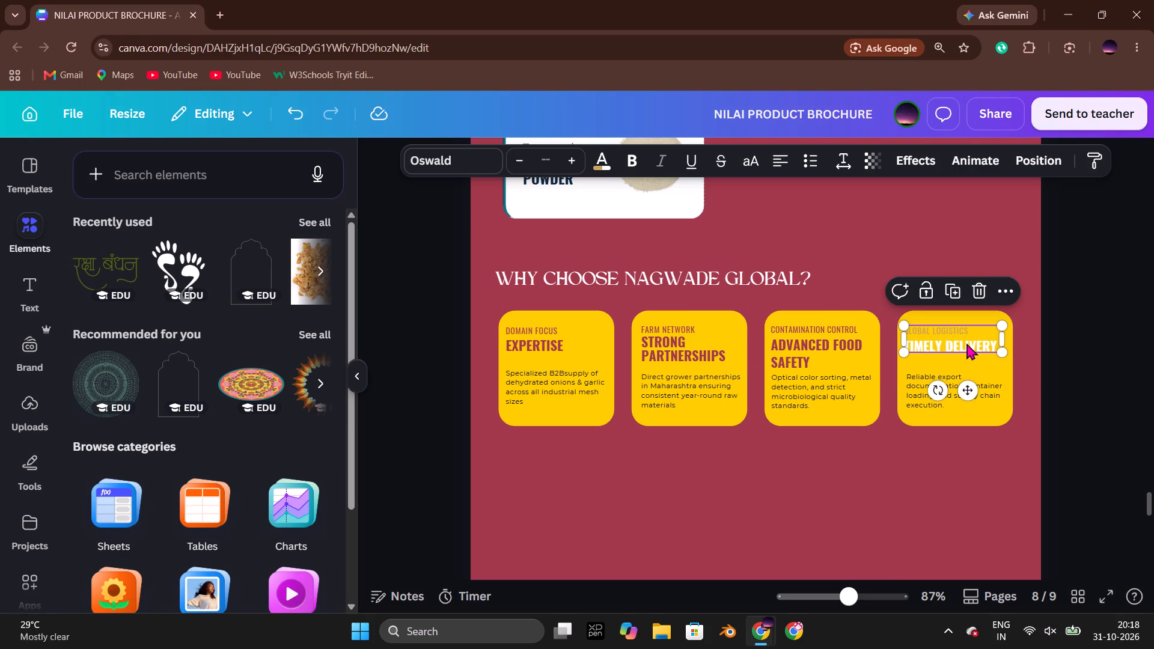
# Recolour the "Global Logistics / Timely Delivery" heading text on the fourth card to the brochure's maroon.
pyautogui.click(600, 150)
pyautogui.click(209, 287)
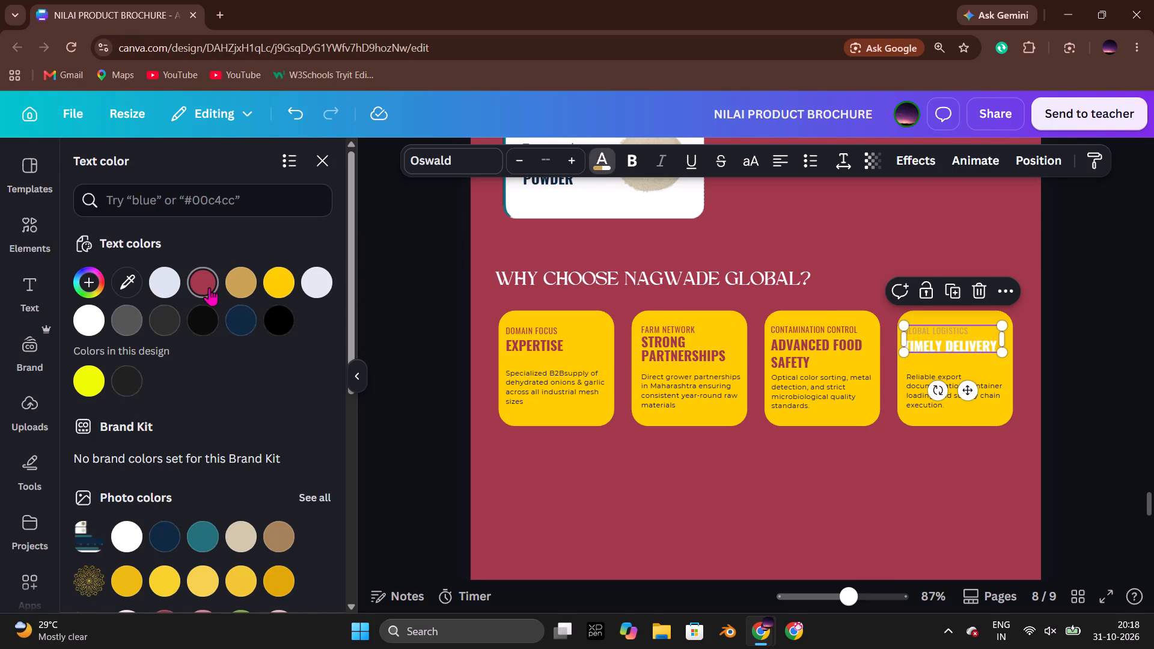
pyautogui.click(422, 282)
pyautogui.click(422, 282)
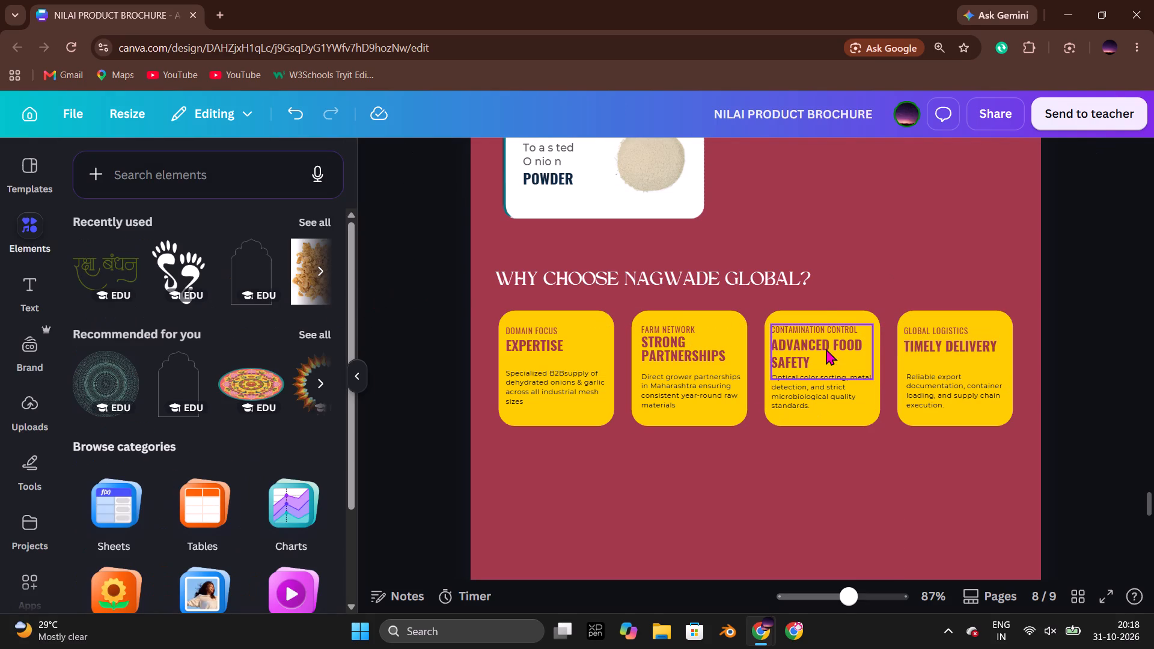
# Nudge the "Farm Network / Strong Partnerships" heading slightly down on the second card, level with the first card's heading.
pyautogui.click(819, 344)
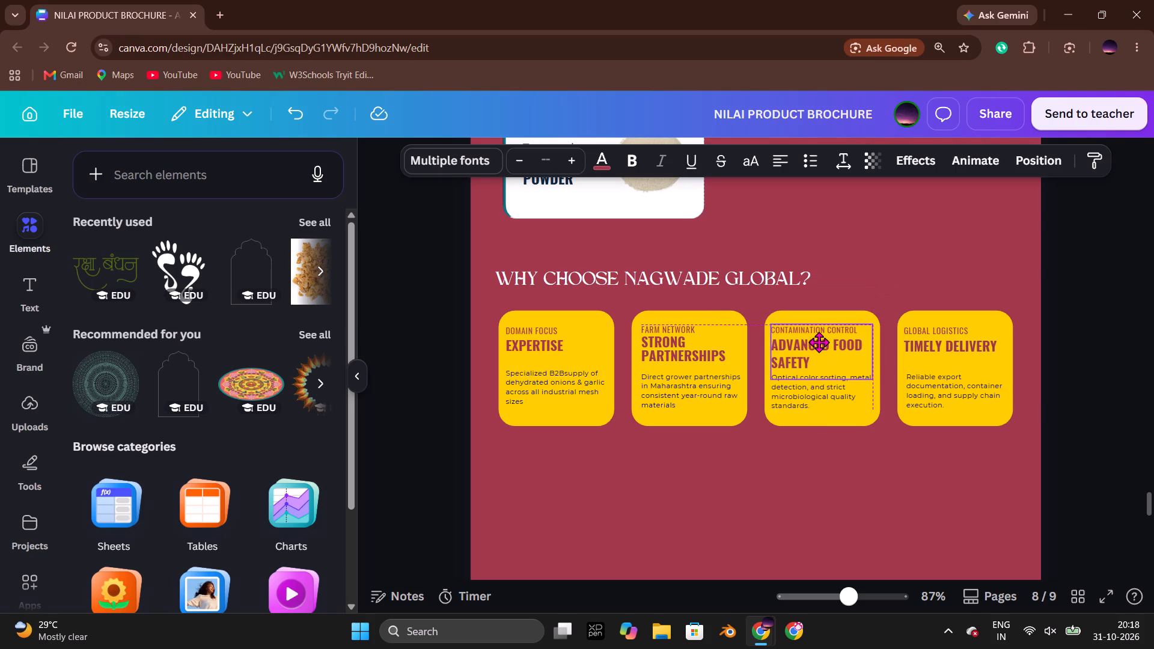
pyautogui.click(683, 343)
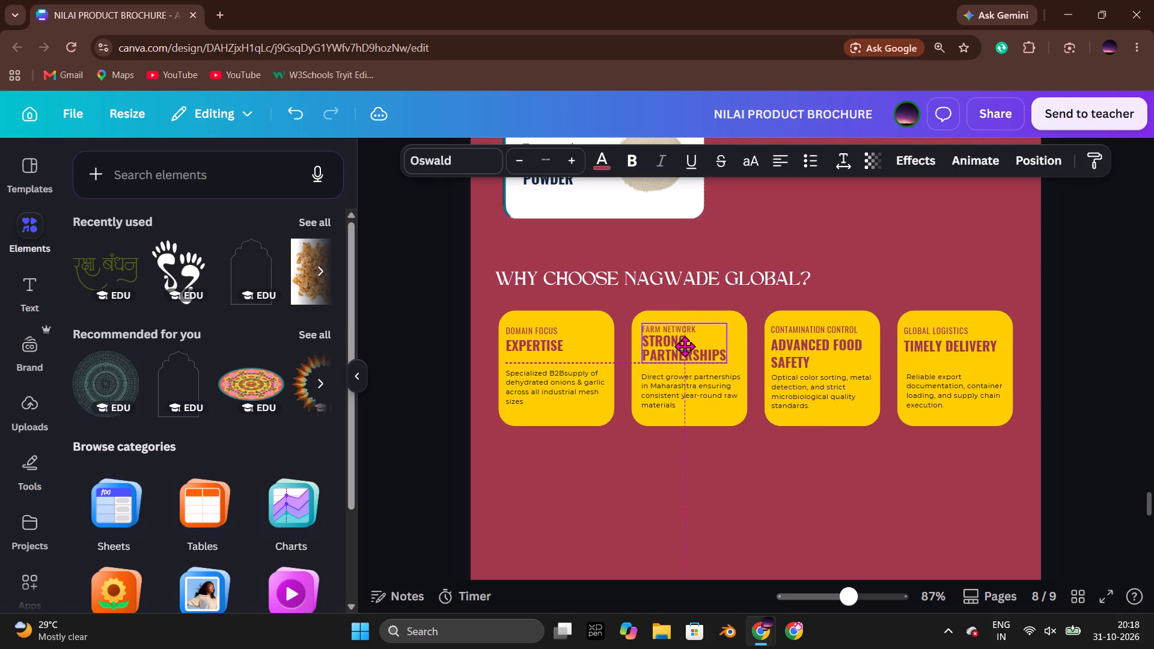
# Set the line spacing of the "Contamination Control / Advanced Food Safety" heading text to 1.4.
pyautogui.click(860, 355)
pyautogui.click(848, 160)
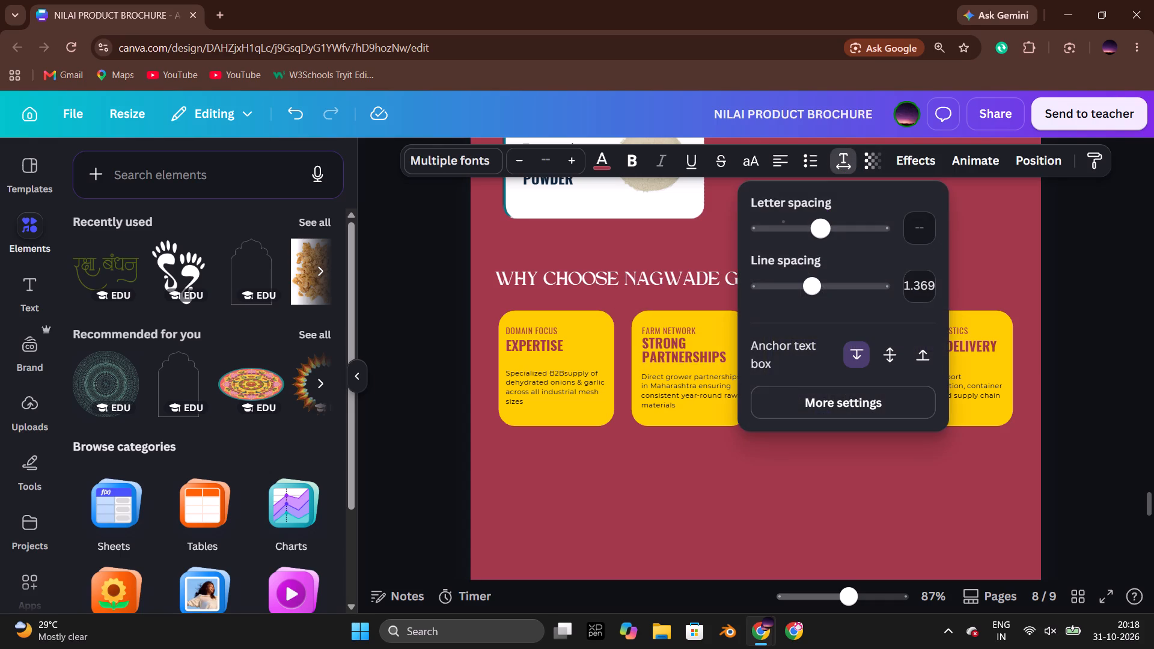
pyautogui.moveTo(814, 296); pyautogui.dragTo(808, 297)
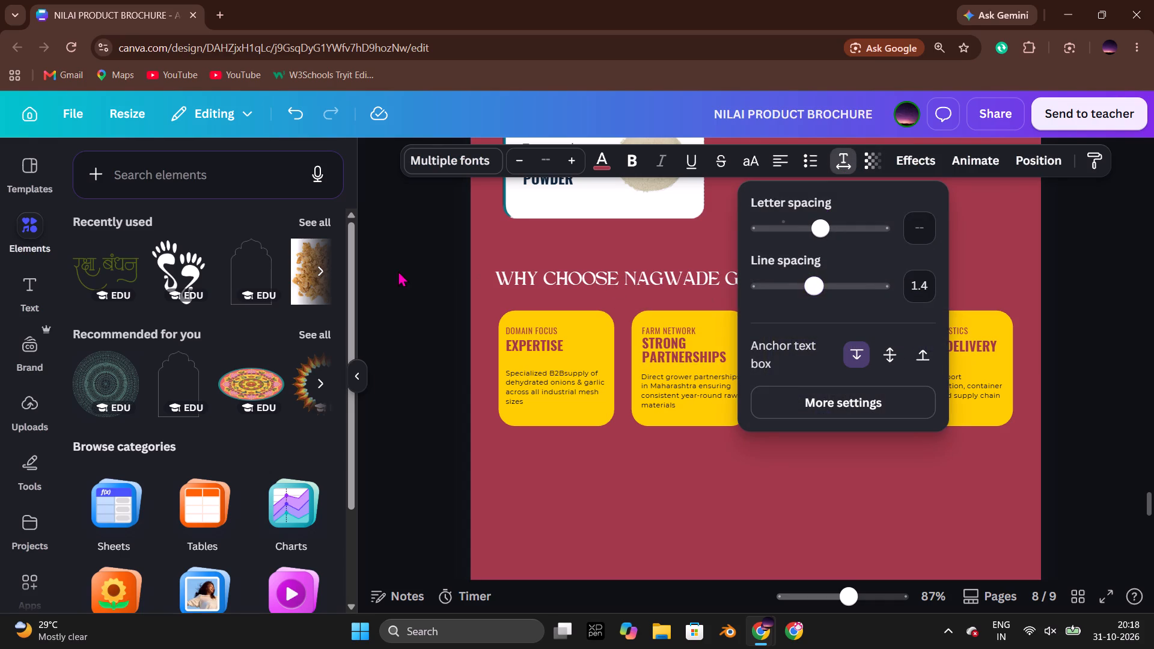
pyautogui.click(398, 269)
pyautogui.hscroll(-6, 903, 355)
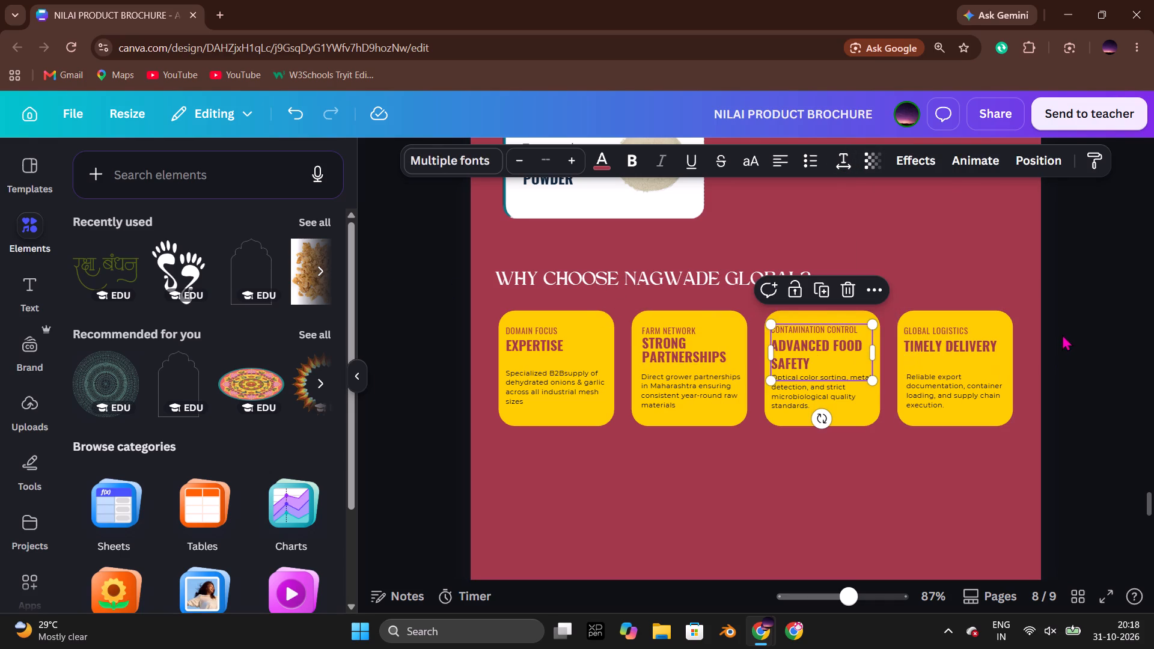
pyautogui.click(1063, 334)
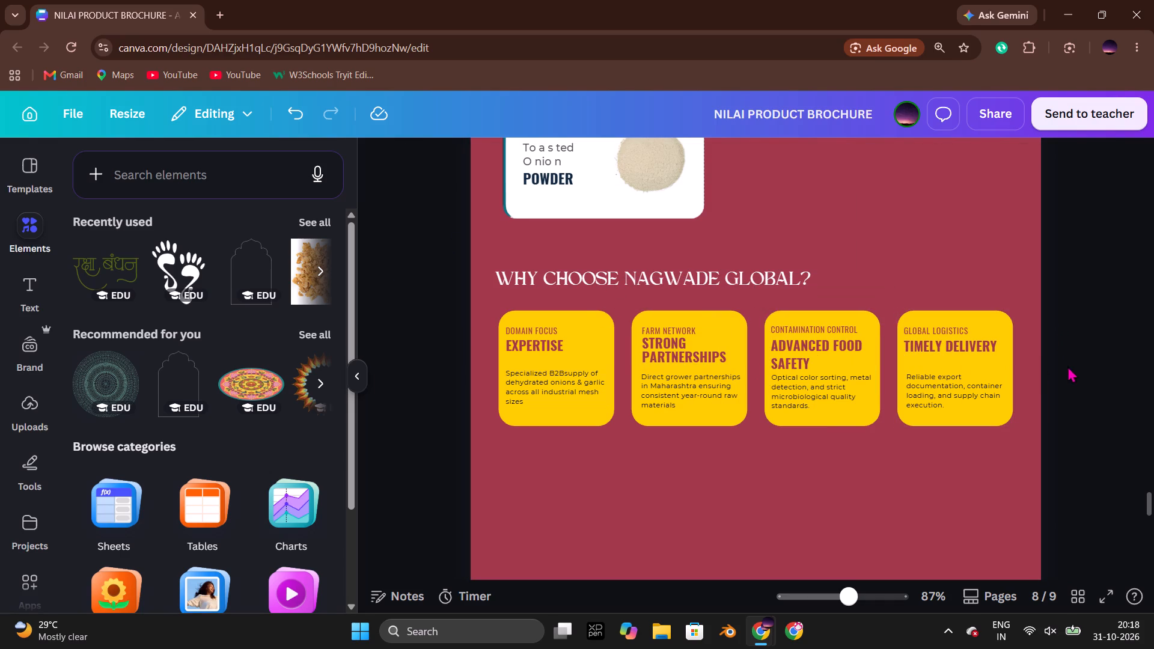
# Switch to the Nagwade Global catalog and compare its first page with page 8 of the brochure.
pyautogui.hotkey('alt', 'Tab')
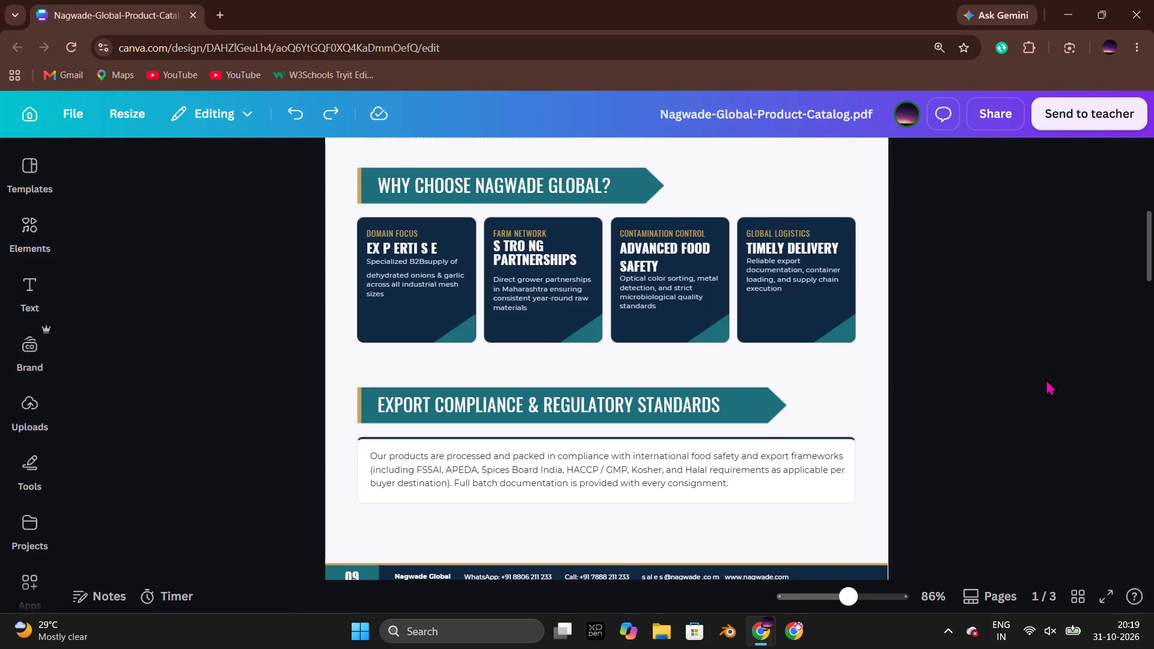
pyautogui.scroll(3, 1030, 379)
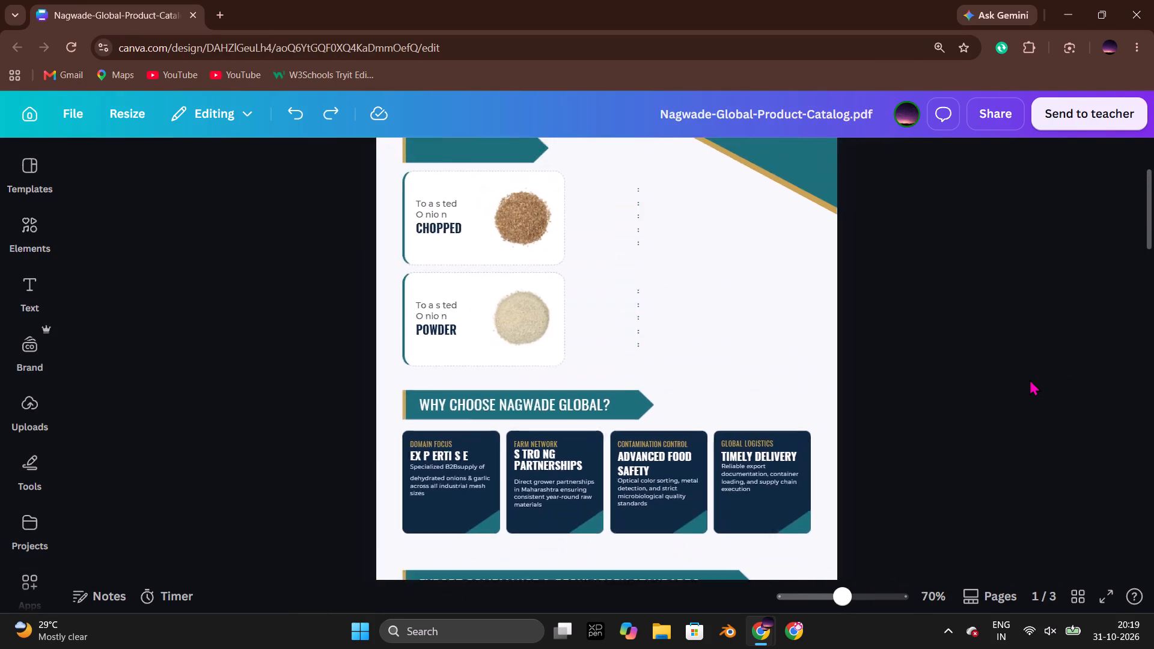
pyautogui.hotkey('alt', 'Tab')
pyautogui.hotkey('alt', 'Tab')
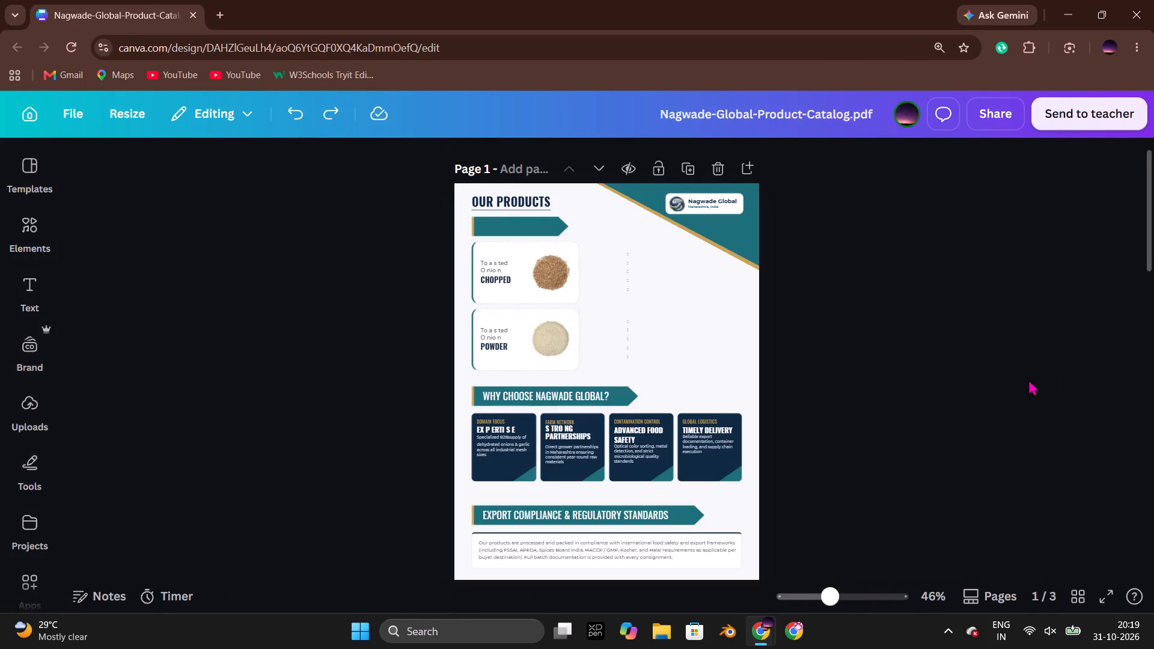
pyautogui.scroll(-4, 1028, 379)
pyautogui.hotkey('alt', 'Tab')
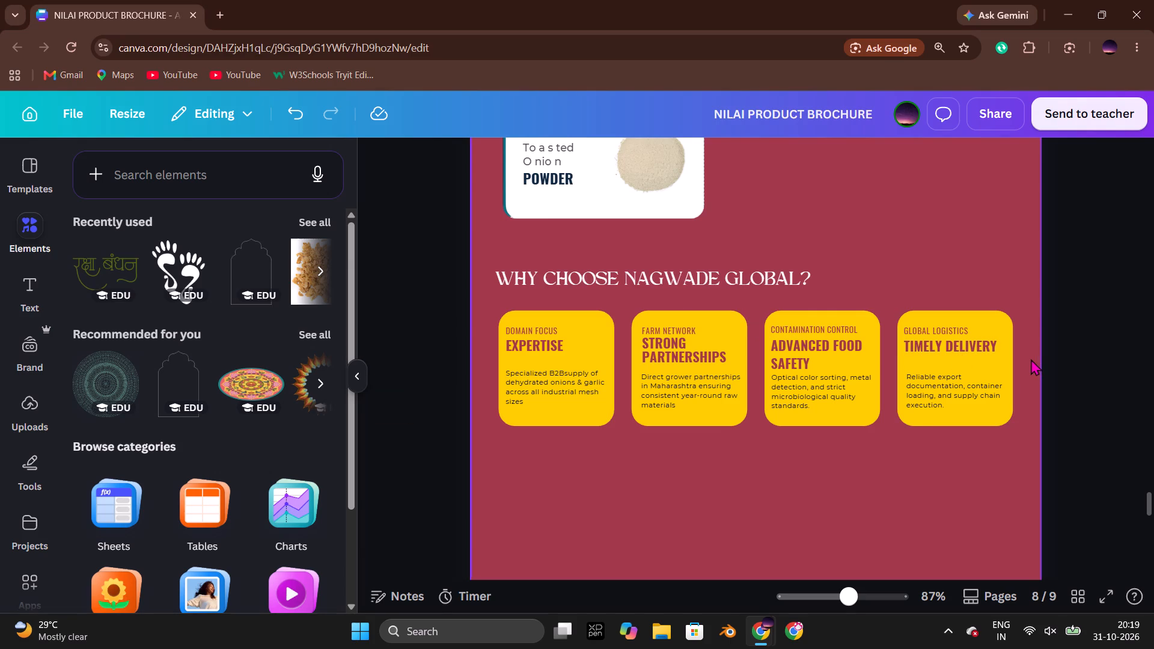
# Duplicate the specification label lists beside the "Fresh" and "Flakes" cards on page 7 and move both copies onto page 8.
pyautogui.scroll(1, 1065, 370)
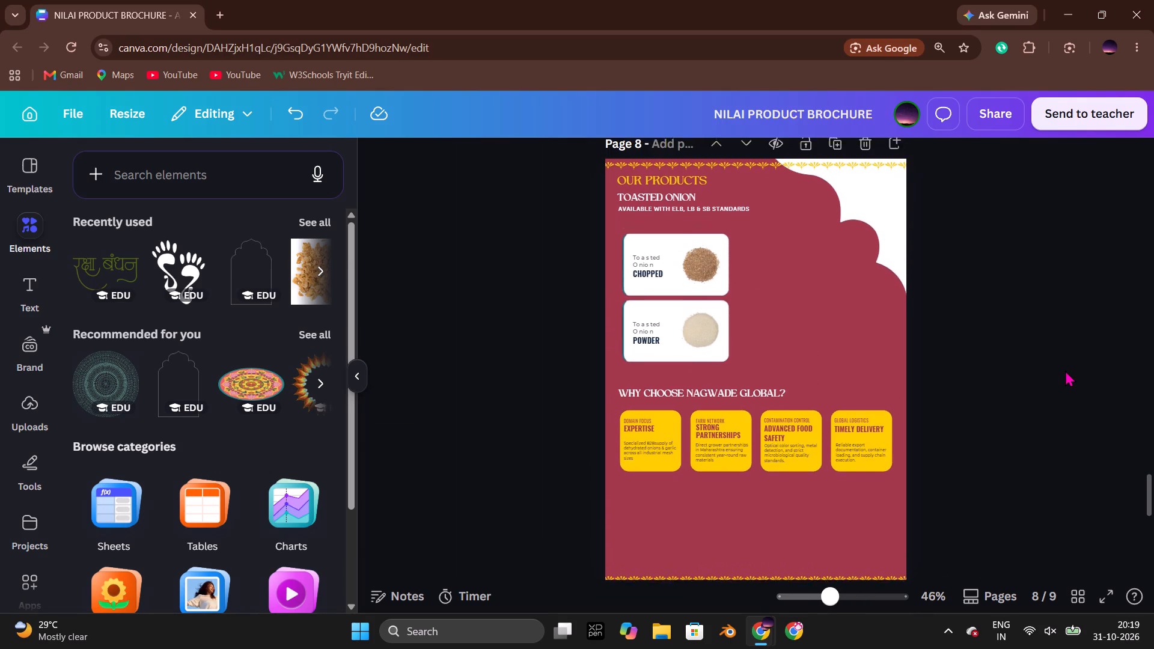
pyautogui.scroll(6, 1065, 370)
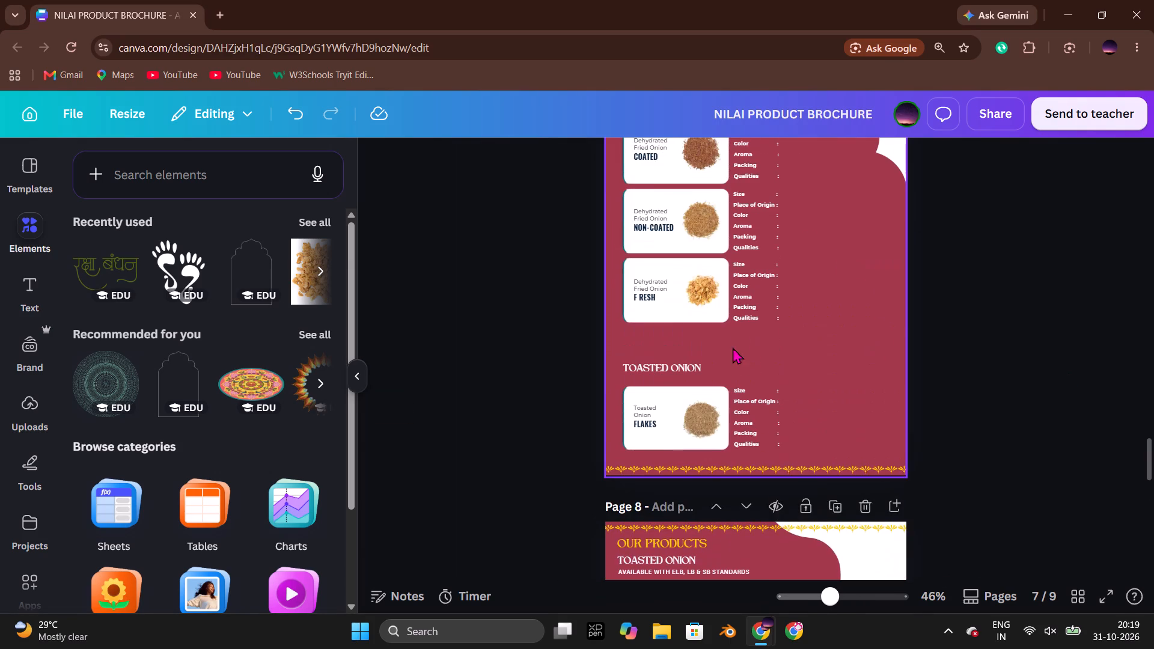
pyautogui.click(747, 408)
pyautogui.keyDown('shift'); pyautogui.click(749, 301); pyautogui.keyUp('shift')
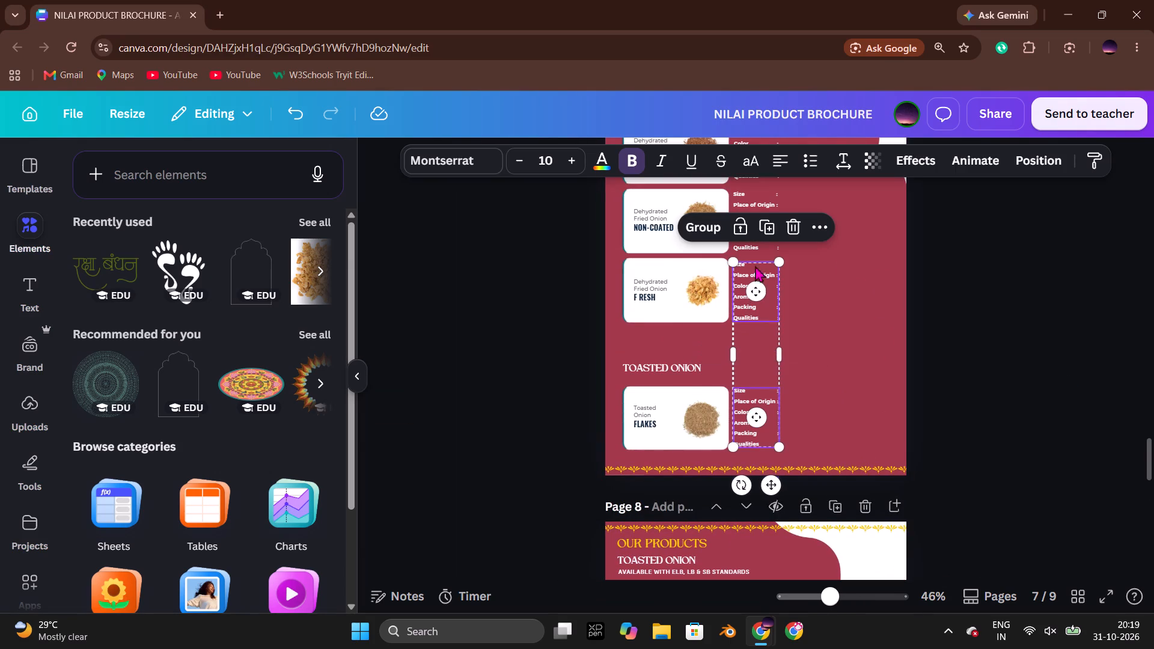
pyautogui.click(768, 232)
pyautogui.scroll(-3, 803, 337)
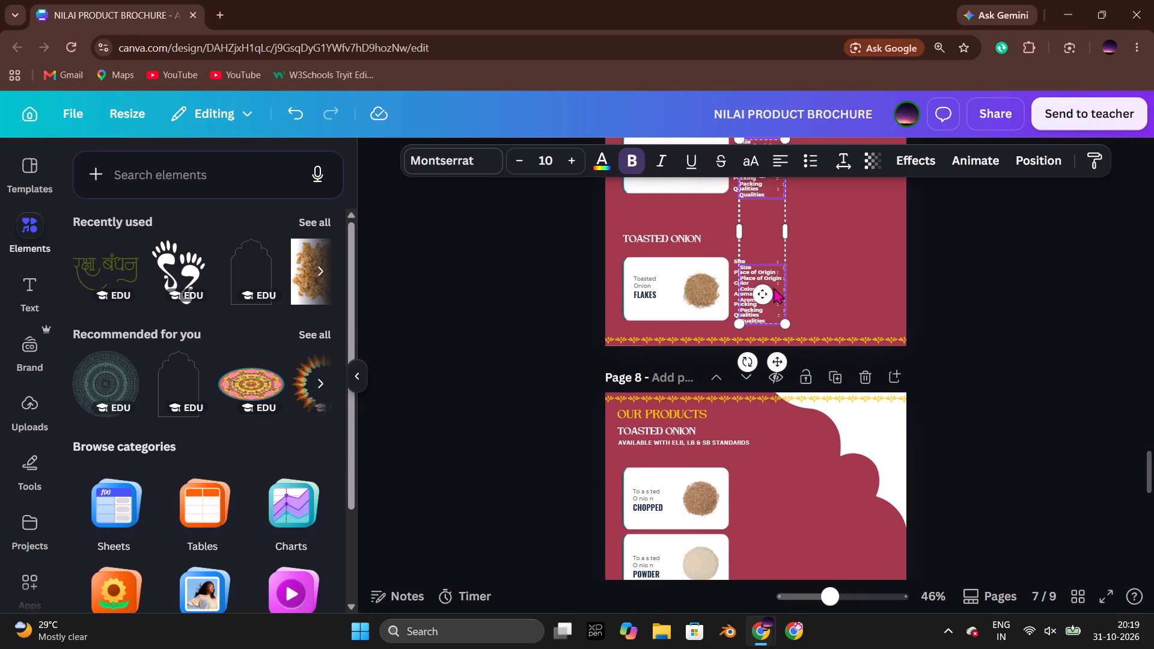
pyautogui.moveTo(774, 274); pyautogui.dragTo(782, 535)
pyautogui.scroll(-2, 804, 497)
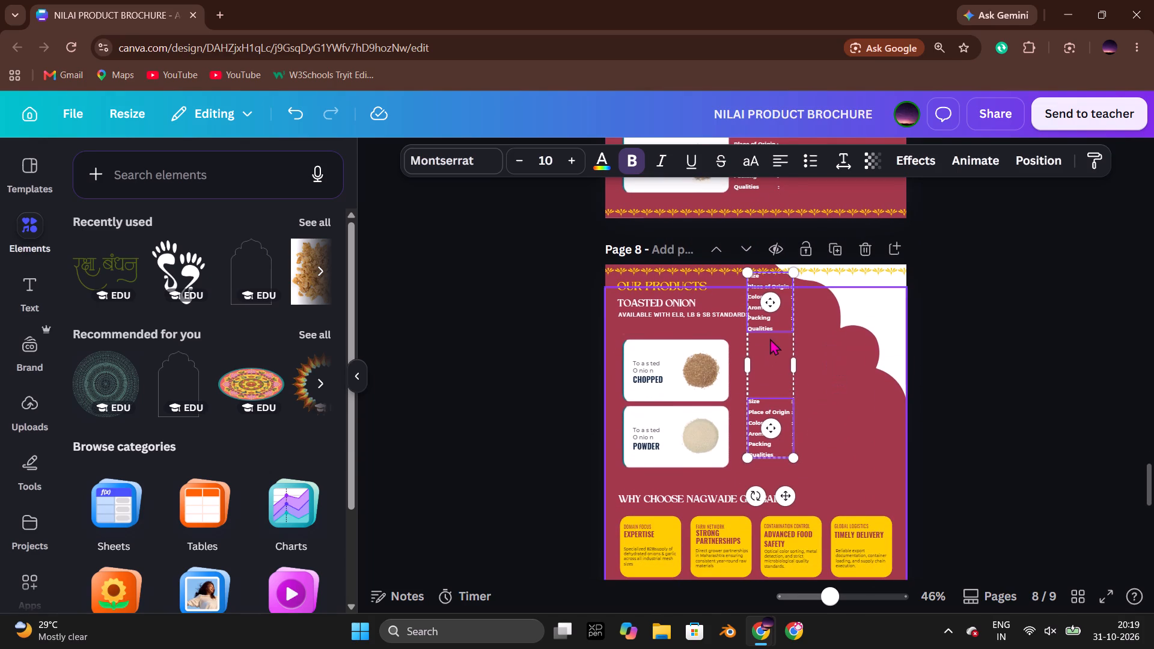
# Position the copied label lists together so the upper one sits beside the Toasted Onion "Chopped" card on page 8.
pyautogui.moveTo(775, 321); pyautogui.dragTo(762, 395)
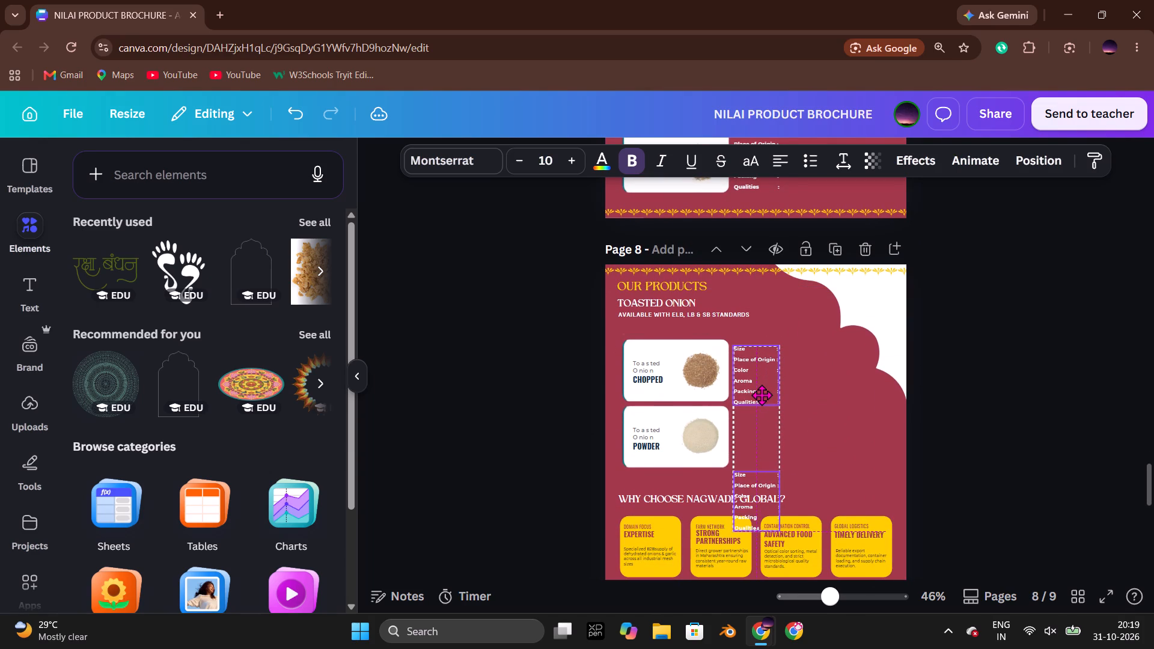
pyautogui.moveTo(762, 395); pyautogui.dragTo(763, 391)
pyautogui.click(577, 404)
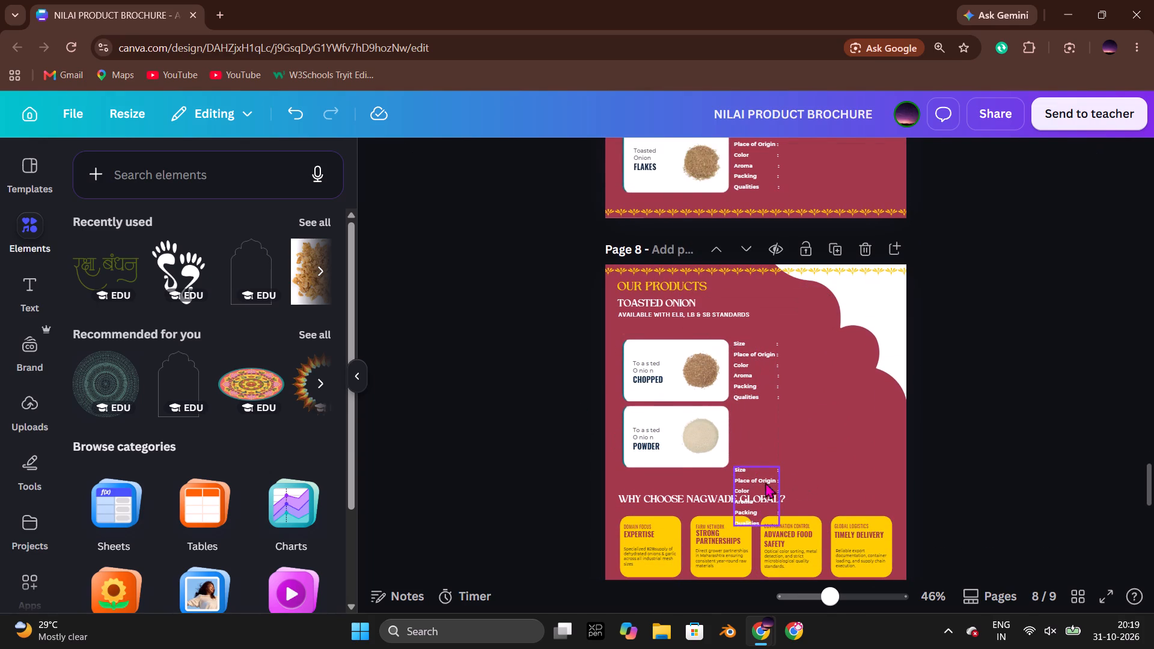
# Move the lower label list up beside the Toasted Onion "Powder" card, left-aligned with the list above it.
pyautogui.moveTo(762, 484); pyautogui.dragTo(763, 425)
pyautogui.click(980, 431)
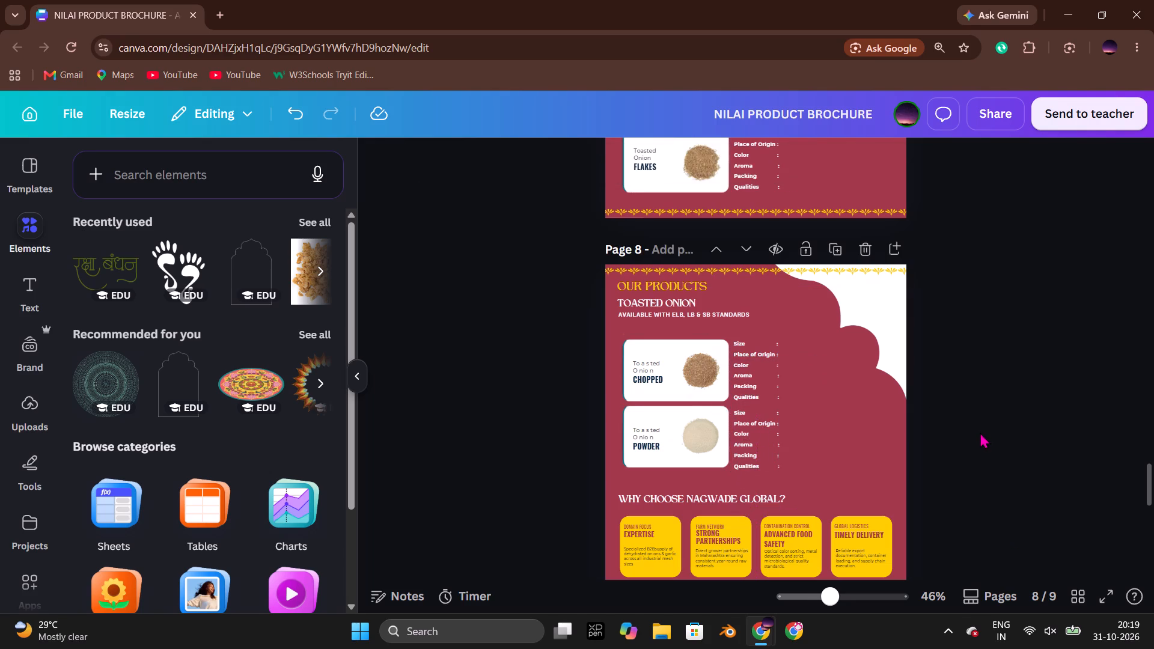
# Nudge the specification label list beside the Toasted Onion "Powder" card slightly upward on page 8.
pyautogui.scroll(1, 784, 456)
pyautogui.click(764, 445)
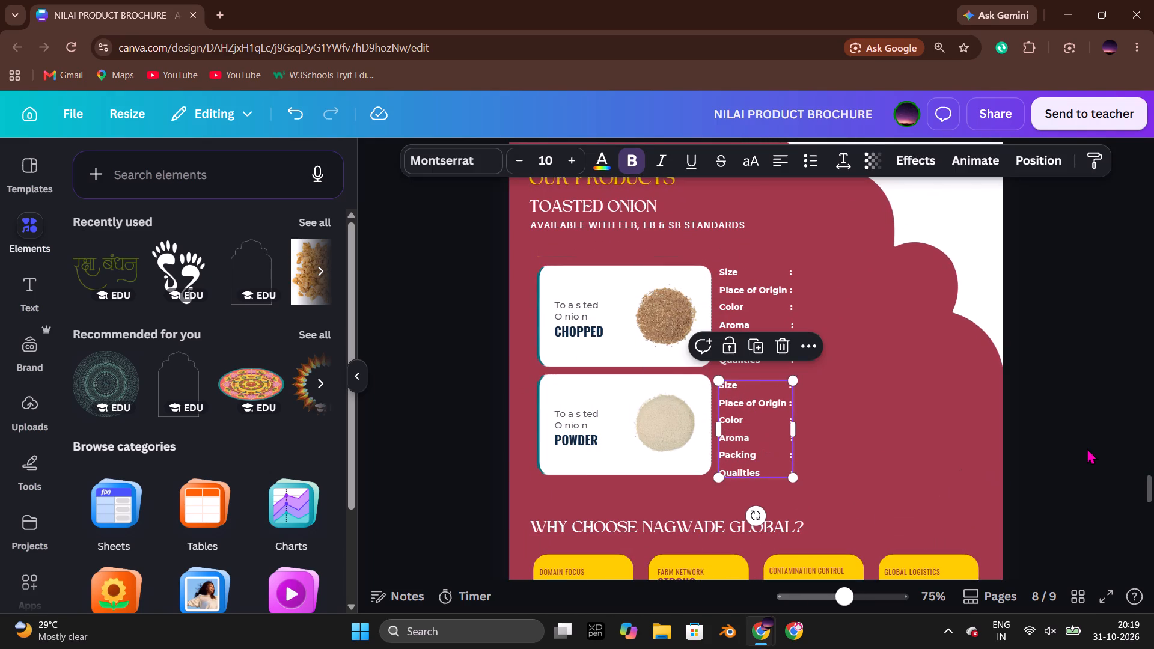
pyautogui.press('Up')
pyautogui.click(1033, 431)
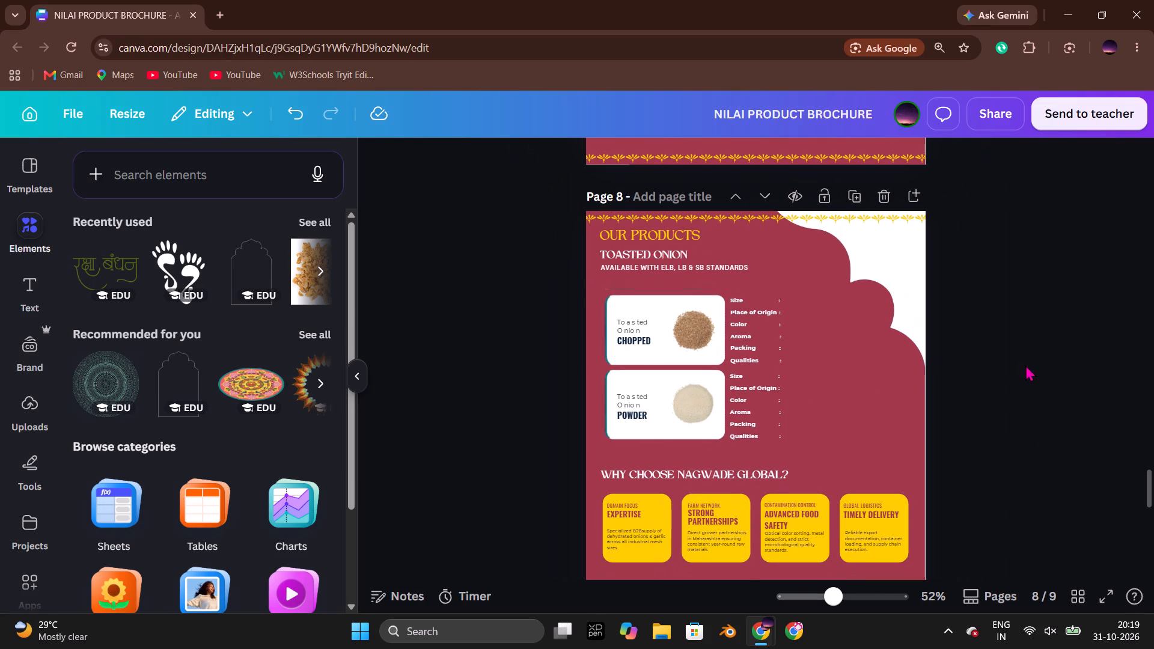
# Following the catalog's layout, duplicate the "Why Choose Nagwade Global?" heading on page 8 and place the copy below the four cards, left-aligned with the original.
pyautogui.hotkey('alt', 'Tab')
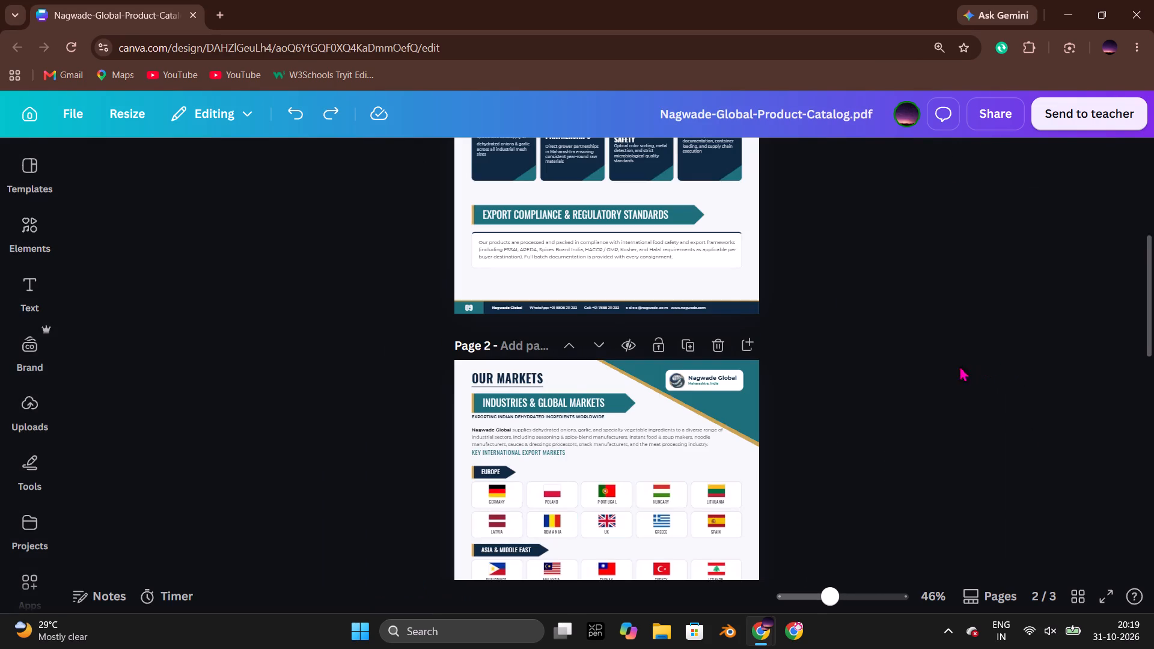
pyautogui.scroll(2, 935, 365)
pyautogui.hotkey('alt', 'Tab')
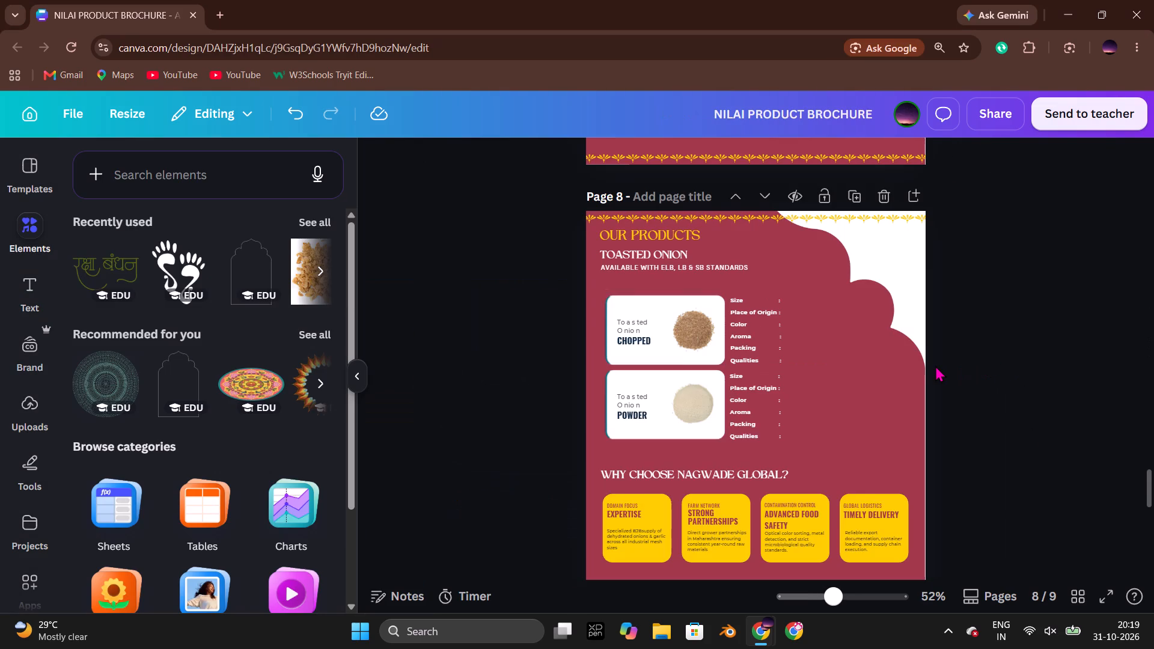
pyautogui.scroll(-2, 967, 367)
pyautogui.hotkey('alt', 'Tab')
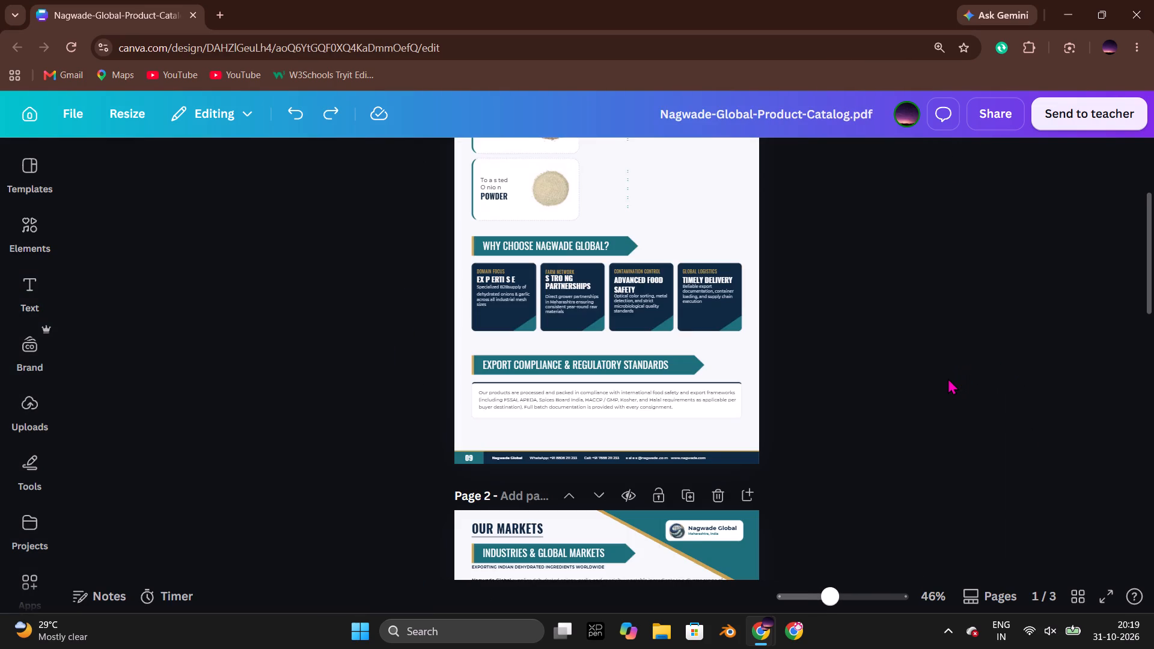
pyautogui.hotkey('alt', 'Tab')
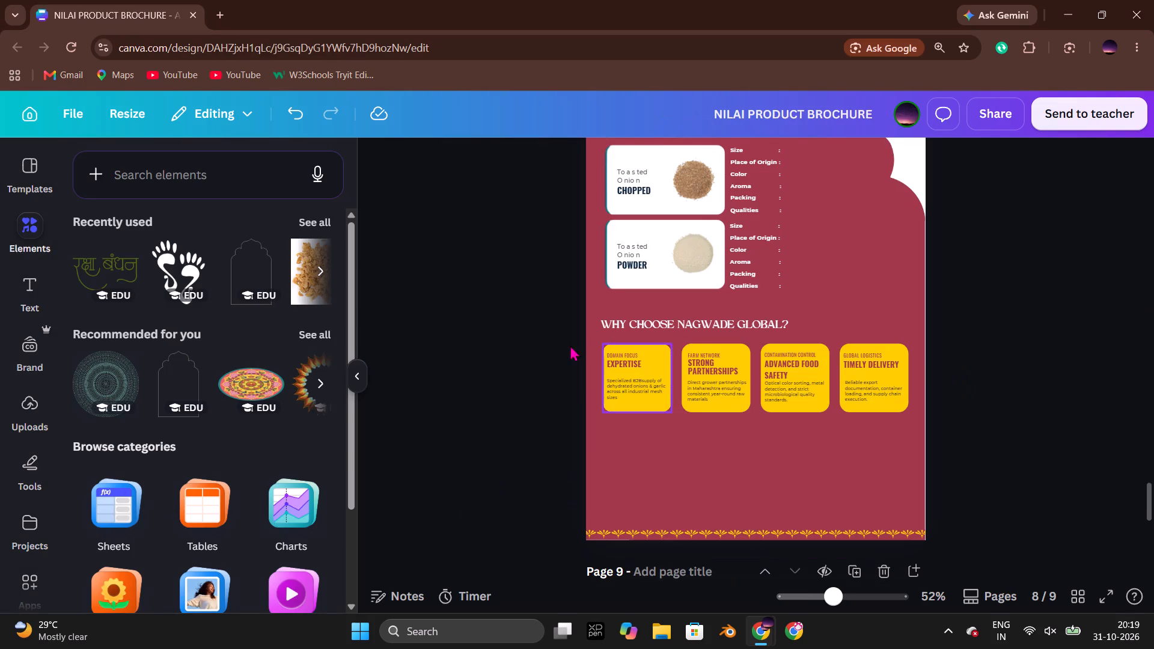
pyautogui.click(658, 328)
pyautogui.click(701, 277)
pyautogui.moveTo(701, 328); pyautogui.dragTo(695, 427)
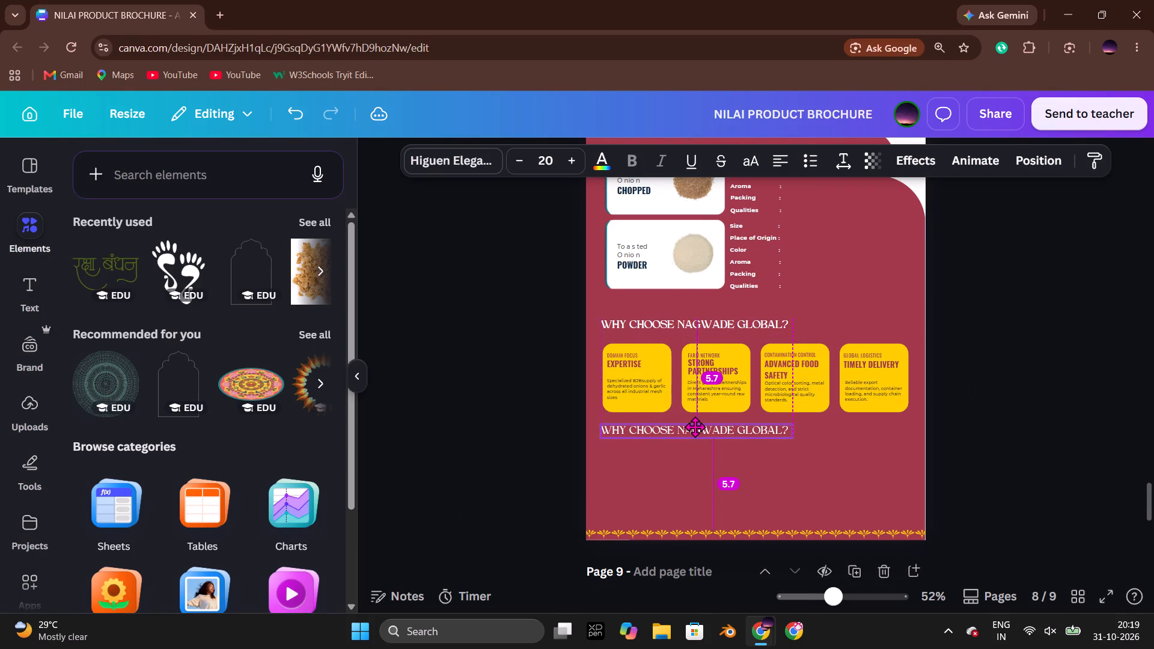
pyautogui.moveTo(695, 427); pyautogui.dragTo(694, 428)
pyautogui.moveTo(694, 428); pyautogui.dragTo(695, 428)
pyautogui.click(545, 394)
# Replace the copied heading's text with "Export Compliance & Regulatory Standards" copied from the Nagwade Global catalog.
pyautogui.hotkey('alt', 'Tab')
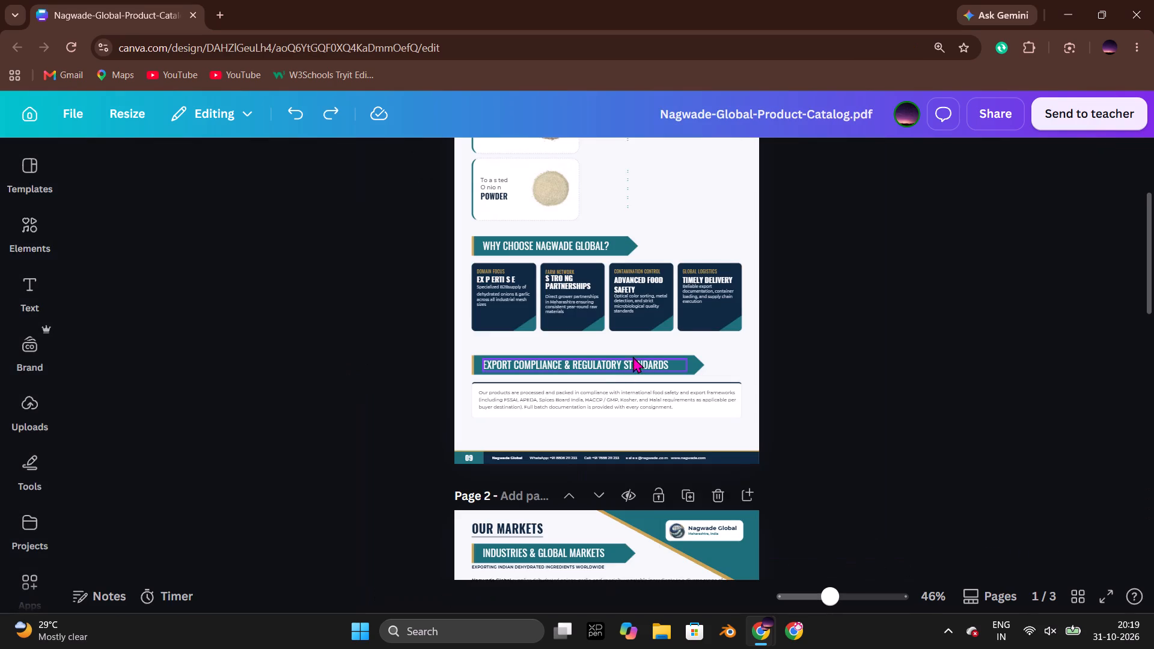
pyautogui.doubleClick(631, 363)
pyautogui.hotkey('ctrl', 'c')
pyautogui.click(915, 370)
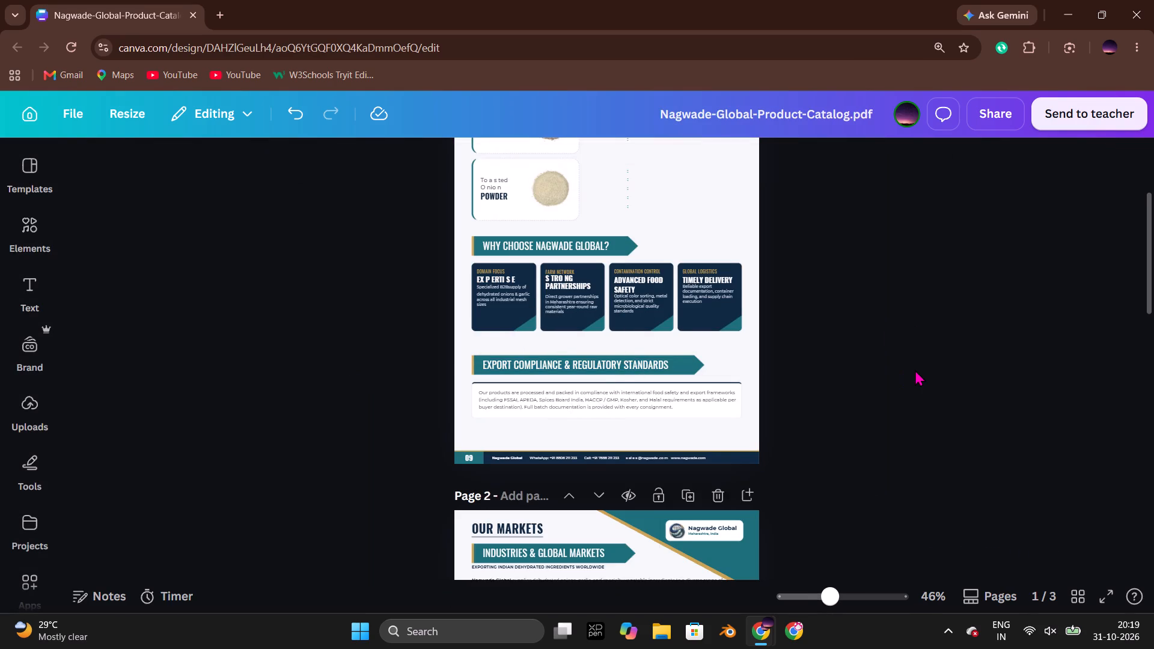
pyautogui.hotkey('alt', 'Tab')
pyautogui.doubleClick(715, 428)
pyautogui.hotkey('ctrl', 'v')
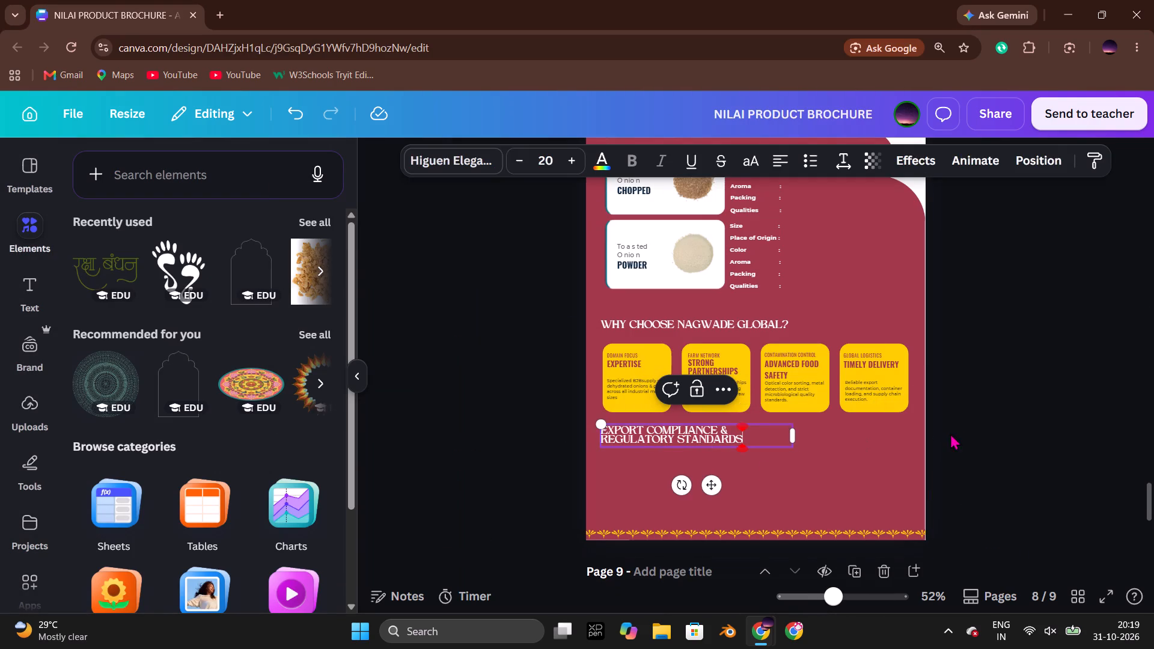
pyautogui.click(962, 432)
# Widen the "Export Compliance & Regulatory Standards" heading box until its text fits on one line.
pyautogui.click(743, 436)
pyautogui.moveTo(793, 438); pyautogui.dragTo(853, 439)
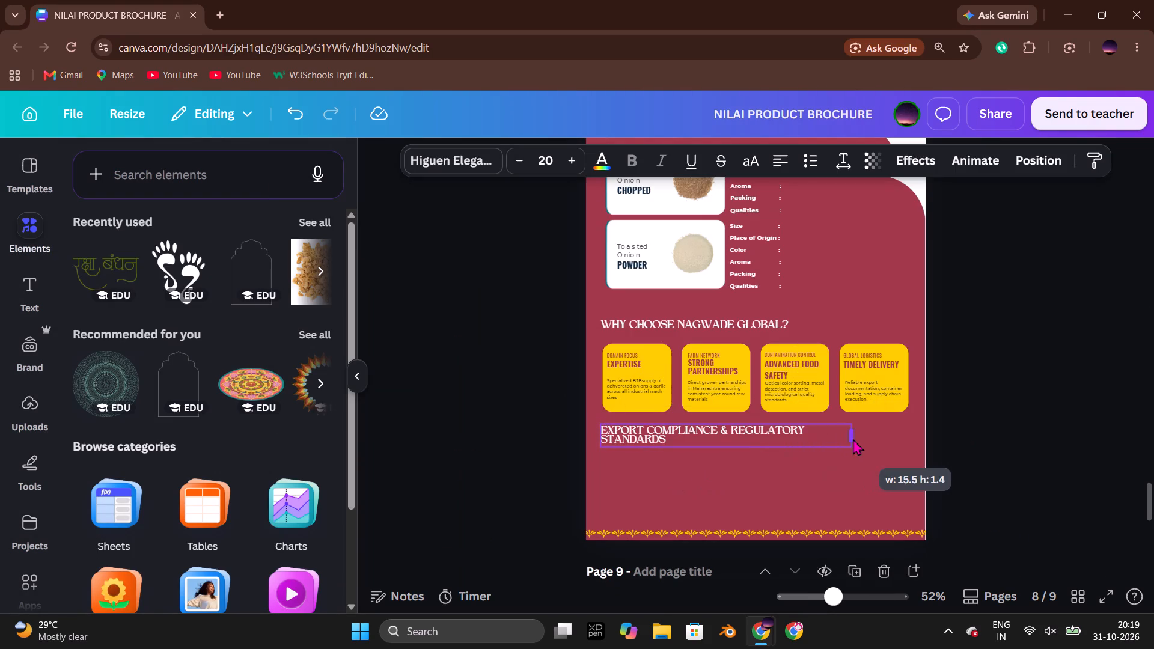
pyautogui.moveTo(853, 439); pyautogui.dragTo(881, 438)
pyautogui.click(984, 428)
# Duplicate the description text of the "Advanced Food Safety" card and move the copy below the Export Compliance heading.
pyautogui.hotkey('alt', 'Tab')
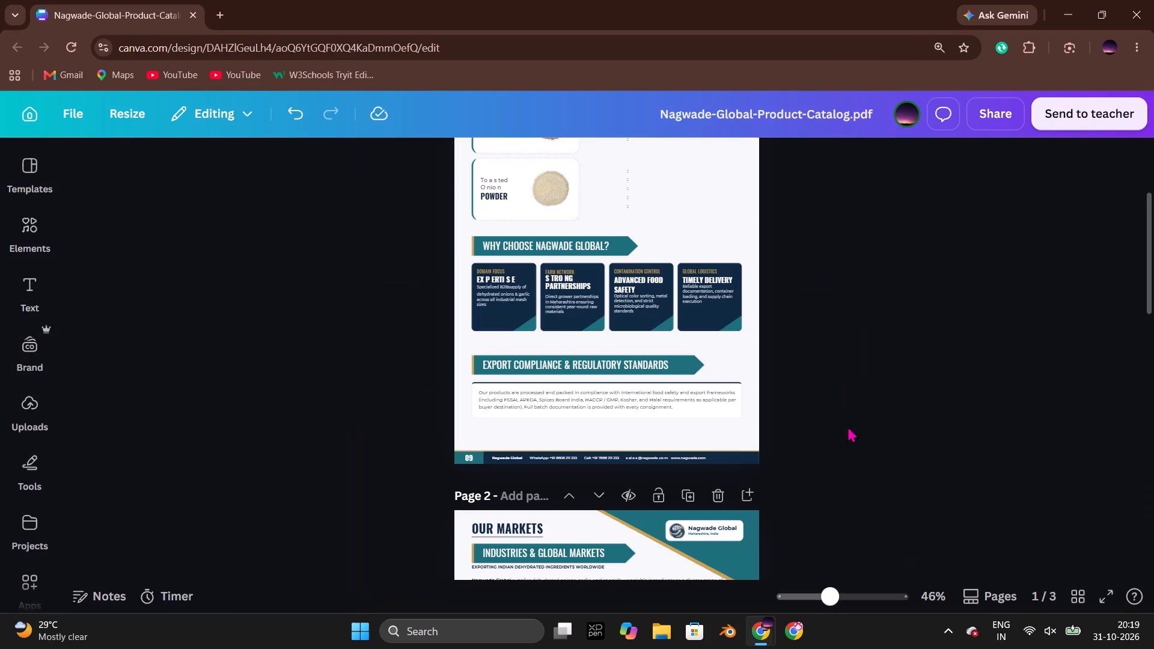
pyautogui.hotkey('alt', 'Tab')
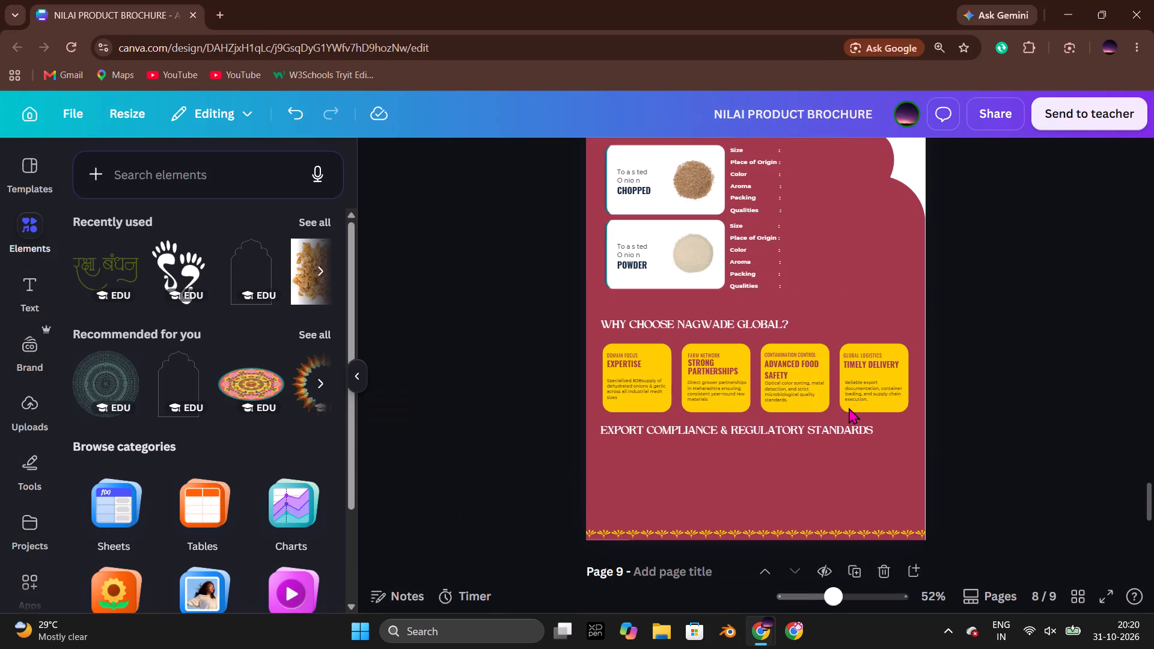
pyautogui.click(798, 398)
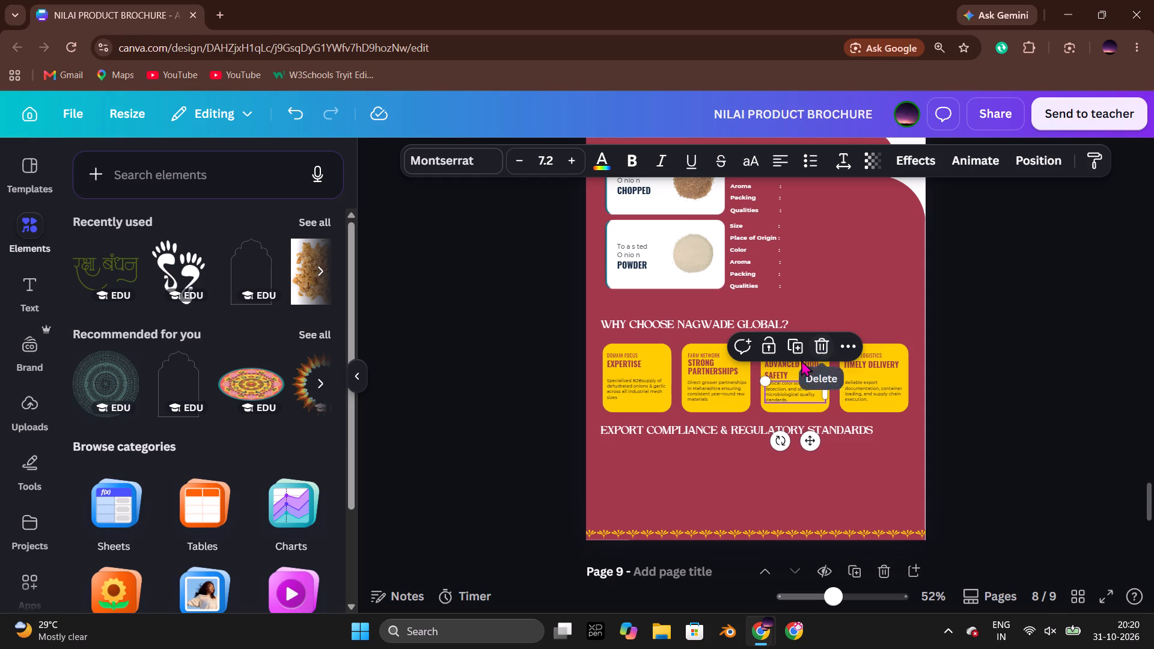
pyautogui.click(797, 352)
pyautogui.moveTo(804, 395); pyautogui.dragTo(674, 485)
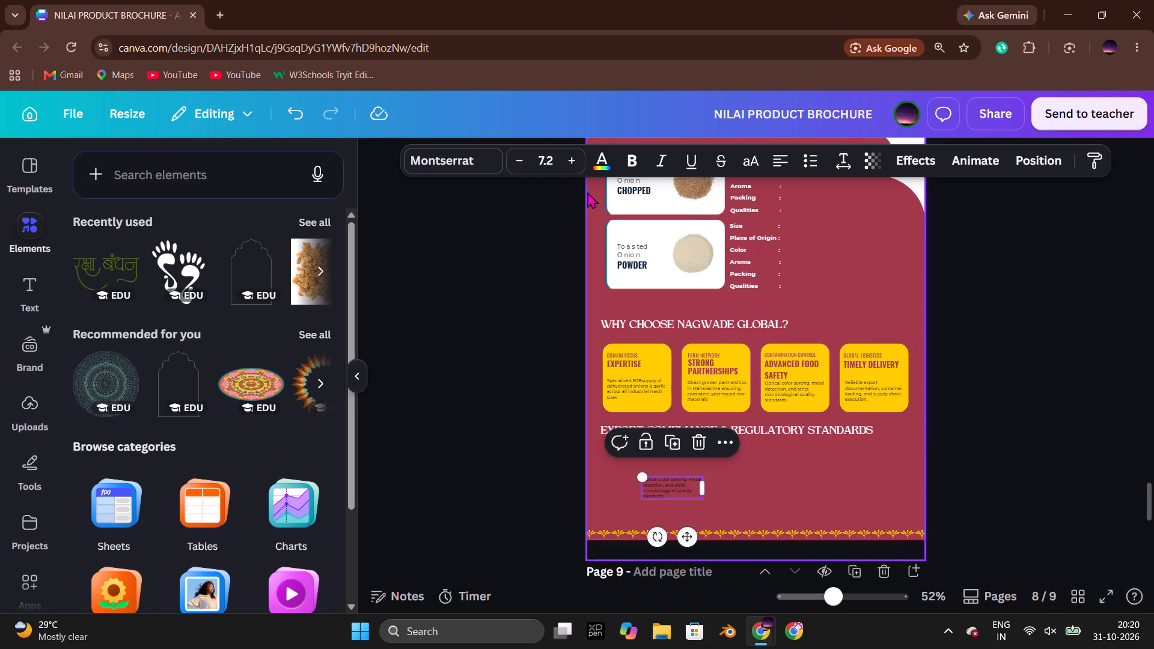
# Set the duplicated description's font size to 11 and widen its box so the text runs on two lines.
pyautogui.doubleClick(564, 157)
pyautogui.click(539, 162)
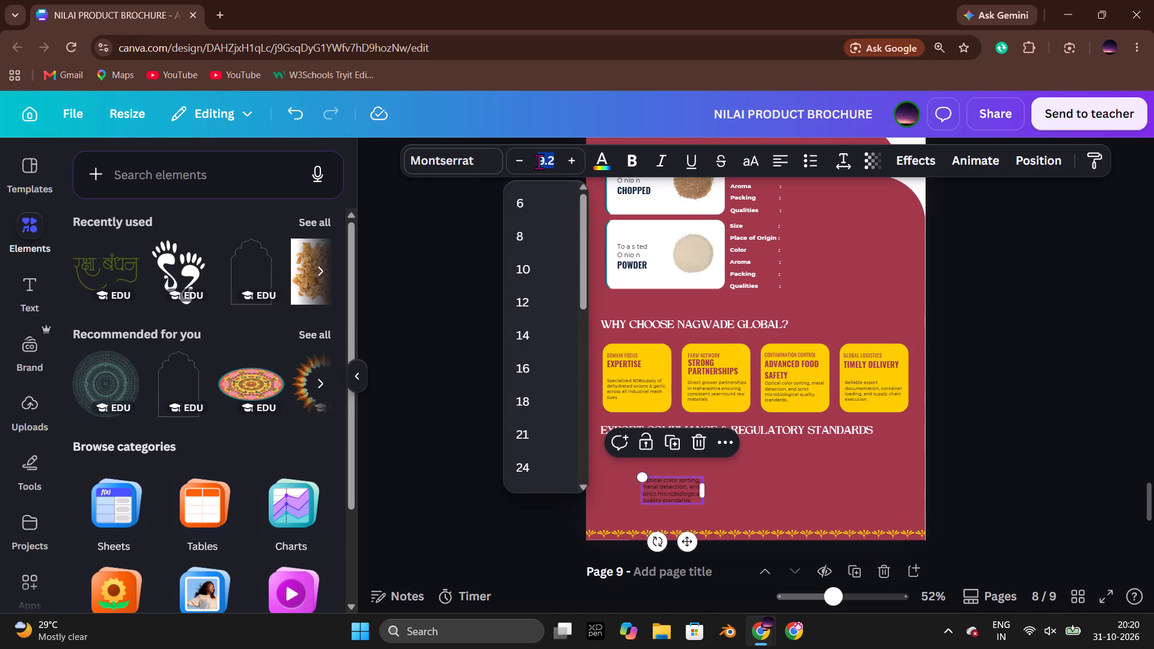
pyautogui.write('11')
pyautogui.press('Return')
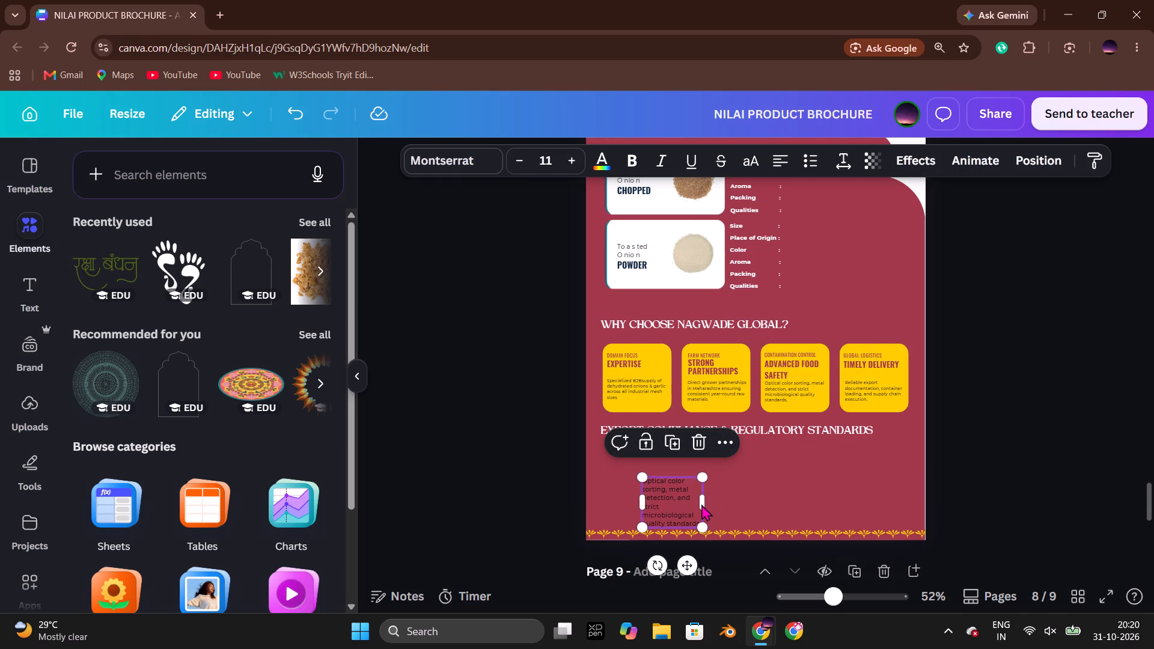
pyautogui.moveTo(706, 505); pyautogui.dragTo(858, 507)
pyautogui.click(977, 446)
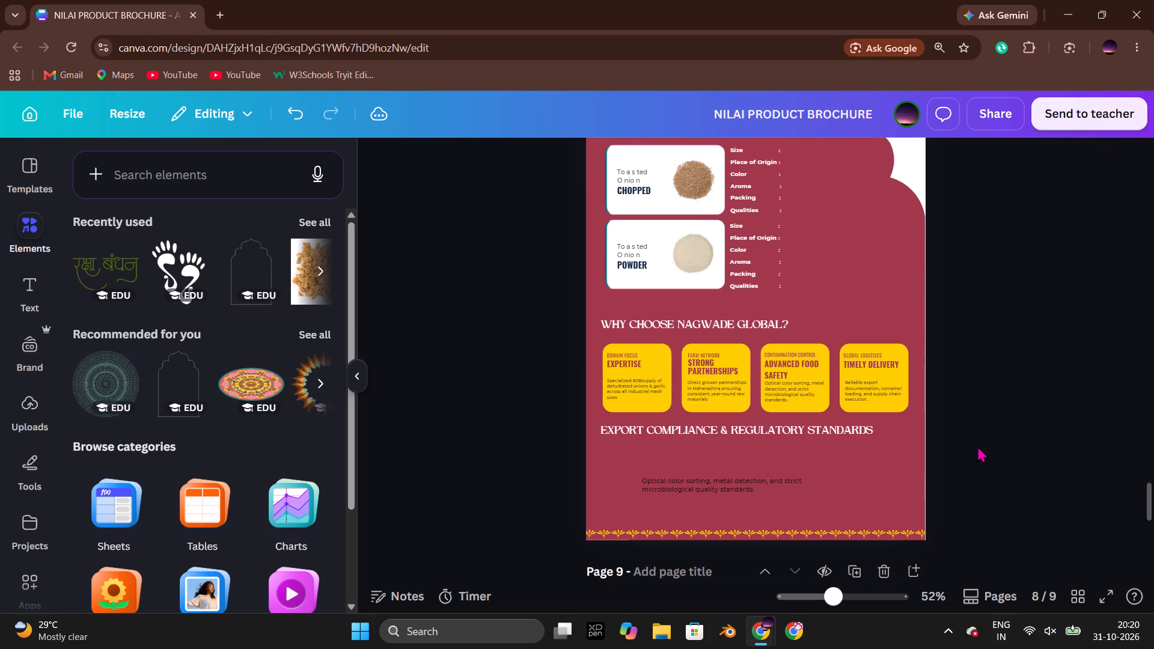
# Switch to the Nagwade Global catalog at the paragraph under "Export Compliance & Regulatory Standards".
pyautogui.press('Tab')
pyautogui.click(527, 320)
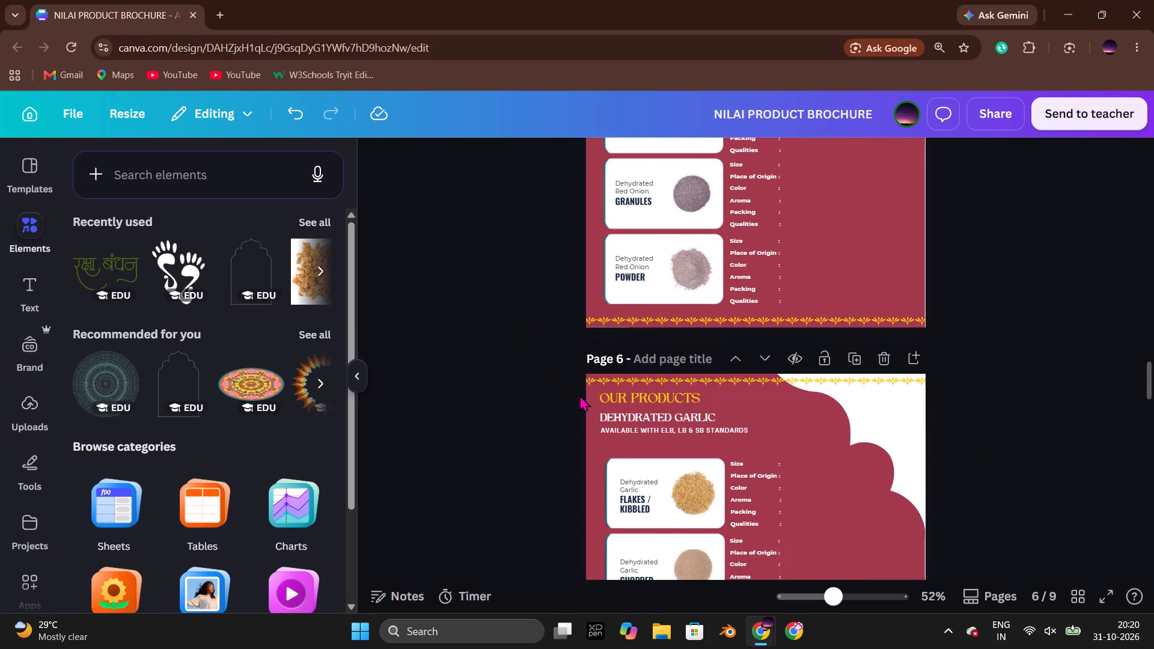
pyautogui.scroll(-3, 579, 395)
pyautogui.scroll(4, 579, 395)
pyautogui.scroll(-5, 579, 395)
pyautogui.hotkey('alt', 'Tab')
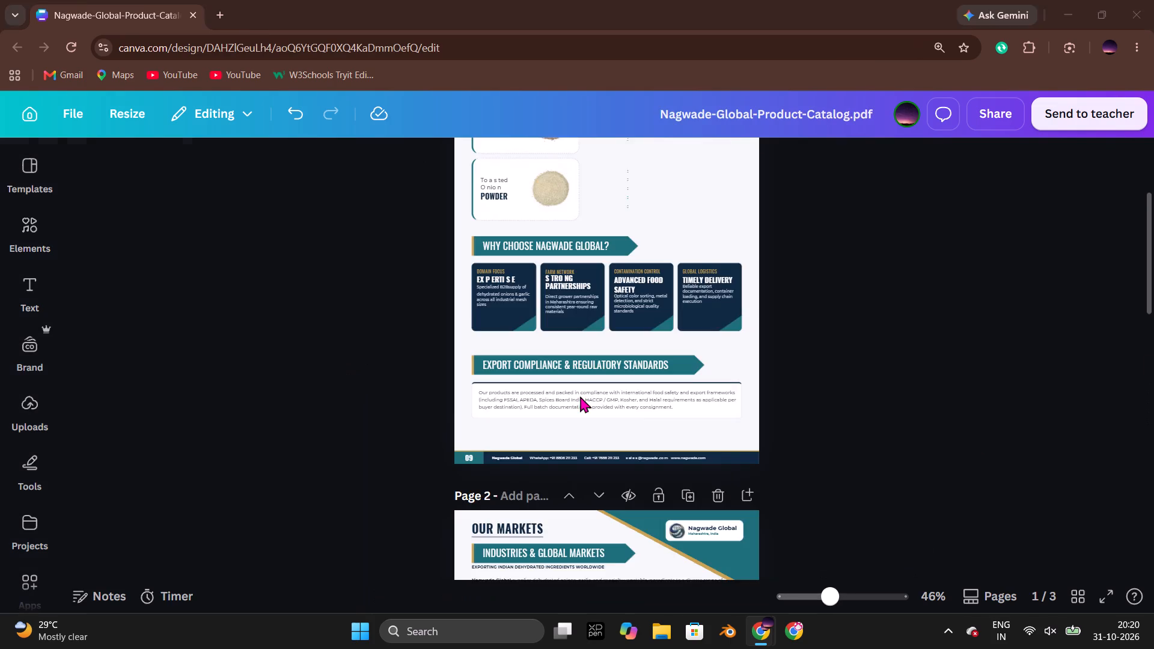
pyautogui.scroll(-2, 678, 410)
pyautogui.scroll(2, 678, 410)
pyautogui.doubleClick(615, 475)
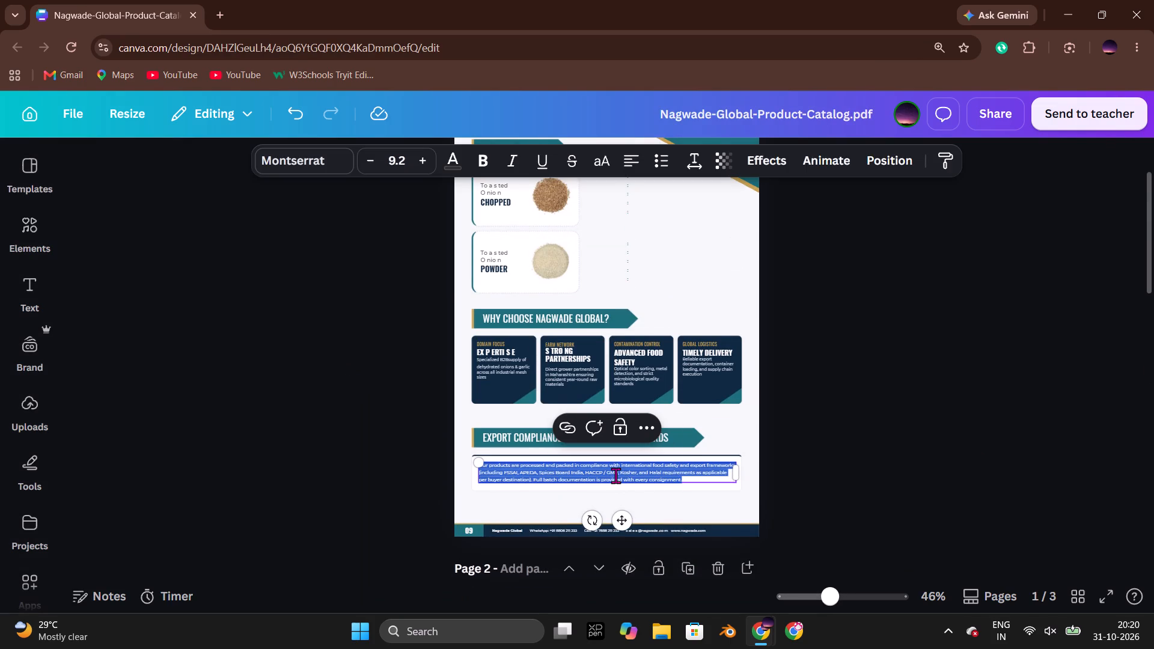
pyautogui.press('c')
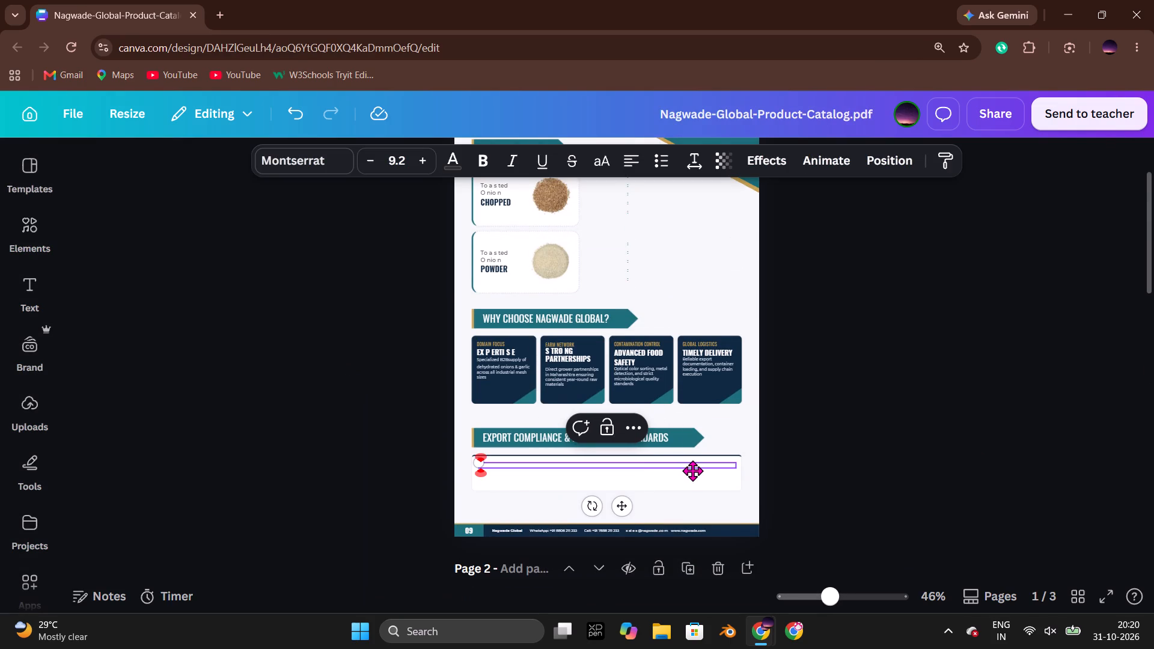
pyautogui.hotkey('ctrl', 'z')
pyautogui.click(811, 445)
# Copy the catalog's export compliance paragraph and replace the duplicated description text on page 8 of the brochure with it.
pyautogui.doubleClick(674, 465)
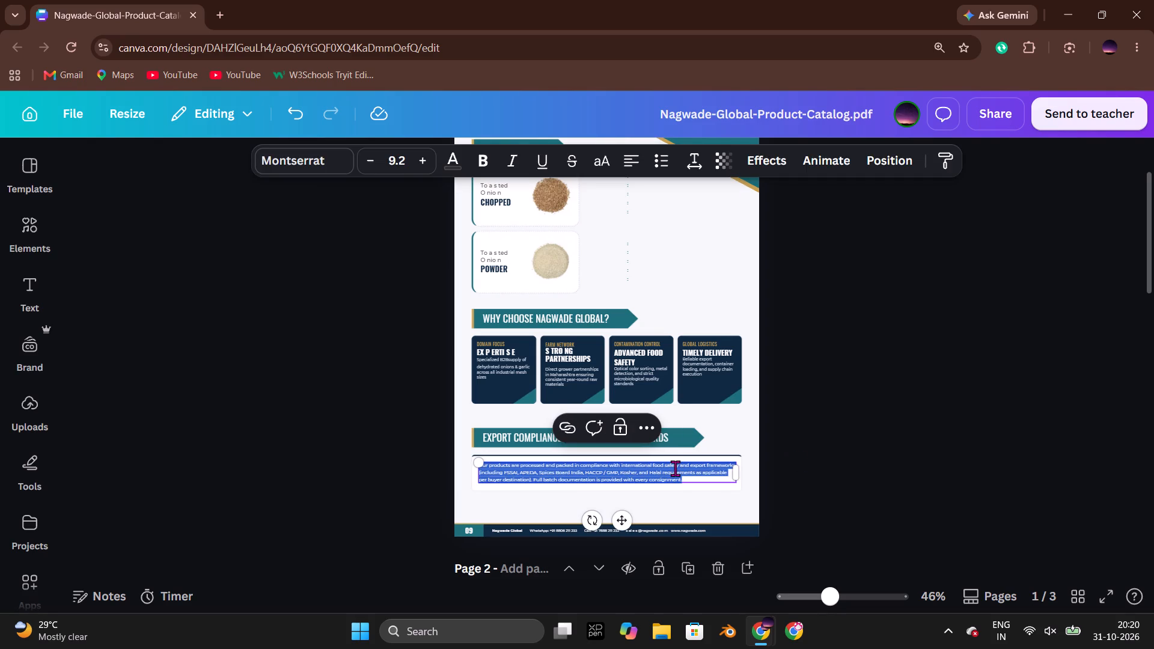
pyautogui.hotkey('ctrl', 'c')
pyautogui.click(995, 462)
pyautogui.hotkey('alt', 'Tab')
pyautogui.scroll(-4, 791, 444)
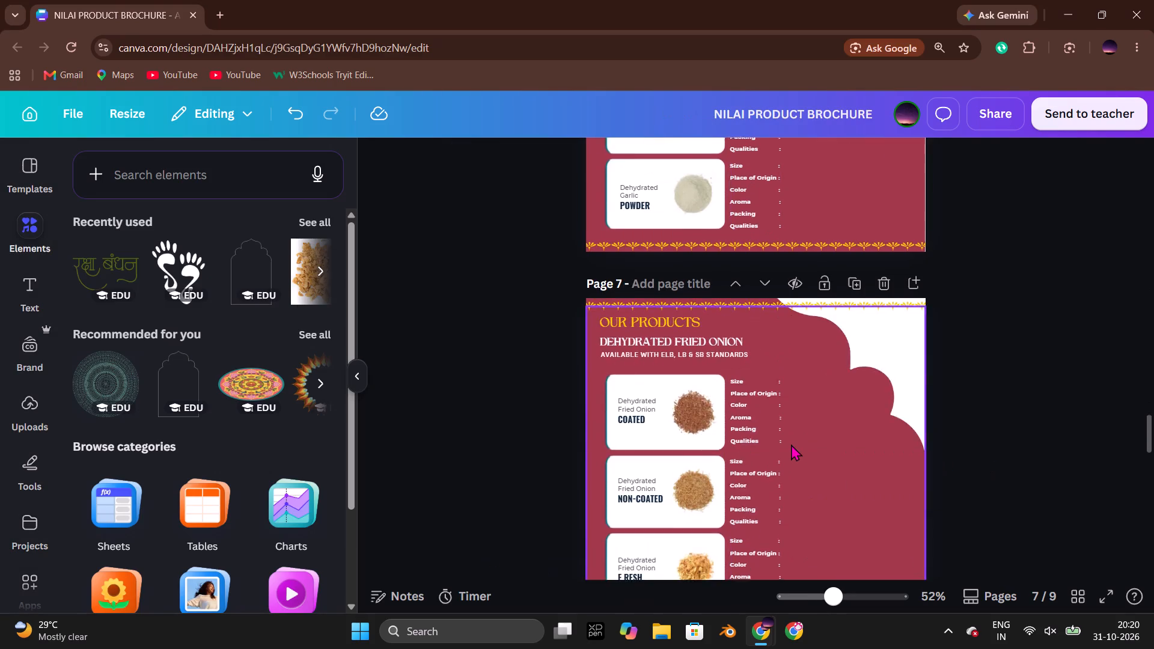
pyautogui.scroll(-15, 791, 444)
pyautogui.scroll(4, 792, 444)
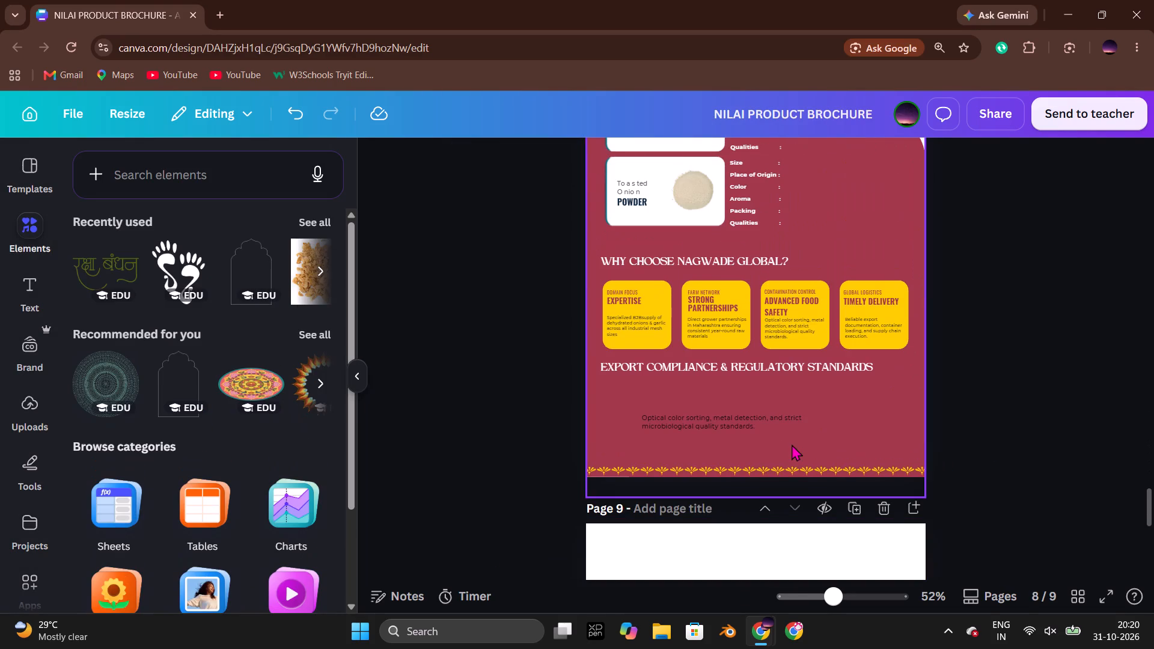
pyautogui.doubleClick(765, 422)
pyautogui.hotkey('ctrl', 'v')
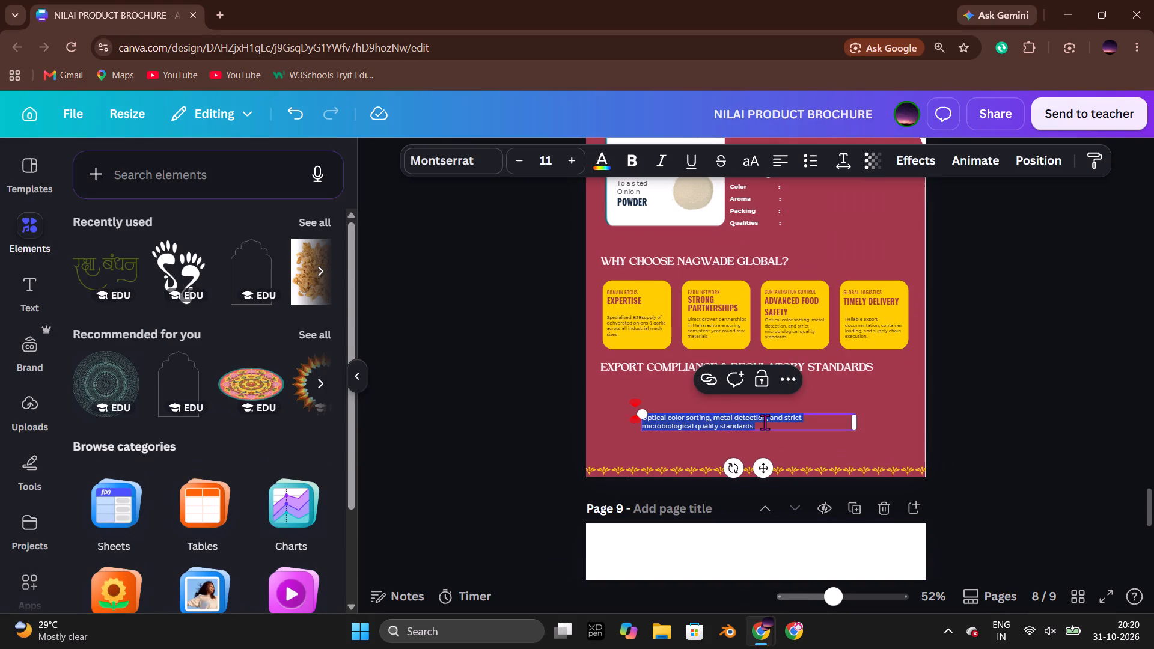
pyautogui.click(1011, 373)
# Position the compliance paragraph directly beneath its heading and widen it to about 18.9, reaching the right edge of the card row.
pyautogui.moveTo(794, 430); pyautogui.dragTo(756, 404)
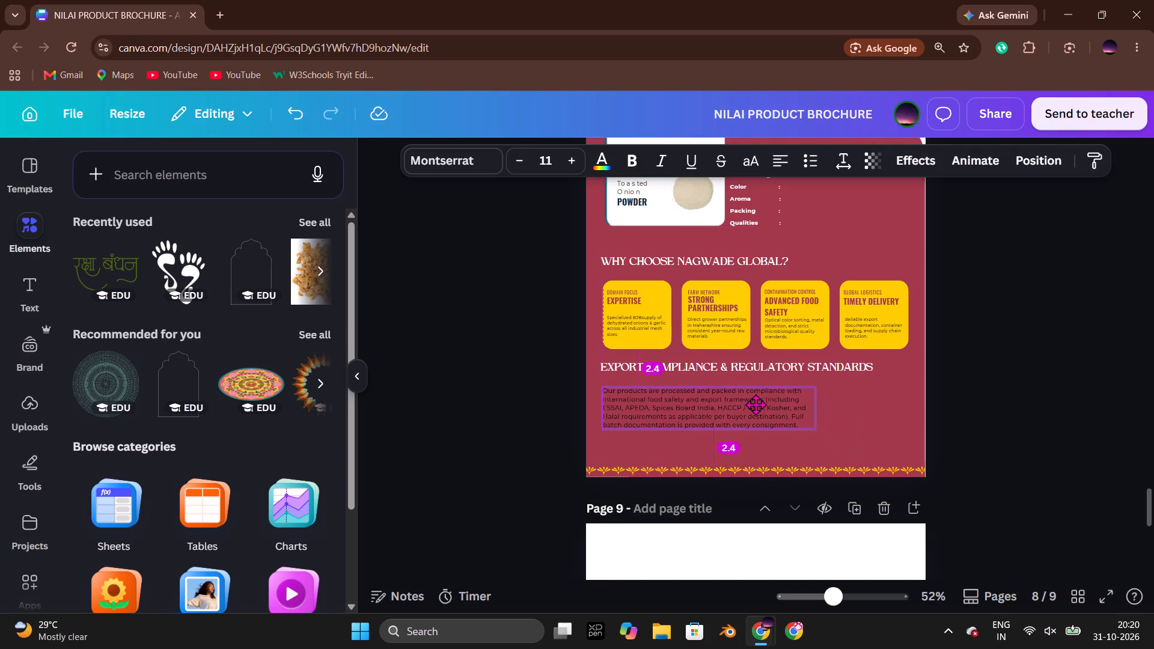
pyautogui.moveTo(756, 404); pyautogui.dragTo(756, 404)
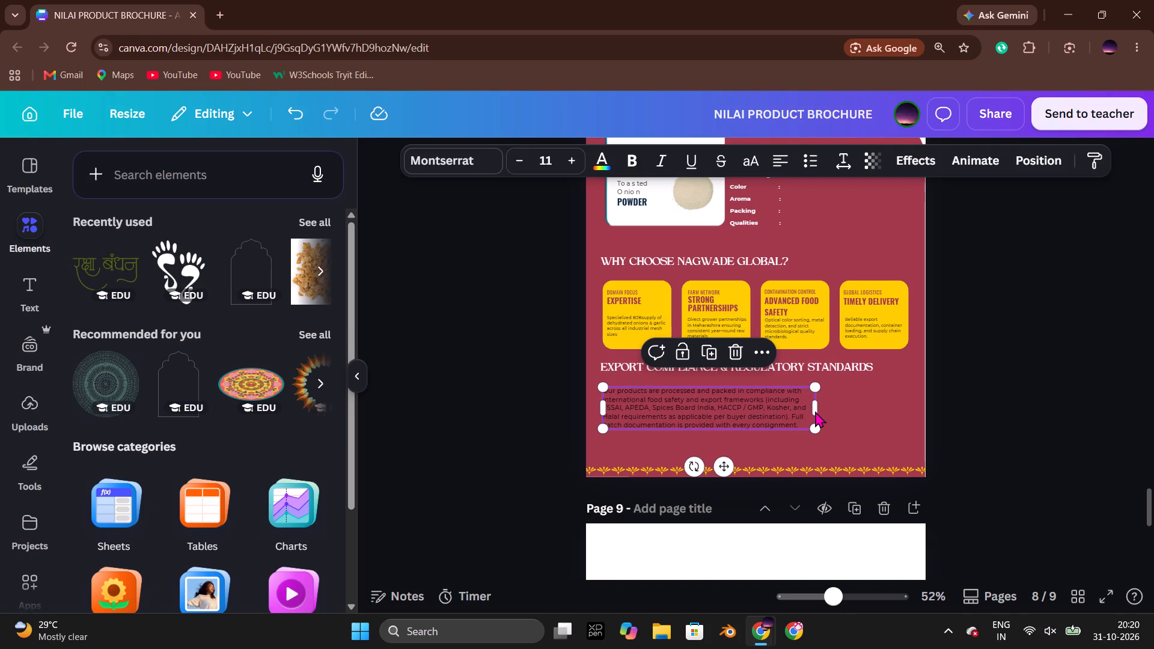
pyautogui.moveTo(818, 411); pyautogui.dragTo(903, 419)
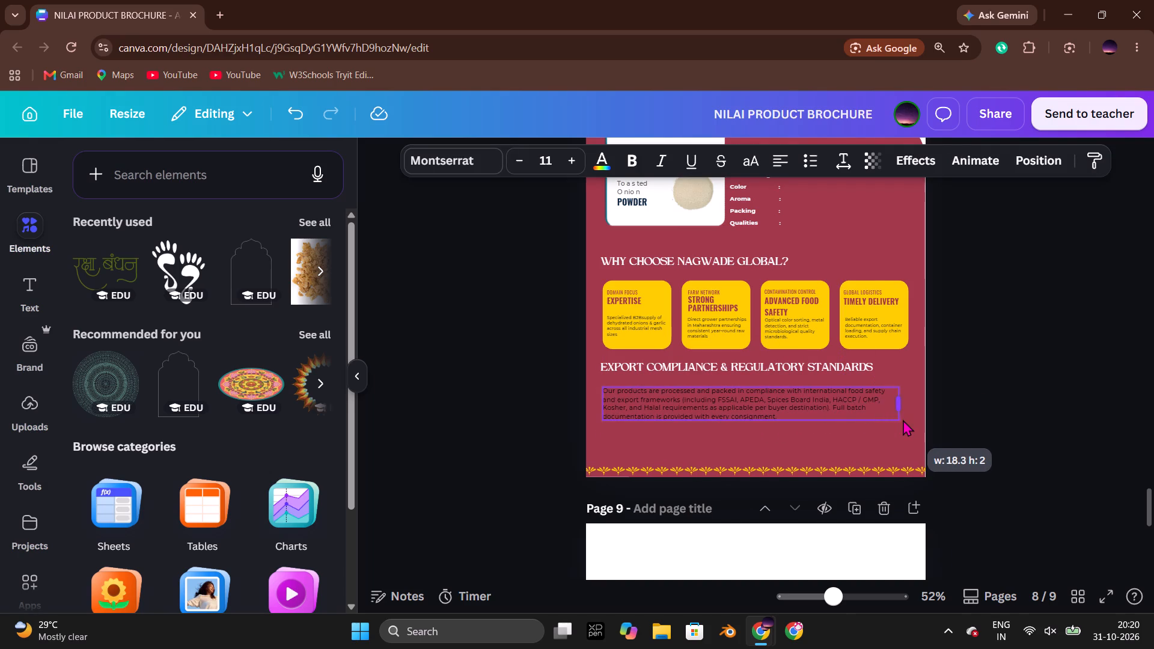
pyautogui.moveTo(903, 419); pyautogui.dragTo(912, 419)
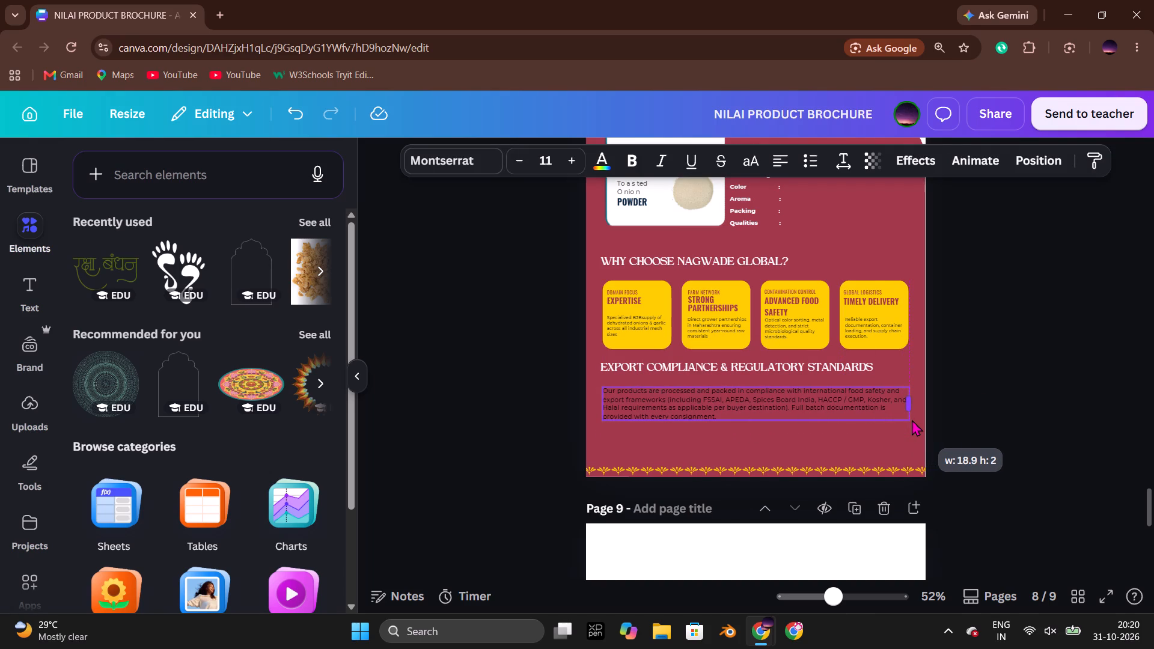
pyautogui.moveTo(912, 419); pyautogui.dragTo(911, 419)
pyautogui.click(1016, 407)
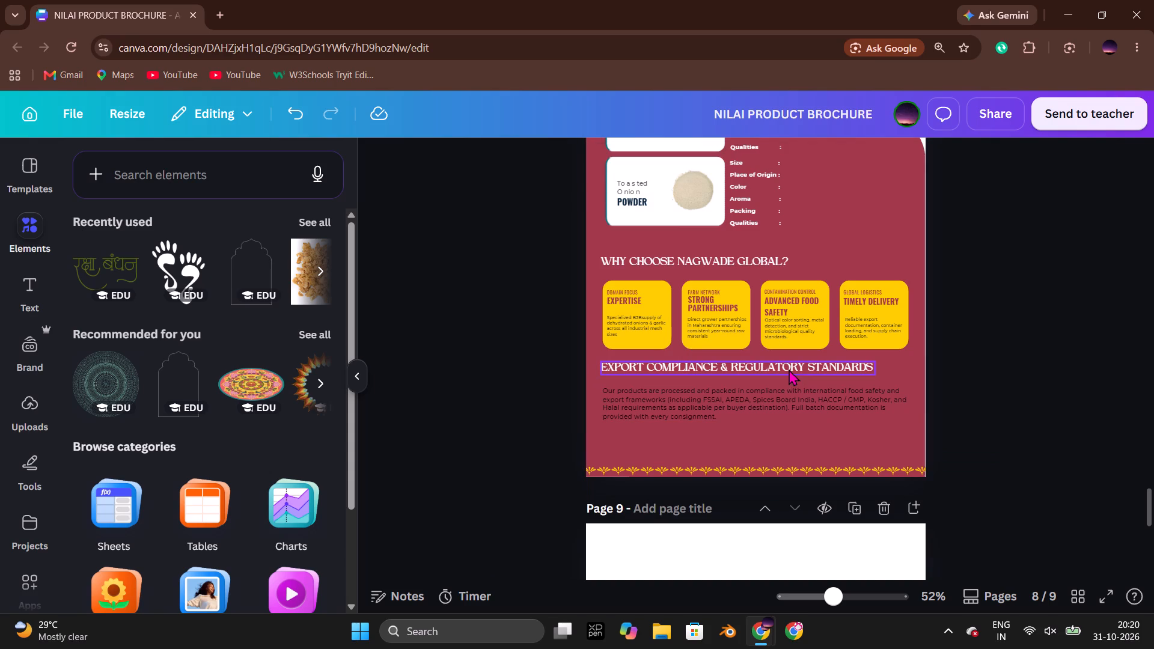
# Change the text color of the export compliance paragraph on page 8 to white.
pyautogui.click(798, 403)
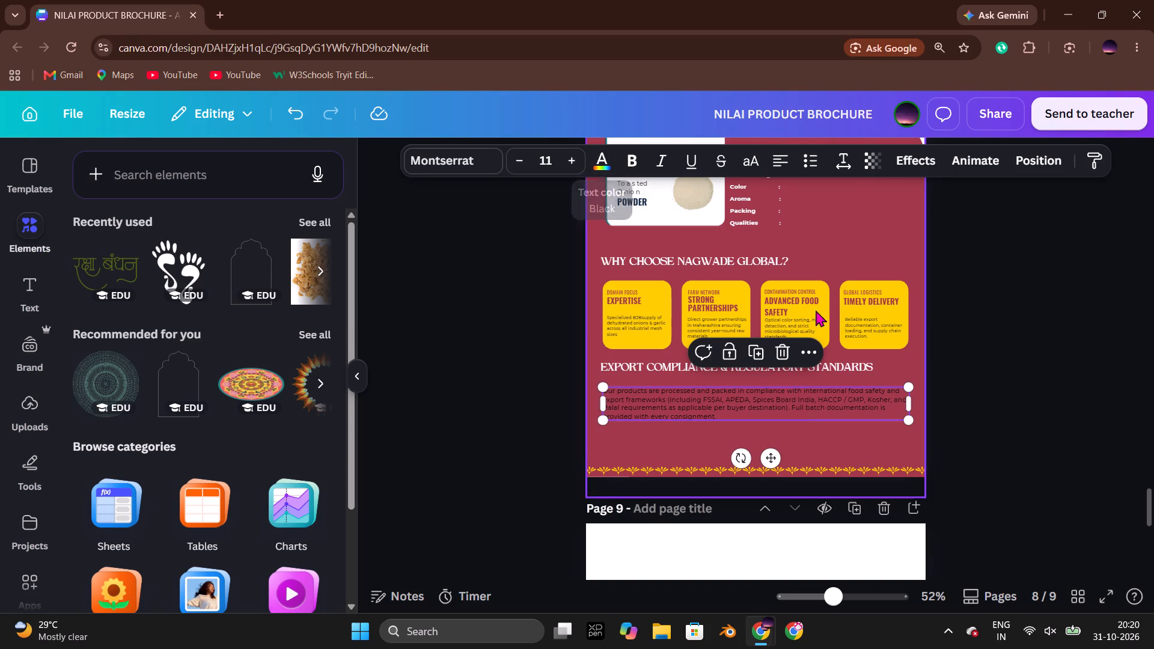
pyautogui.click(1037, 389)
pyautogui.click(689, 399)
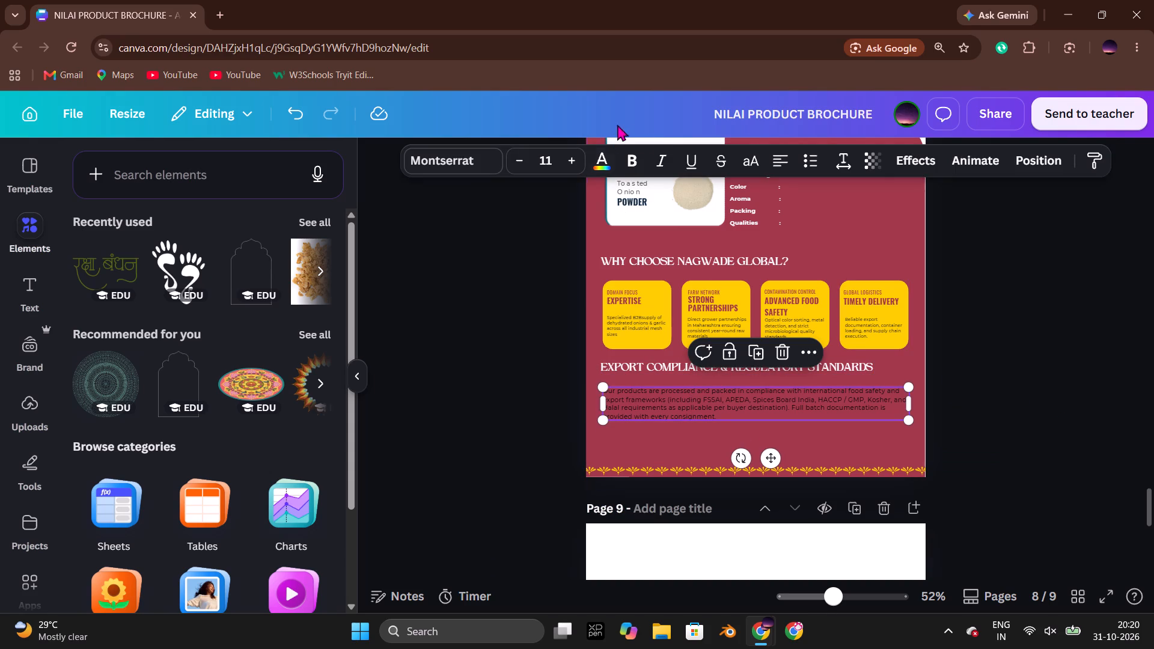
pyautogui.click(602, 165)
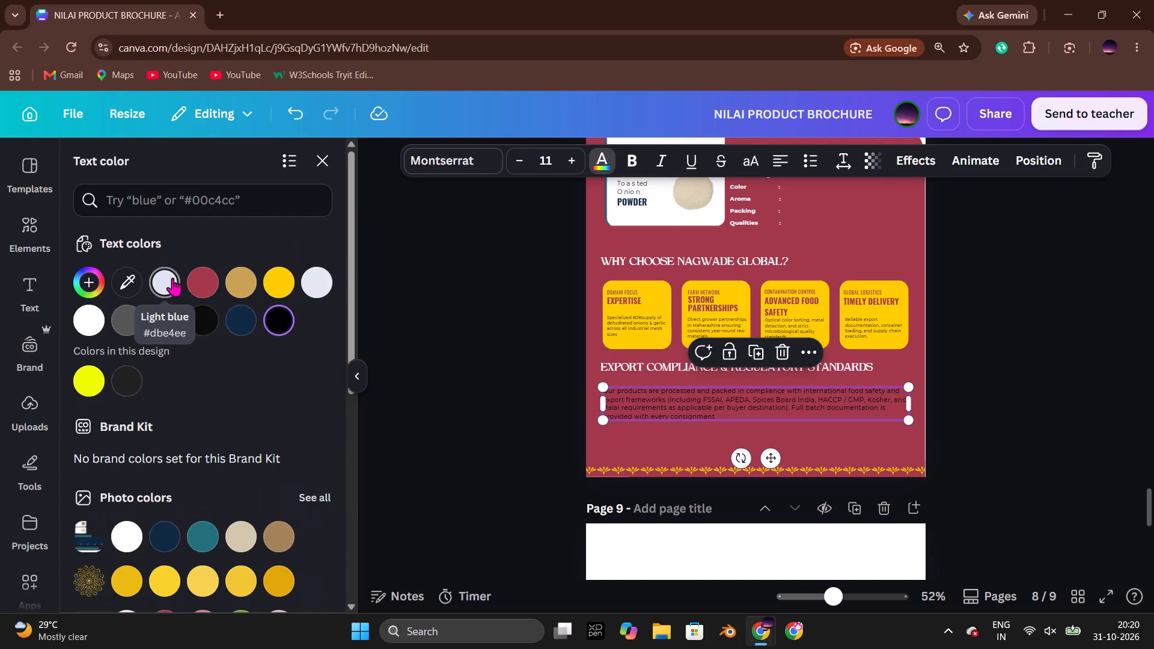
pyautogui.click(97, 324)
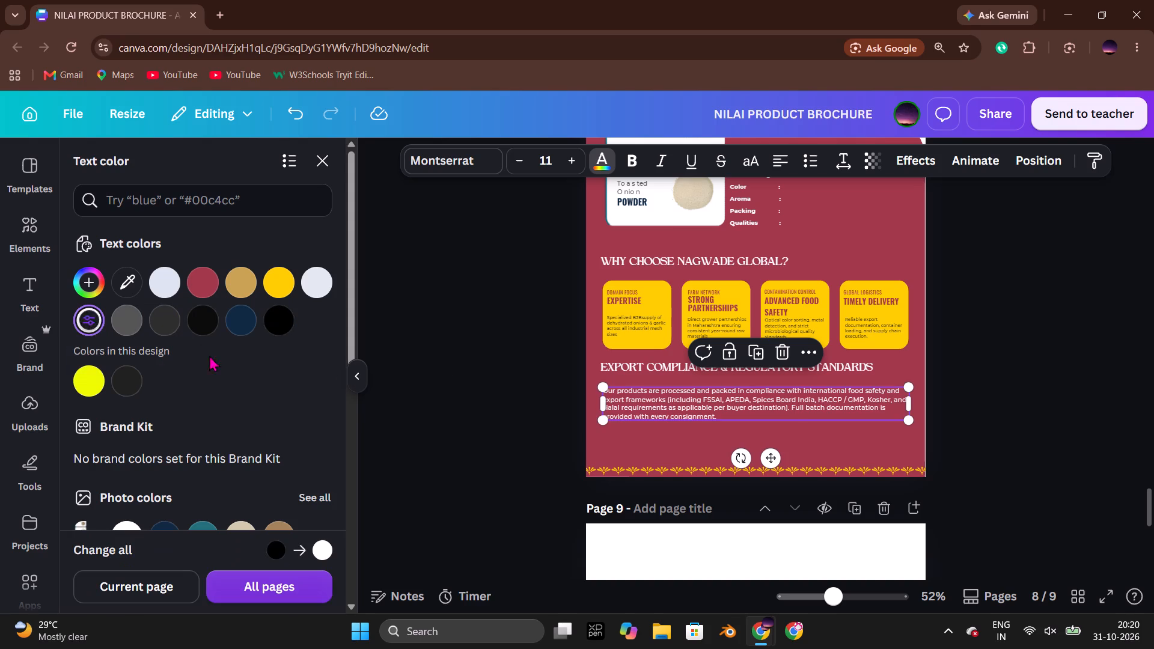
pyautogui.doubleClick(1002, 398)
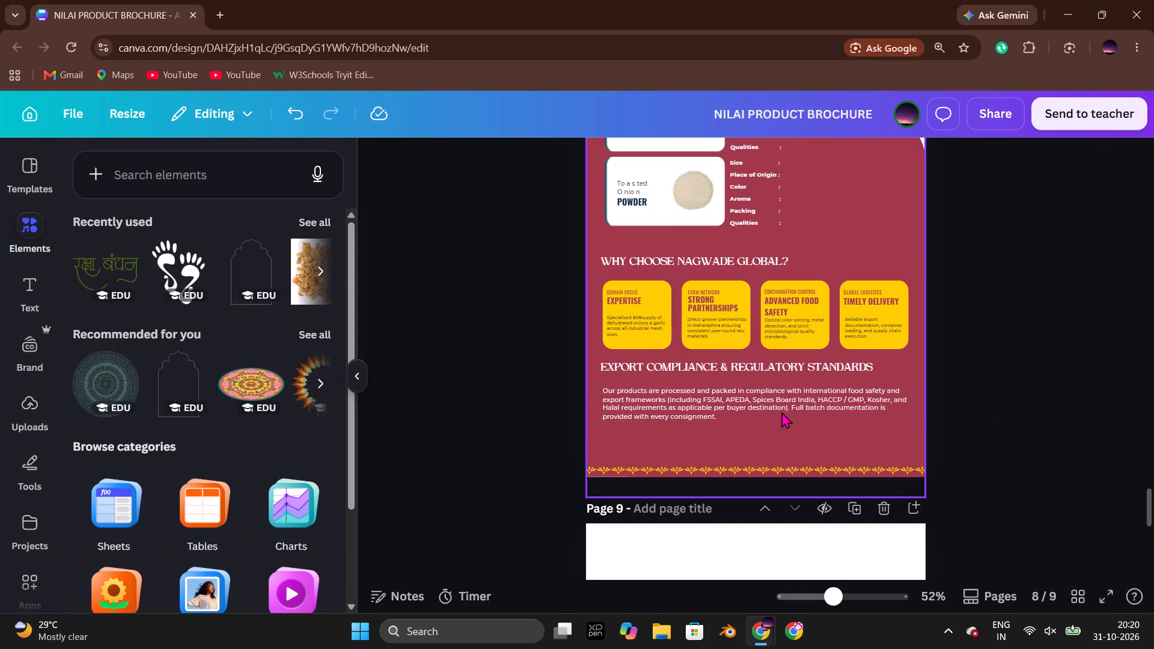
# Move the export compliance paragraph slightly down and set its line spacing to 1.53 and letter spacing to 43.
pyautogui.moveTo(782, 408); pyautogui.dragTo(781, 427)
pyautogui.click(851, 158)
pyautogui.moveTo(813, 291); pyautogui.dragTo(813, 291)
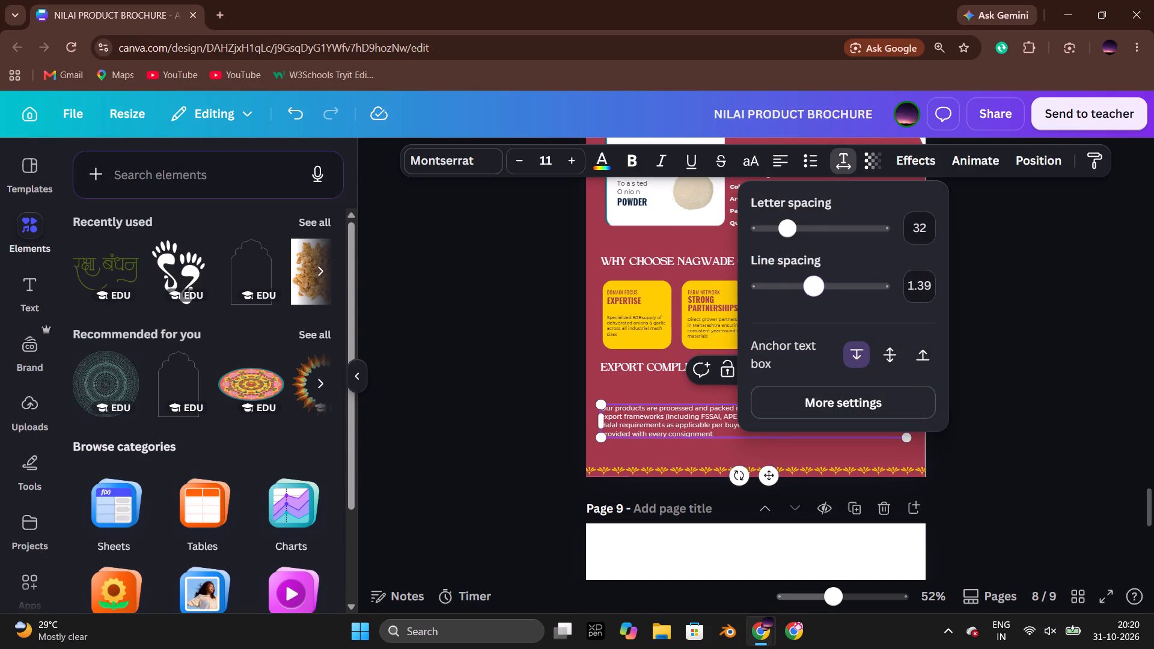
pyautogui.moveTo(813, 291); pyautogui.dragTo(822, 291)
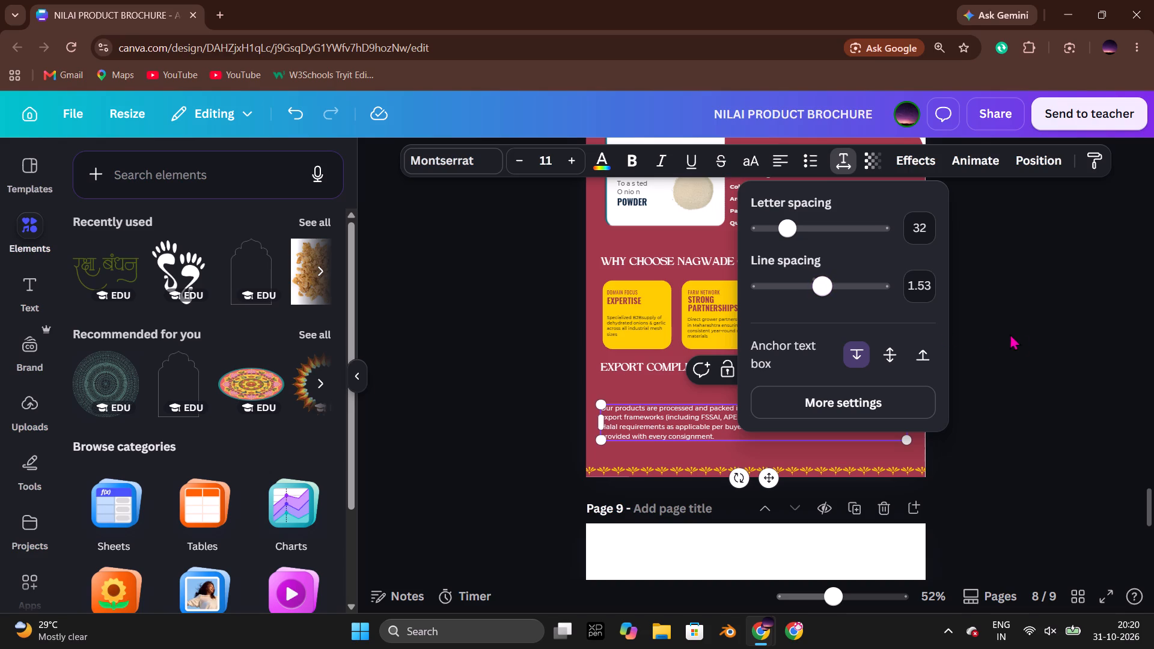
pyautogui.doubleClick(1033, 333)
pyautogui.click(826, 412)
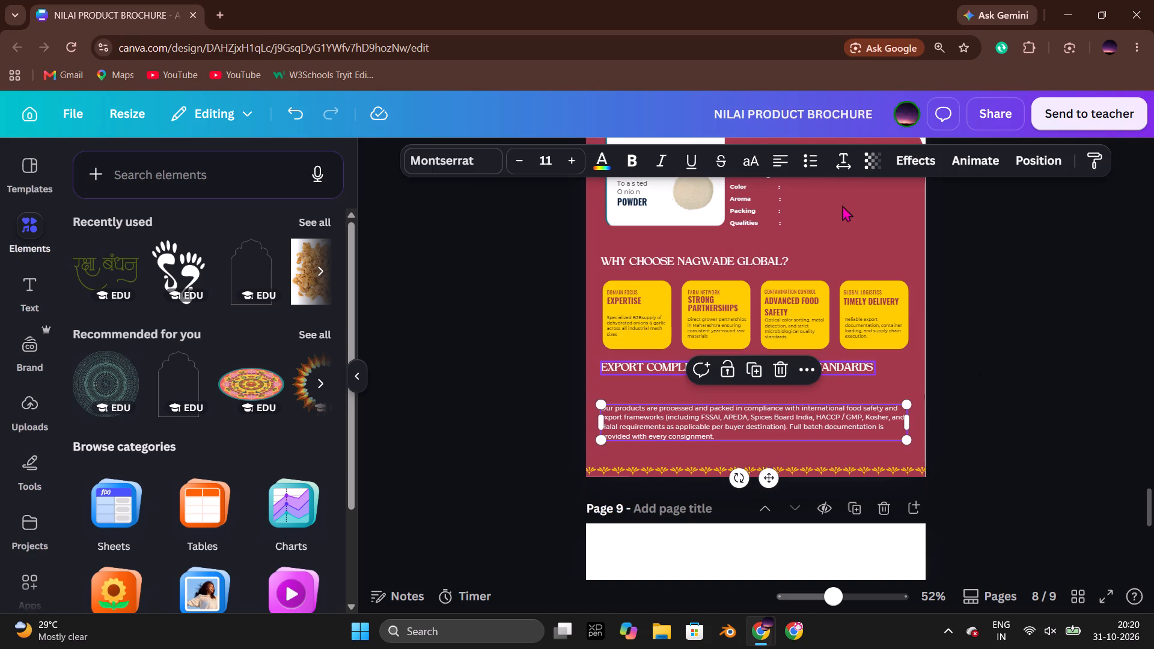
pyautogui.click(838, 164)
pyautogui.click(791, 230)
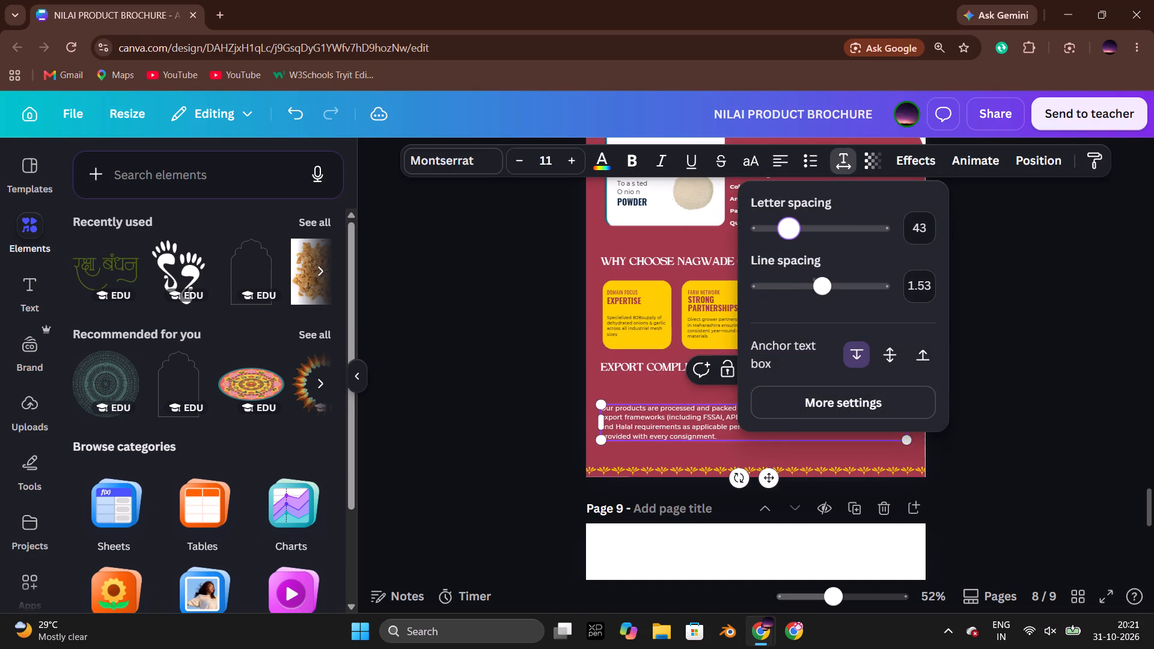
pyautogui.click(977, 331)
pyautogui.click(978, 380)
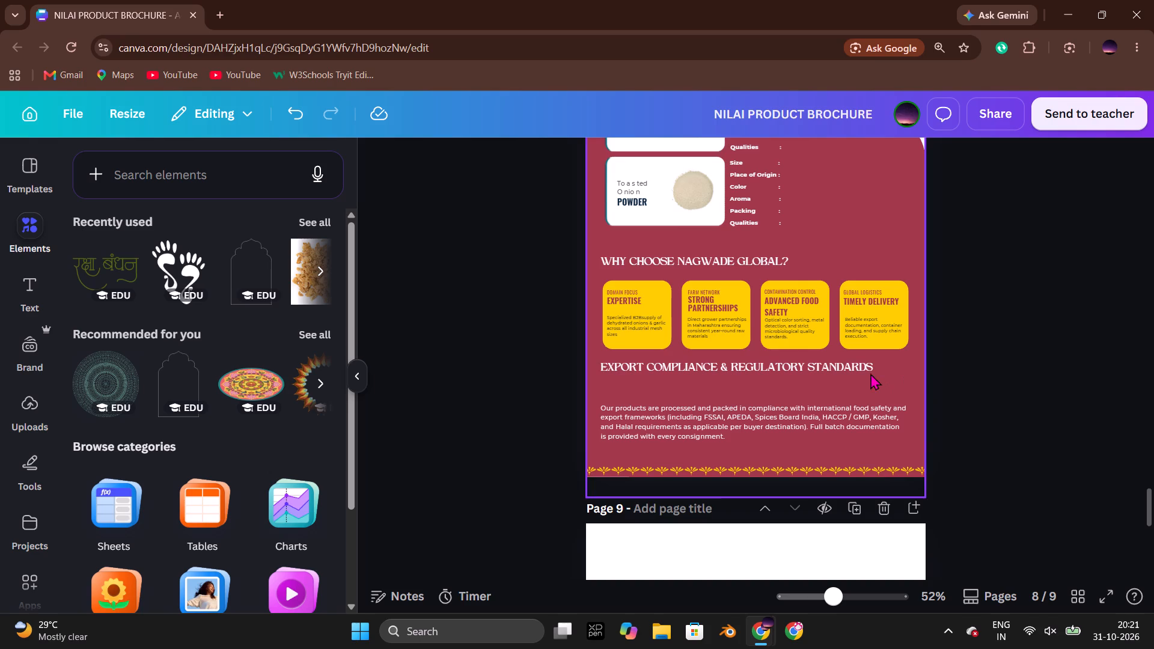
# Move the "Export Compliance & Regulatory Standards" heading down to just above its paragraph, matching the 1.8 section gap.
pyautogui.moveTo(858, 368); pyautogui.dragTo(857, 385)
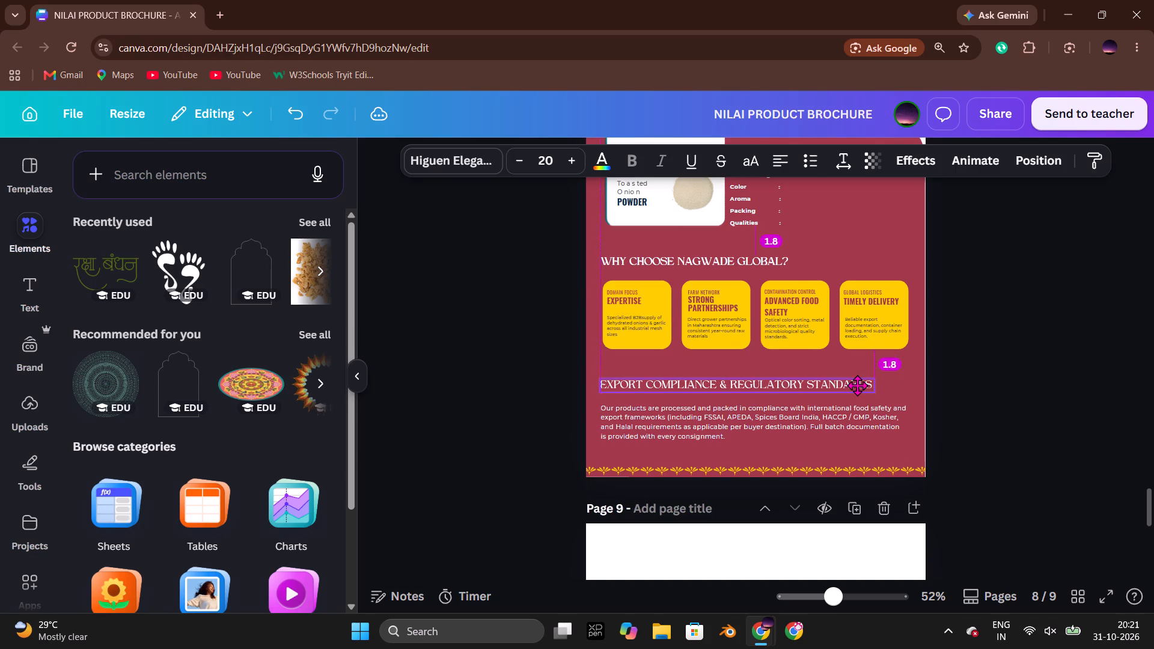
pyautogui.moveTo(857, 385); pyautogui.dragTo(858, 385)
pyautogui.click(1015, 360)
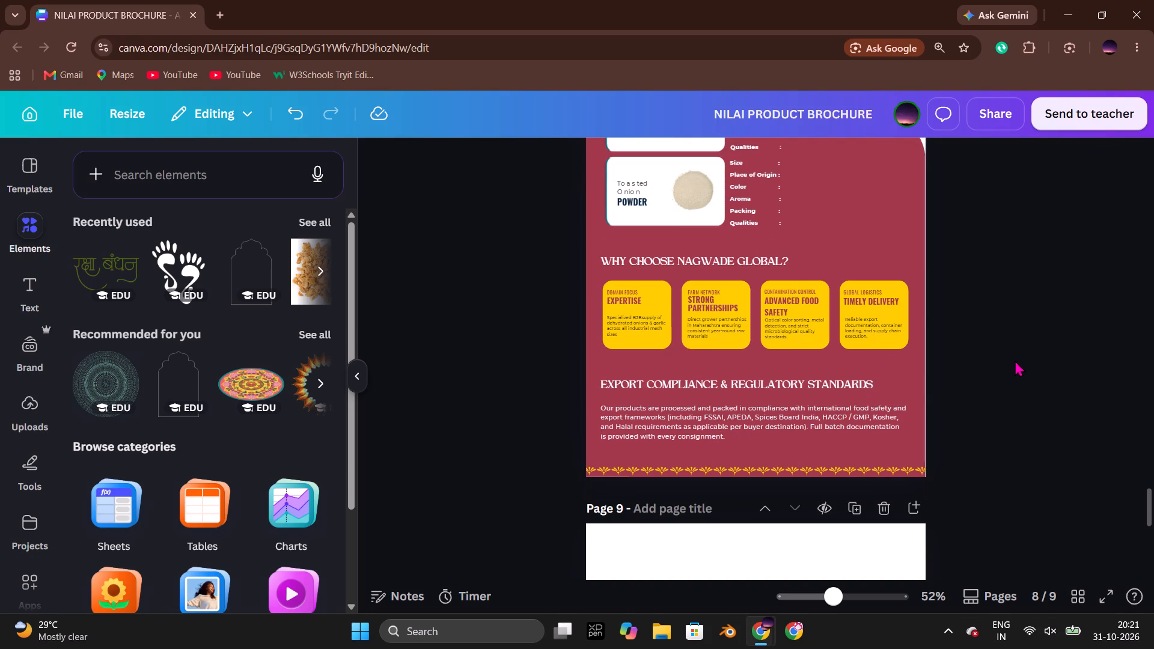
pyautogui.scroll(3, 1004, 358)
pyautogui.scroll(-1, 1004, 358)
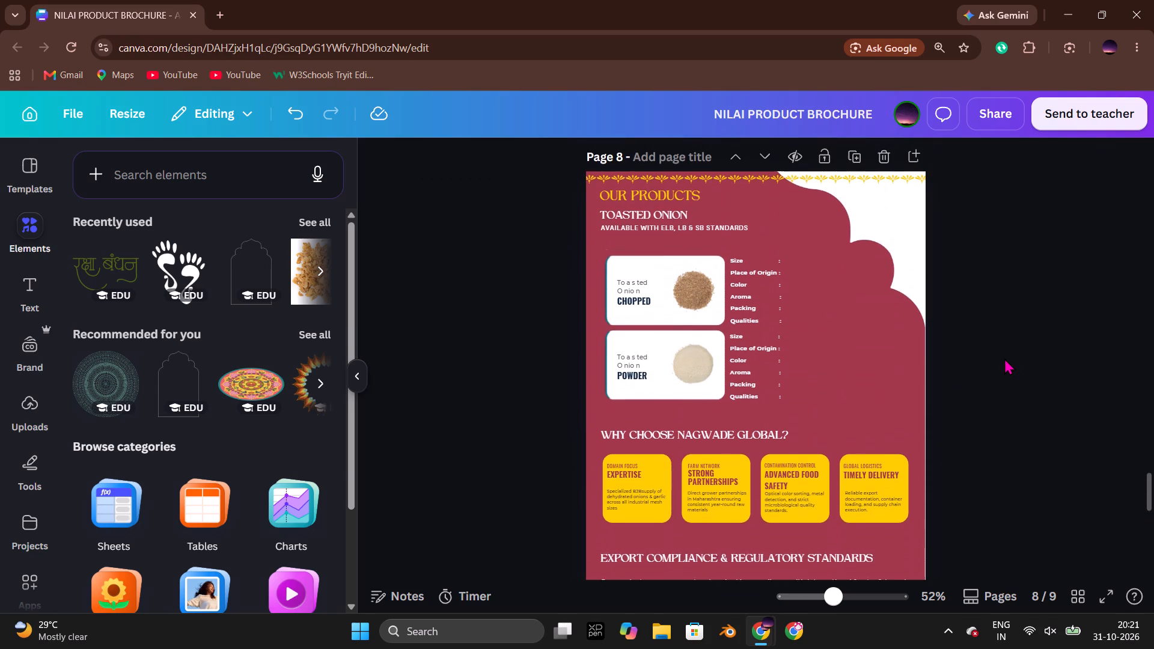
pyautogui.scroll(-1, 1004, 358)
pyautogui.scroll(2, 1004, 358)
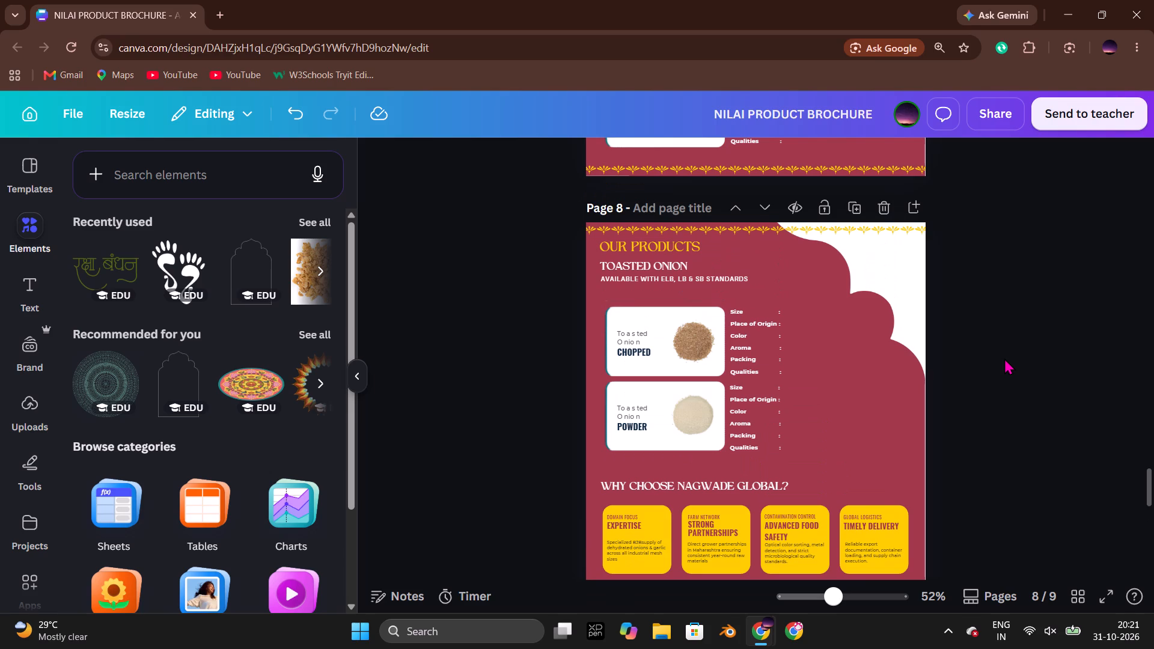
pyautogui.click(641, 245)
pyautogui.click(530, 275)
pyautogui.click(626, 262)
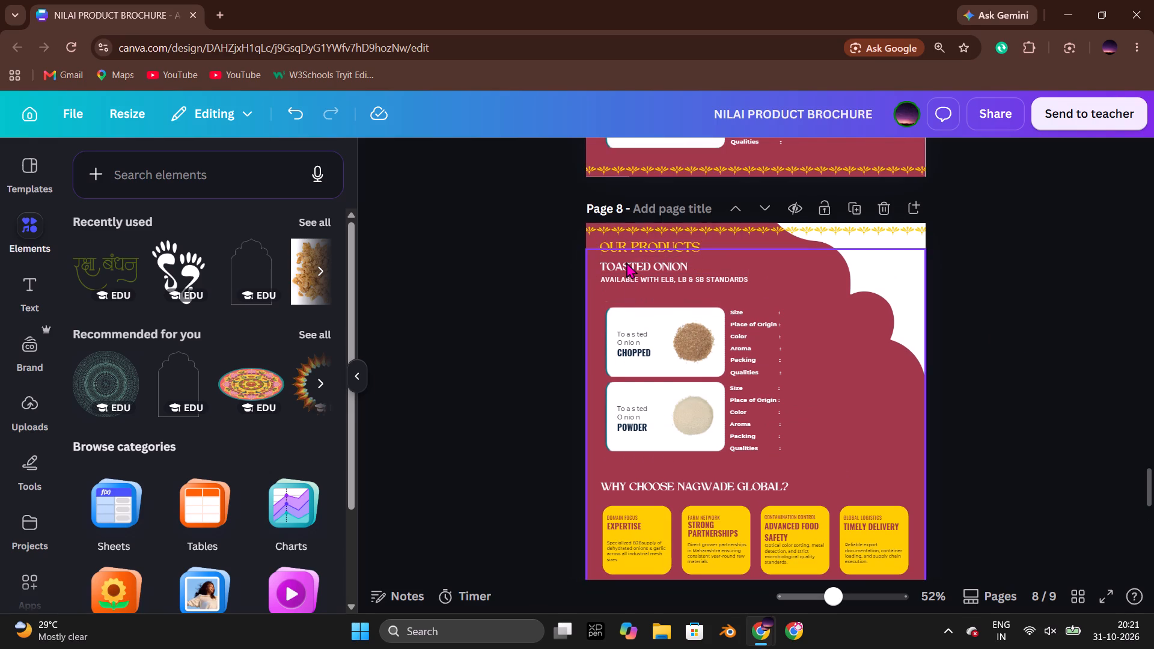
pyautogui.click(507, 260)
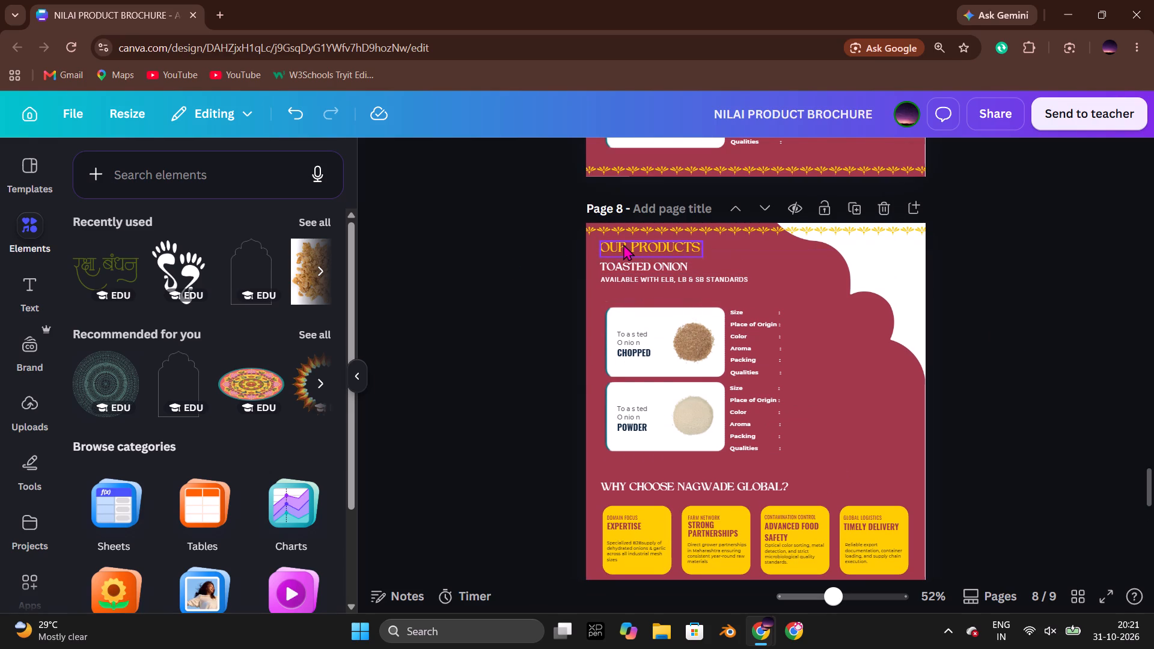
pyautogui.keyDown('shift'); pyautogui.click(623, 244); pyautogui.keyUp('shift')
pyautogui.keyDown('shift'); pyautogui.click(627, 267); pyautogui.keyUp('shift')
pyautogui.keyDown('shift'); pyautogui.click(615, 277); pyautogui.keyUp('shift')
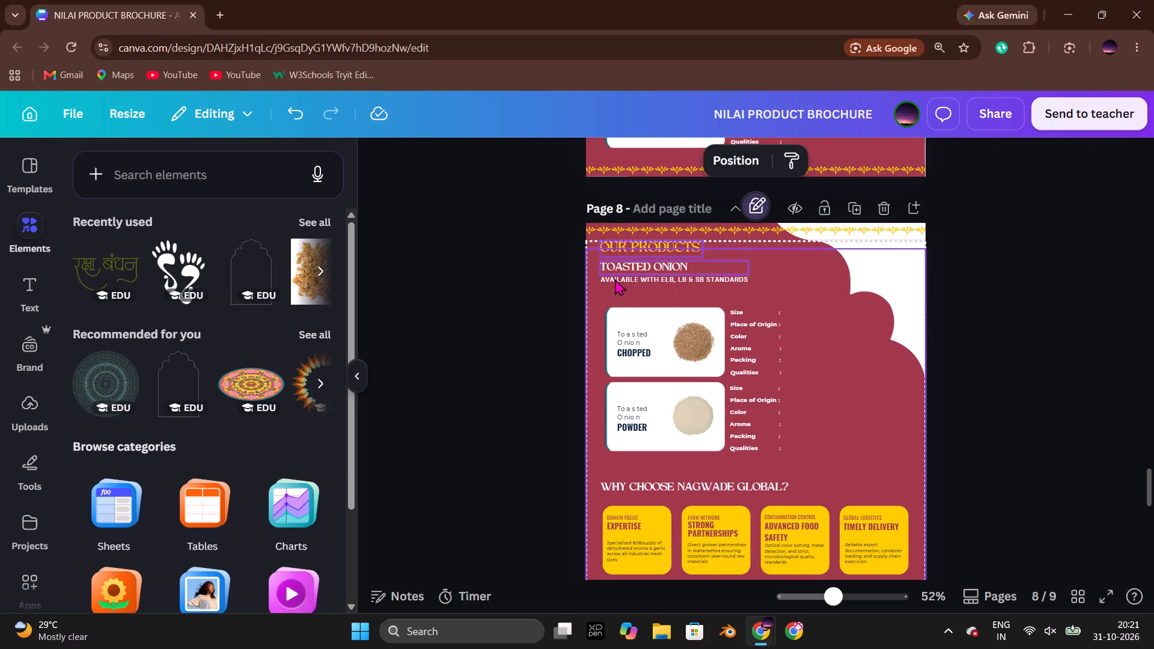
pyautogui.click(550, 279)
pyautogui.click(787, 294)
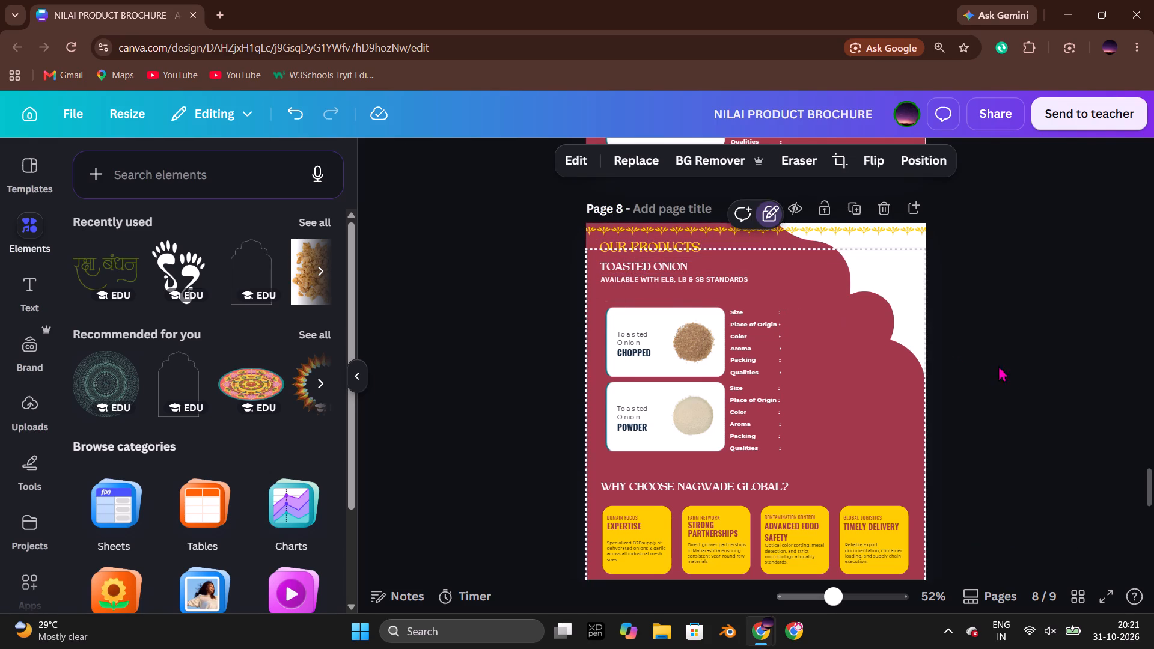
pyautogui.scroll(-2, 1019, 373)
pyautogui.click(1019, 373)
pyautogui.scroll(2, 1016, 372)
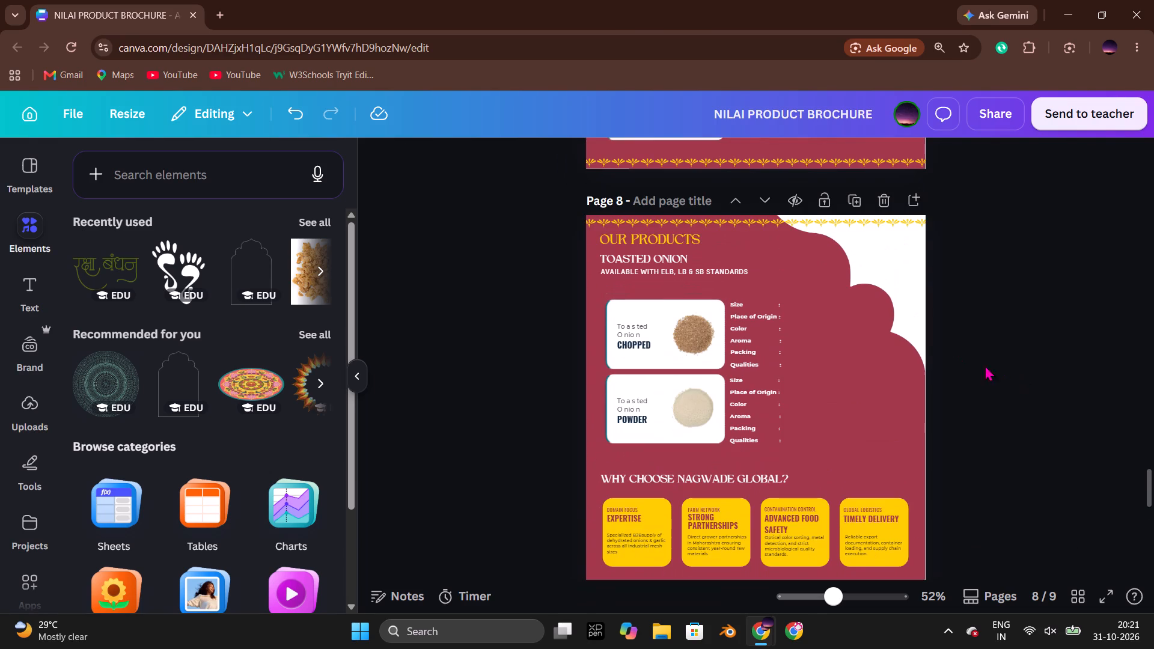
# Move the "Our Products" title, "Toasted Onion" heading and "Available with" line together slightly down, away from the top border.
pyautogui.moveTo(552, 241); pyautogui.dragTo(624, 274)
pyautogui.click(549, 268)
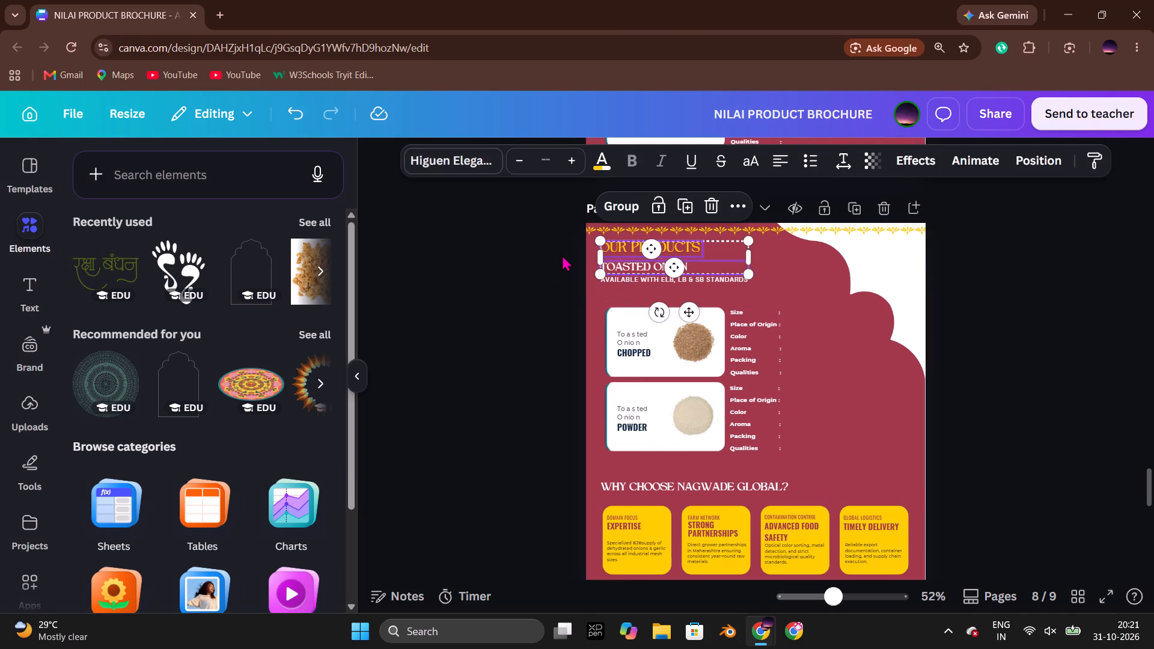
pyautogui.moveTo(566, 249); pyautogui.dragTo(641, 283)
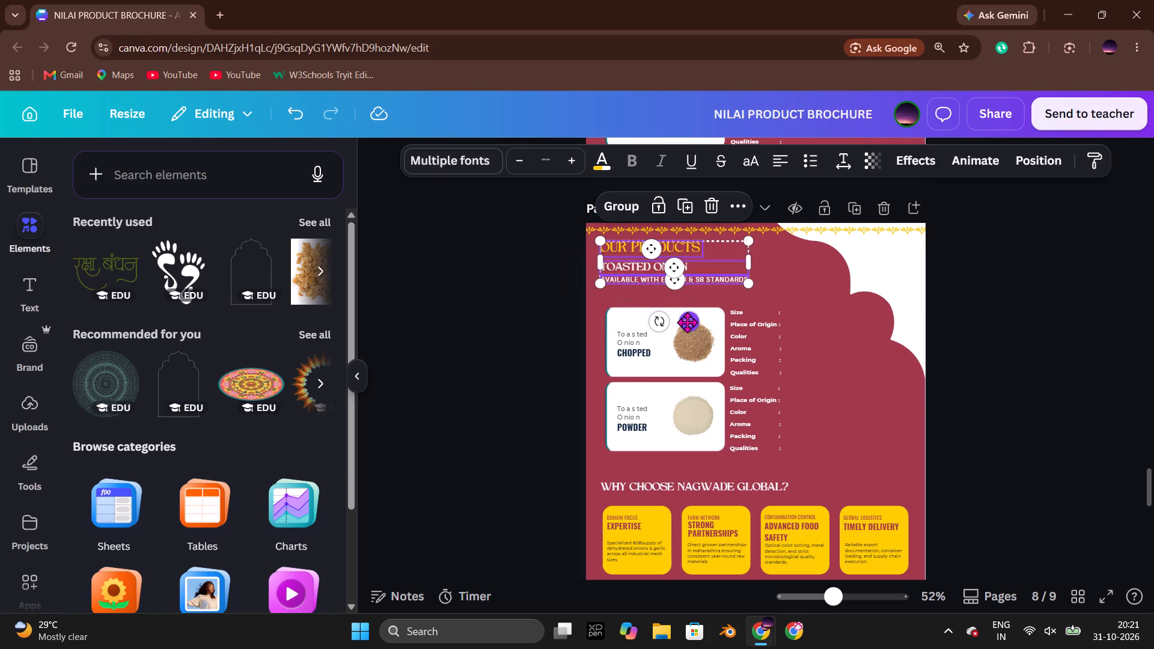
pyautogui.moveTo(687, 322); pyautogui.dragTo(686, 328)
pyautogui.click(505, 295)
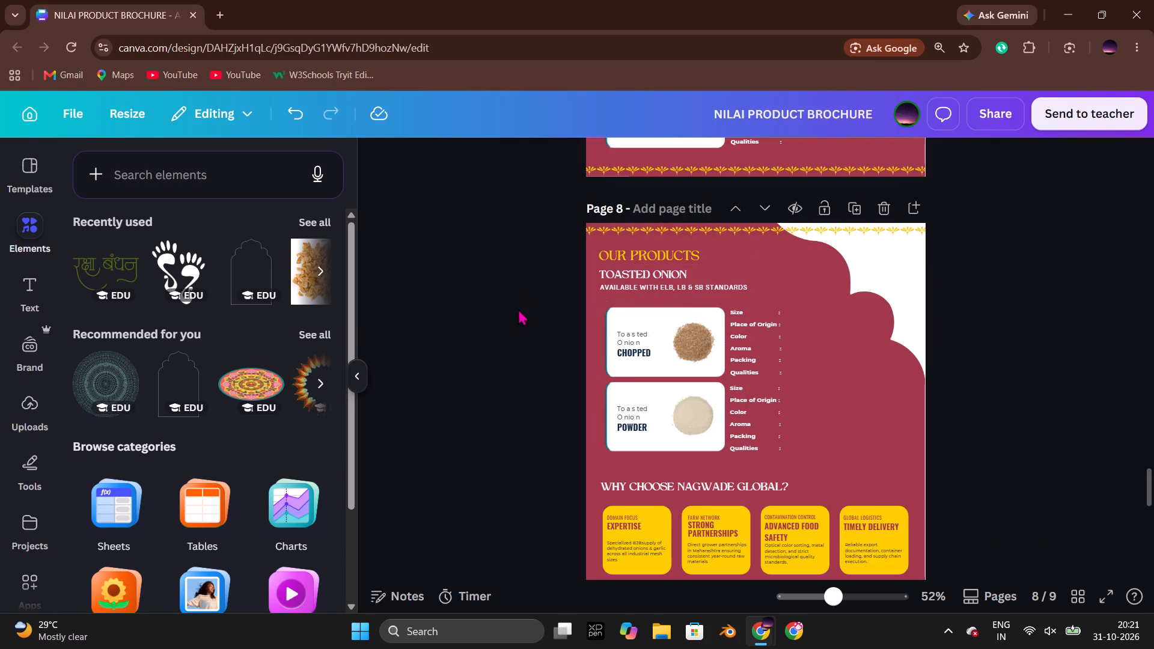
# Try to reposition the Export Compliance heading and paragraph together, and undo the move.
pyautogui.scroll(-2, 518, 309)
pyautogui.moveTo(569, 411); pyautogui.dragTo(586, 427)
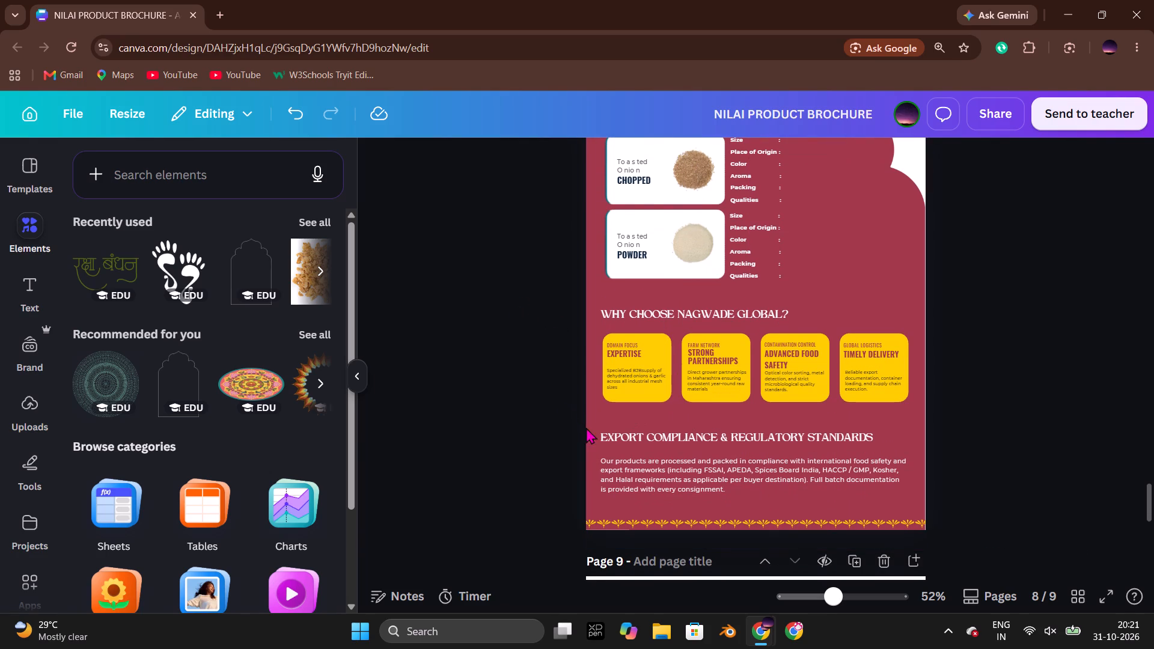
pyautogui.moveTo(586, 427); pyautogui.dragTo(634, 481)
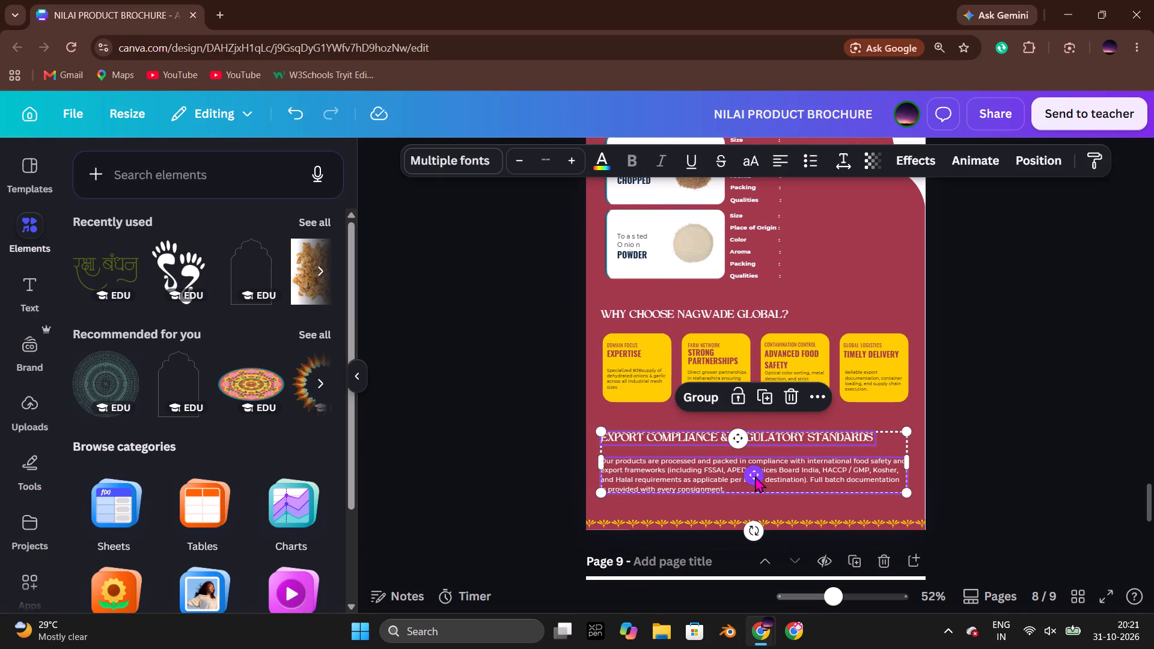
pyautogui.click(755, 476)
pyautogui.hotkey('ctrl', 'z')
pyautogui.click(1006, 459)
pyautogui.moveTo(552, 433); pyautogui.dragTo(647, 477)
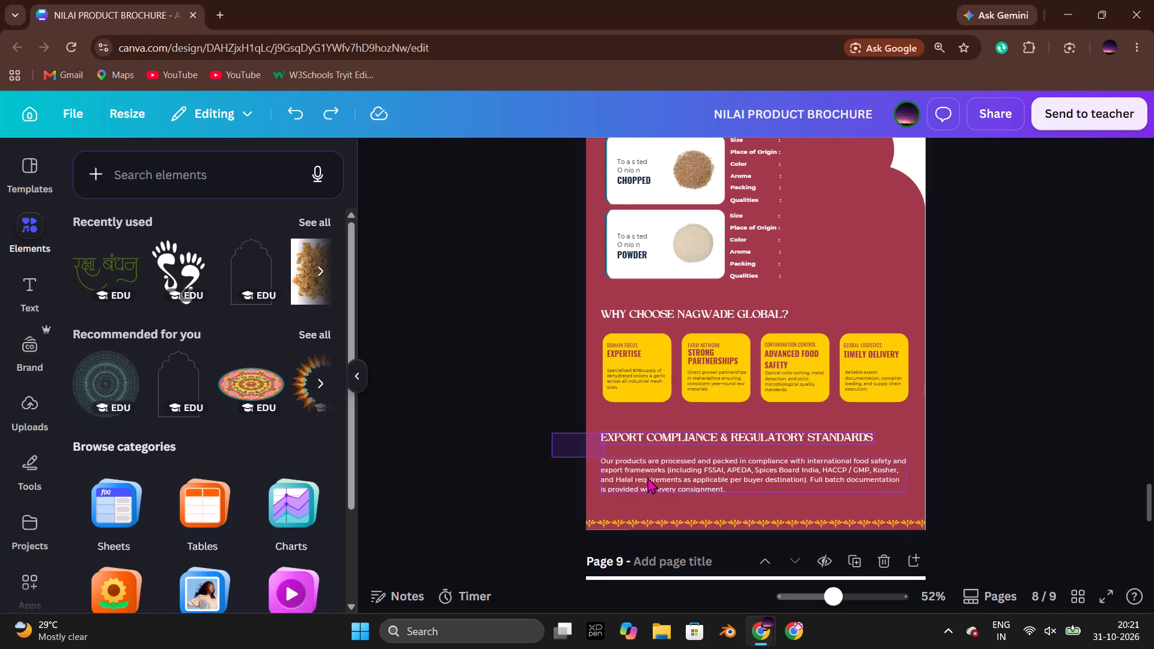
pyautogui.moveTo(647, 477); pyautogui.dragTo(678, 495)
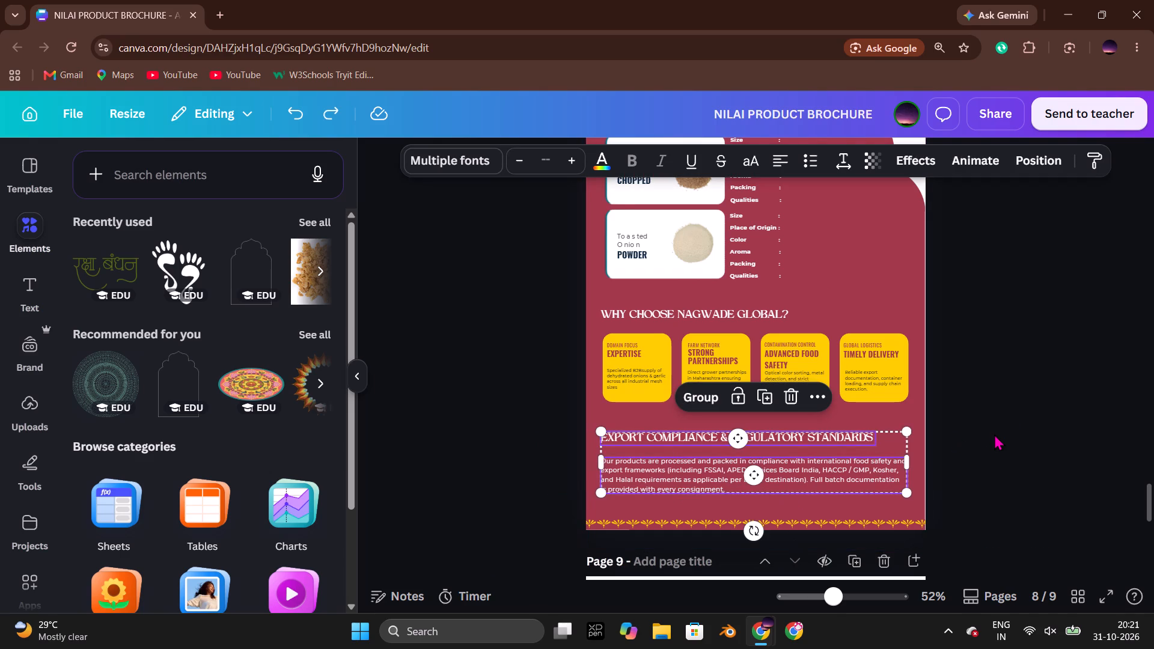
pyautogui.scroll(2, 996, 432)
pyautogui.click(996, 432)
# Move the "Why Choose Nagwade Global?" heading and its four yellow cards together slightly down, toward the Export Compliance section.
pyautogui.scroll(-2, 697, 477)
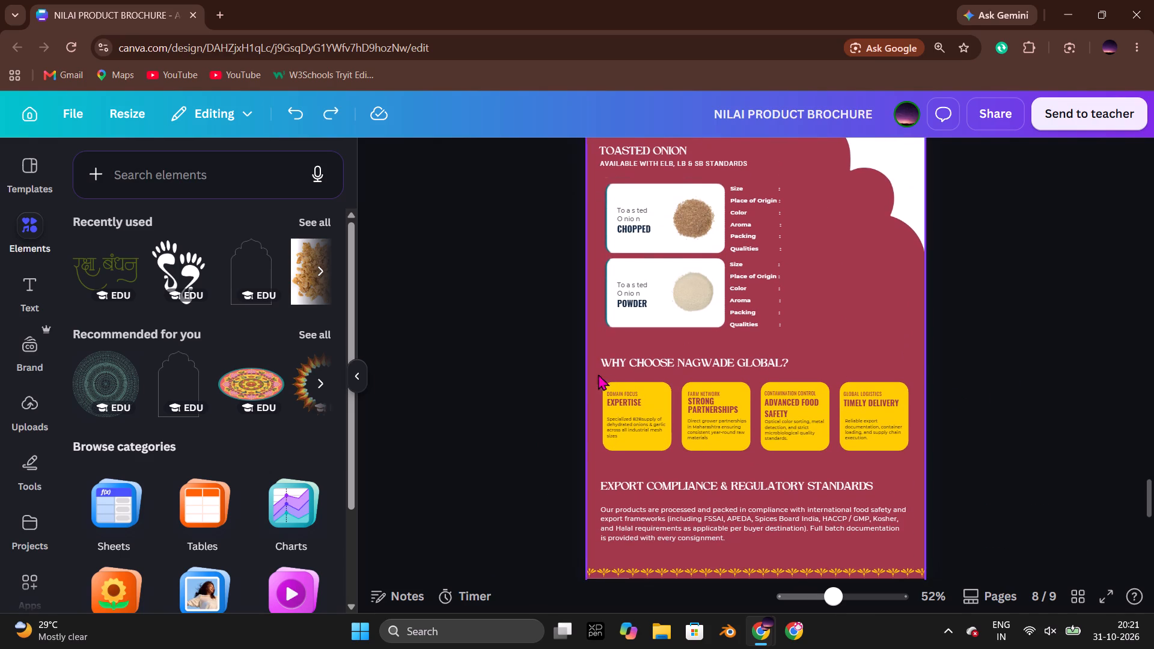
pyautogui.moveTo(579, 351); pyautogui.dragTo(918, 459)
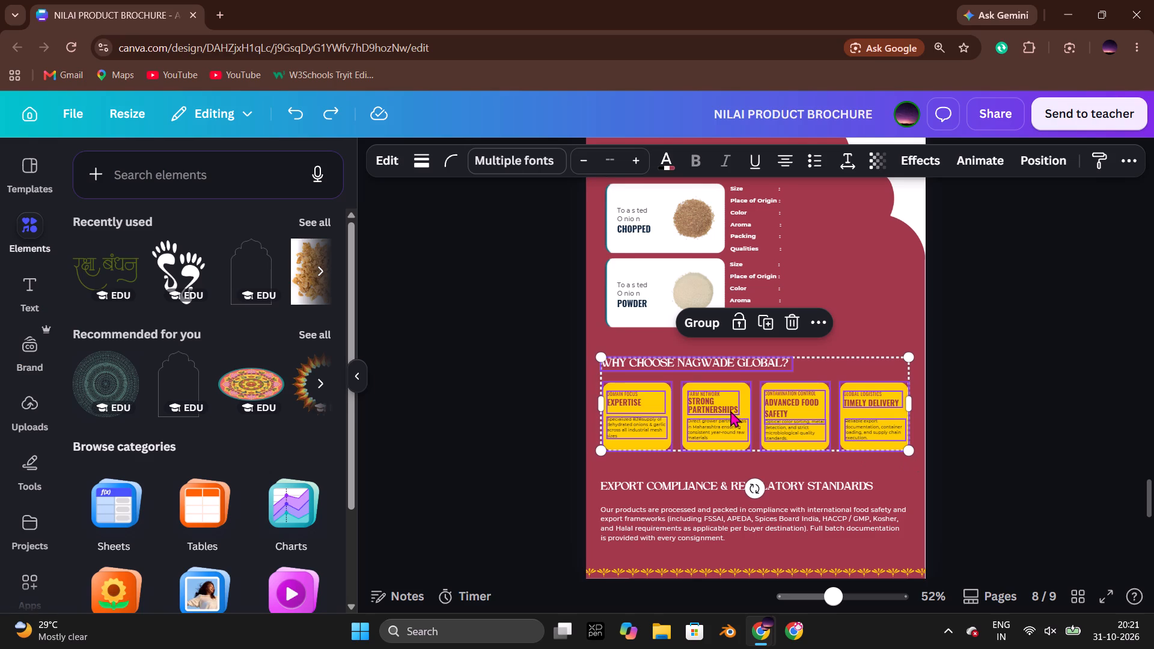
pyautogui.moveTo(728, 403); pyautogui.dragTo(729, 409)
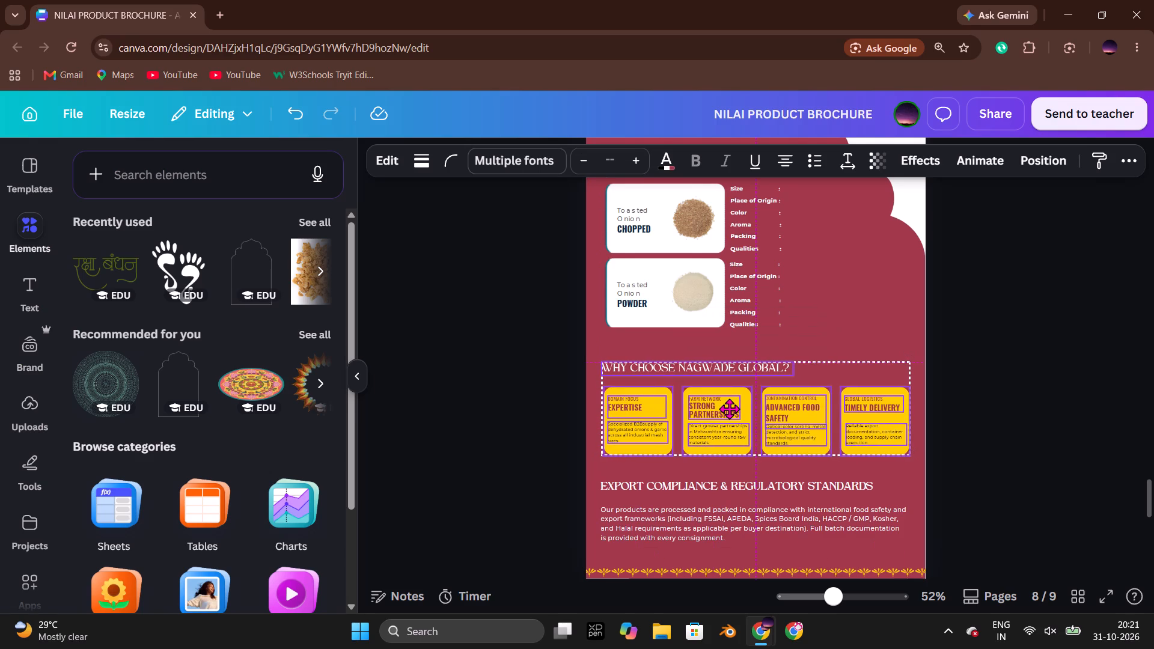
pyautogui.moveTo(729, 409); pyautogui.dragTo(730, 409)
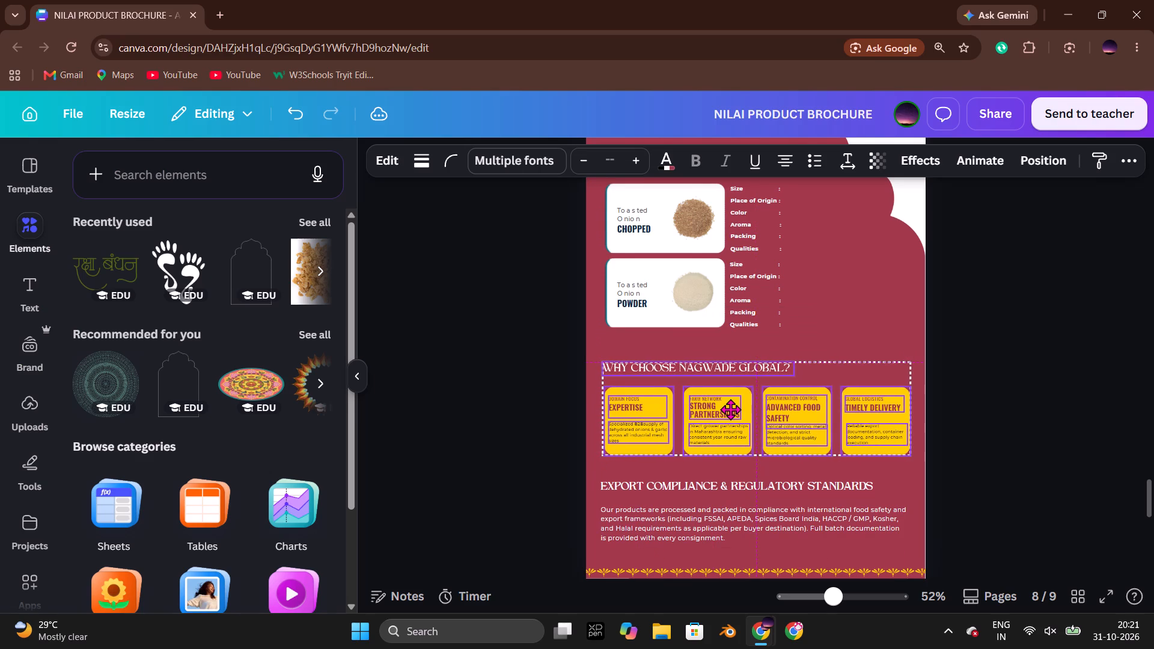
pyautogui.moveTo(730, 409); pyautogui.dragTo(729, 409)
pyautogui.click(1084, 393)
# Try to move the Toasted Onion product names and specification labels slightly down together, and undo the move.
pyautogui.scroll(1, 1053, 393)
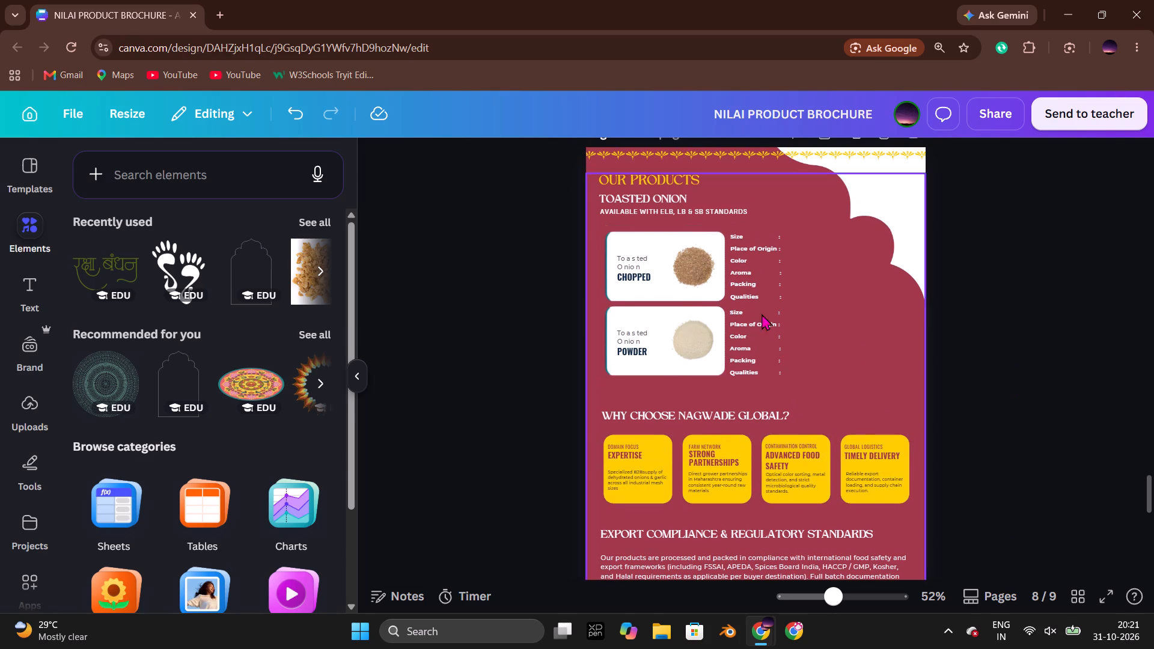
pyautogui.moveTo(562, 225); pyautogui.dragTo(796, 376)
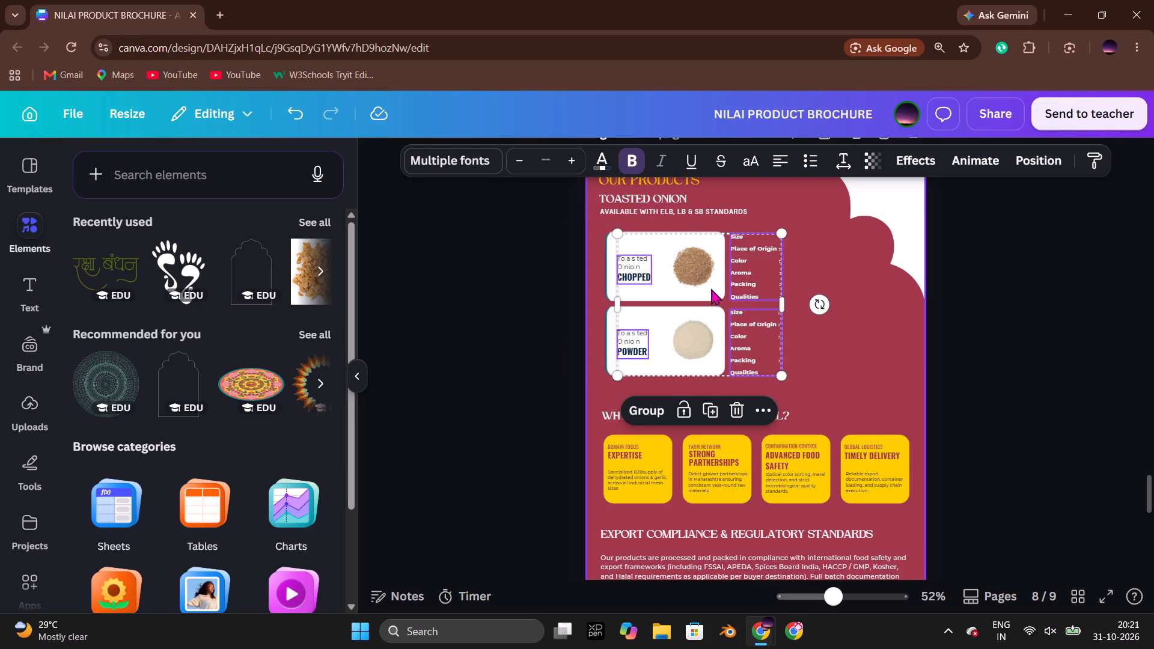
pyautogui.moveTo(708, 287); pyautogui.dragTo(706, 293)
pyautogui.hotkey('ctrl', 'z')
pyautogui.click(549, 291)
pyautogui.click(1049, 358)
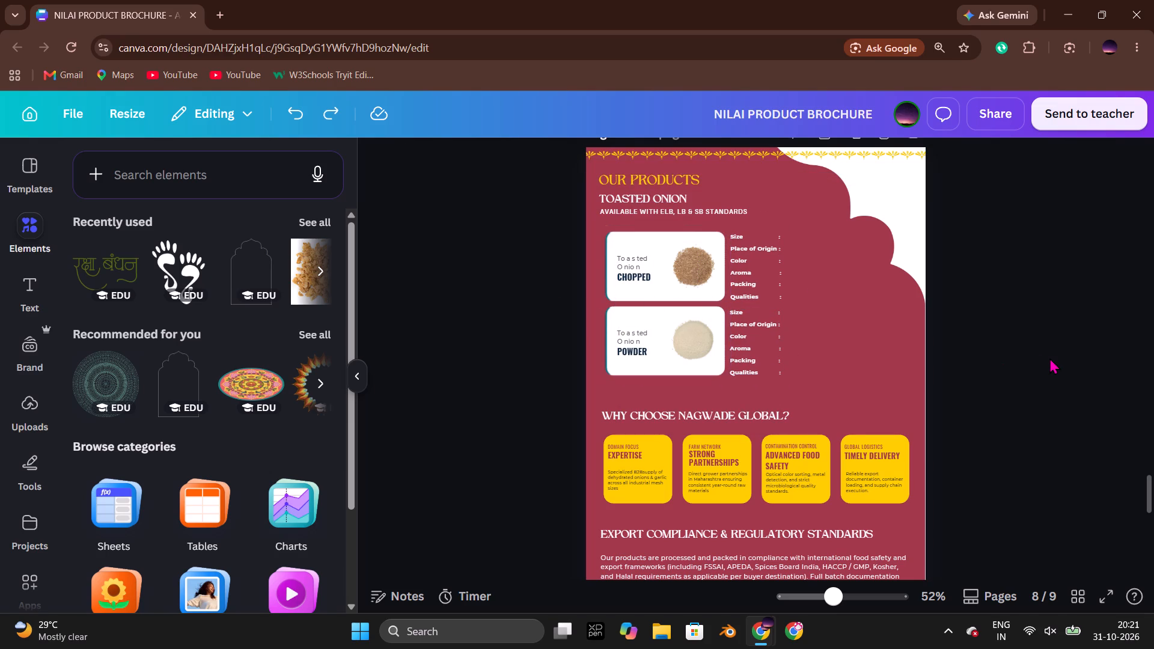
# Check the catalog's Our Markets page, and duplicate the brochure's Company Profile page (page 2) as a base for it.
pyautogui.hotkey('alt', 'Tab')
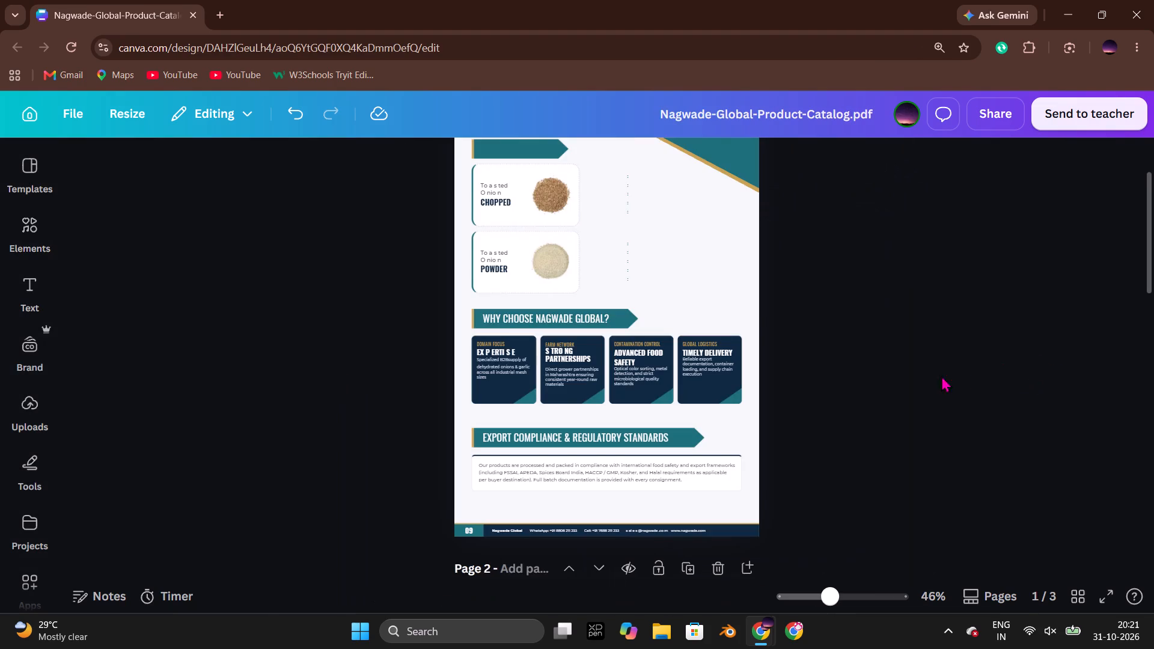
pyautogui.scroll(-4, 929, 376)
pyautogui.click(929, 376)
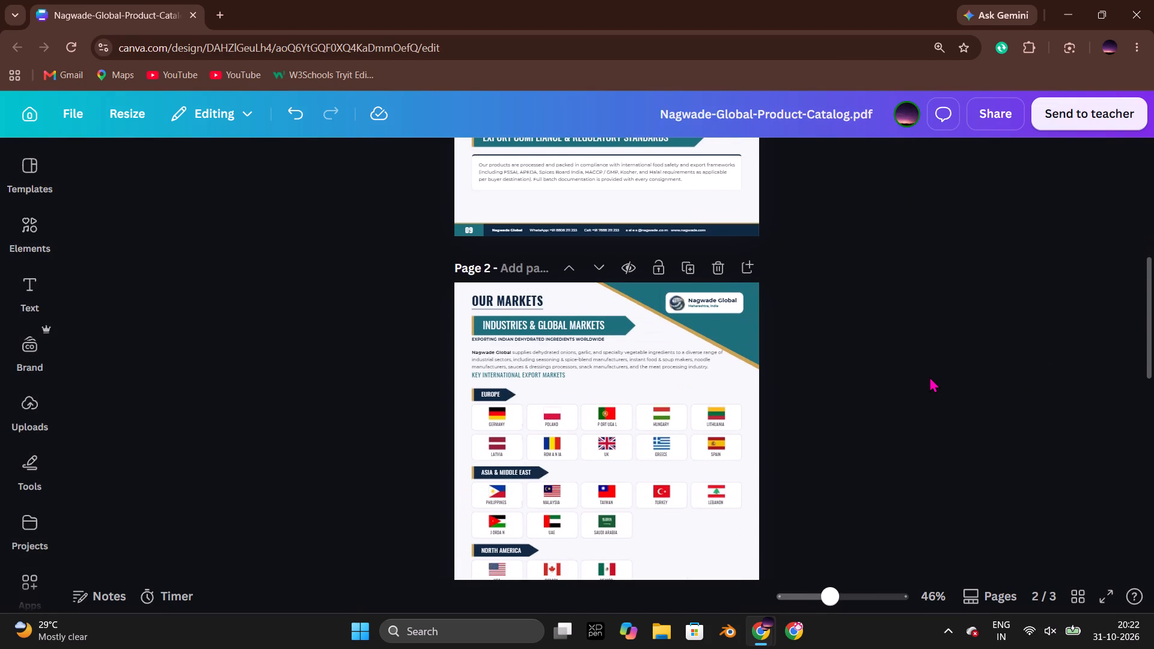
pyautogui.hotkey('alt', 'Tab')
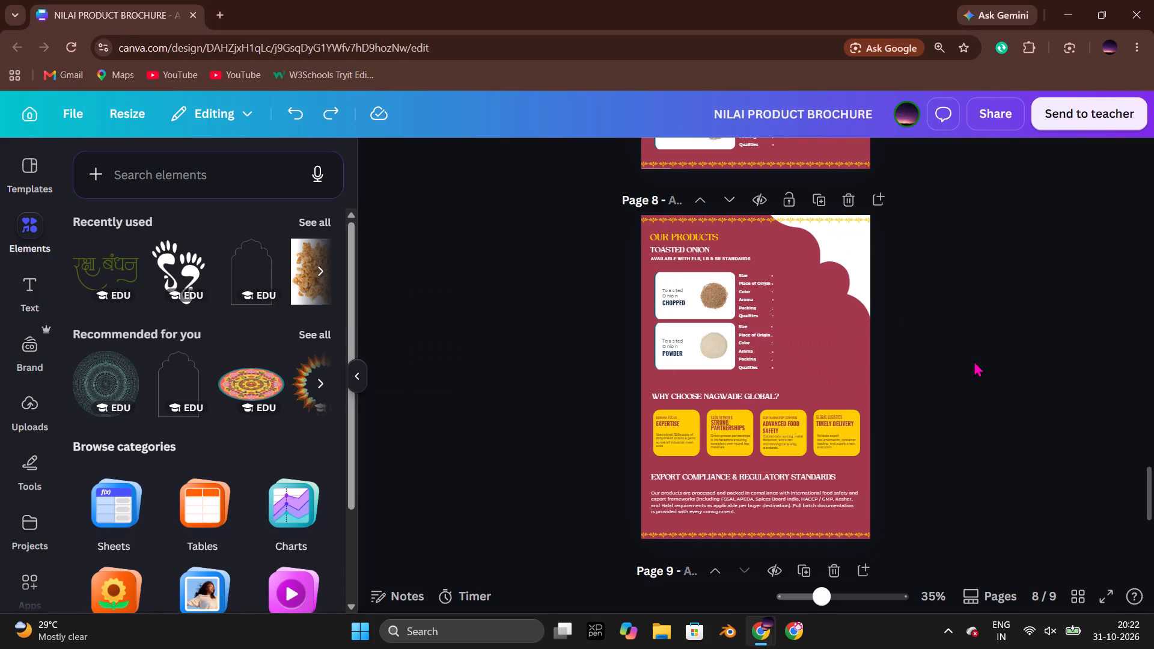
pyautogui.click(974, 361)
pyautogui.scroll(20, 974, 361)
pyautogui.scroll(8, 974, 361)
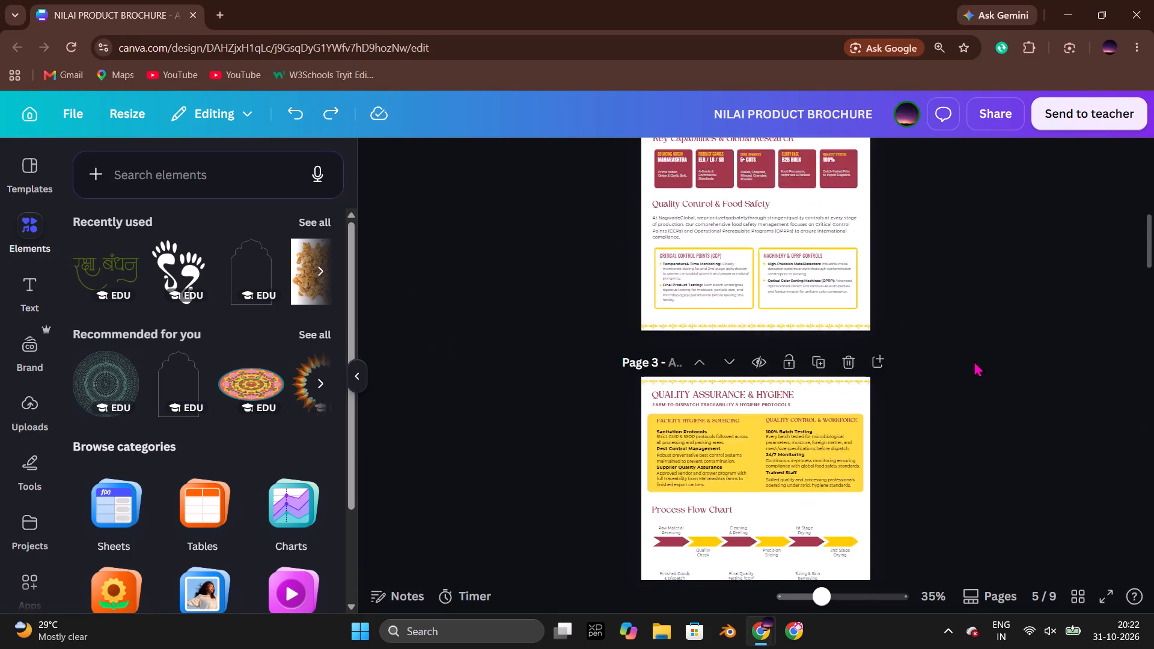
pyautogui.scroll(11, 974, 361)
pyautogui.scroll(-5, 974, 361)
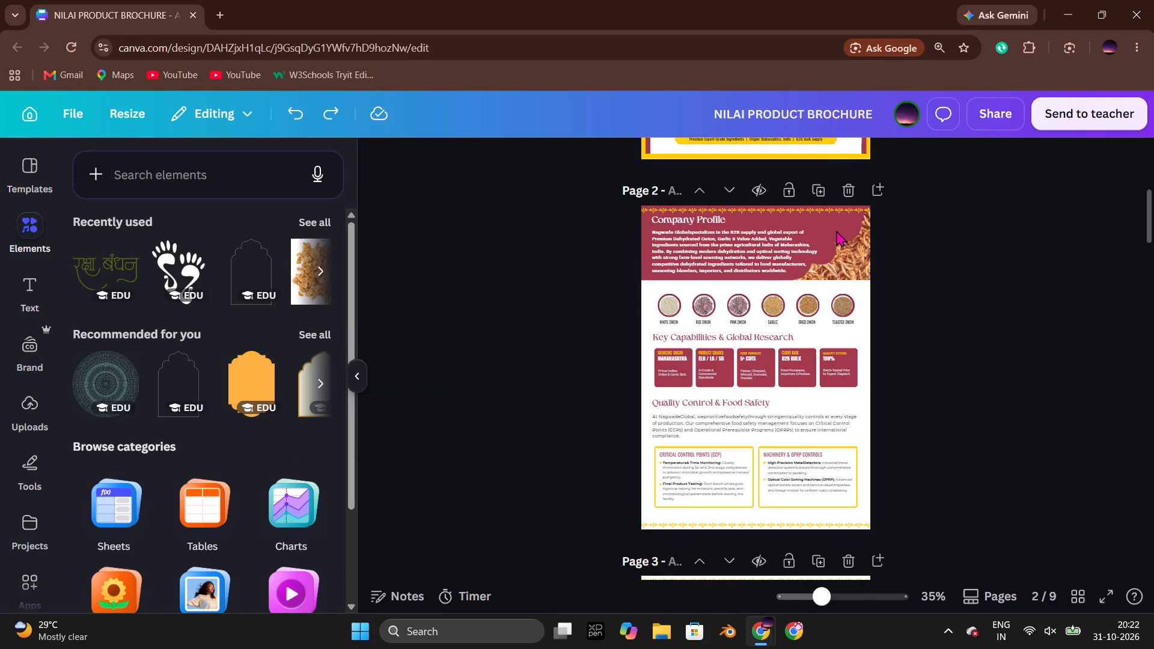
pyautogui.click(822, 192)
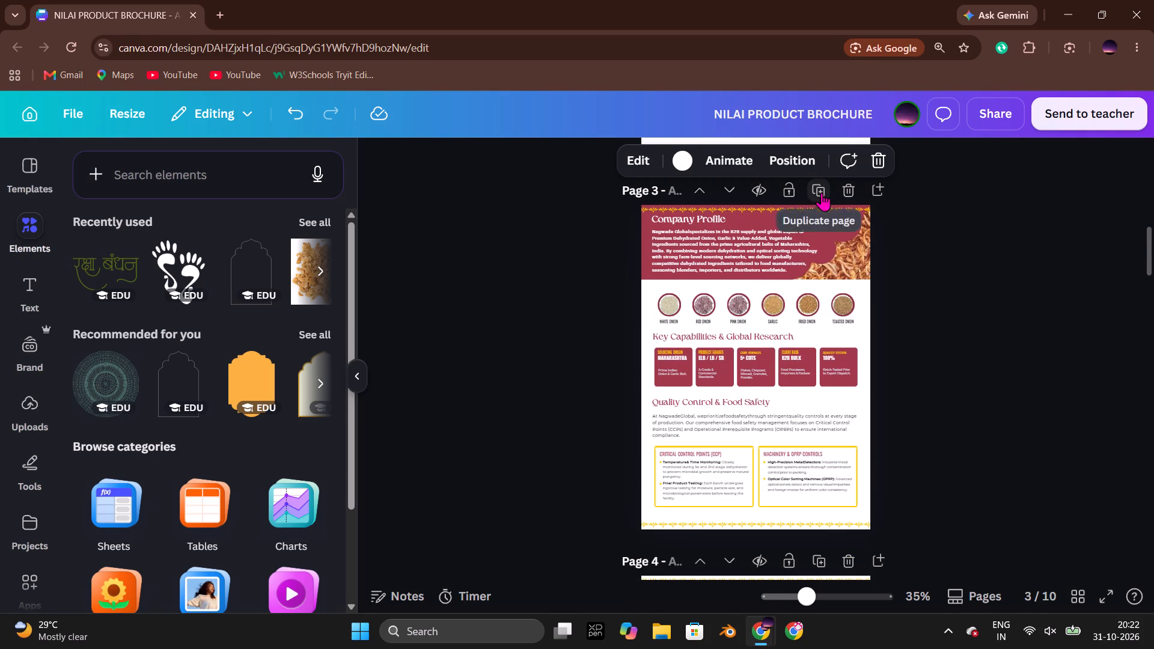
# Move the duplicated Company Profile page down the page order to page 9, directly after the Toasted Onion page.
pyautogui.click(727, 185)
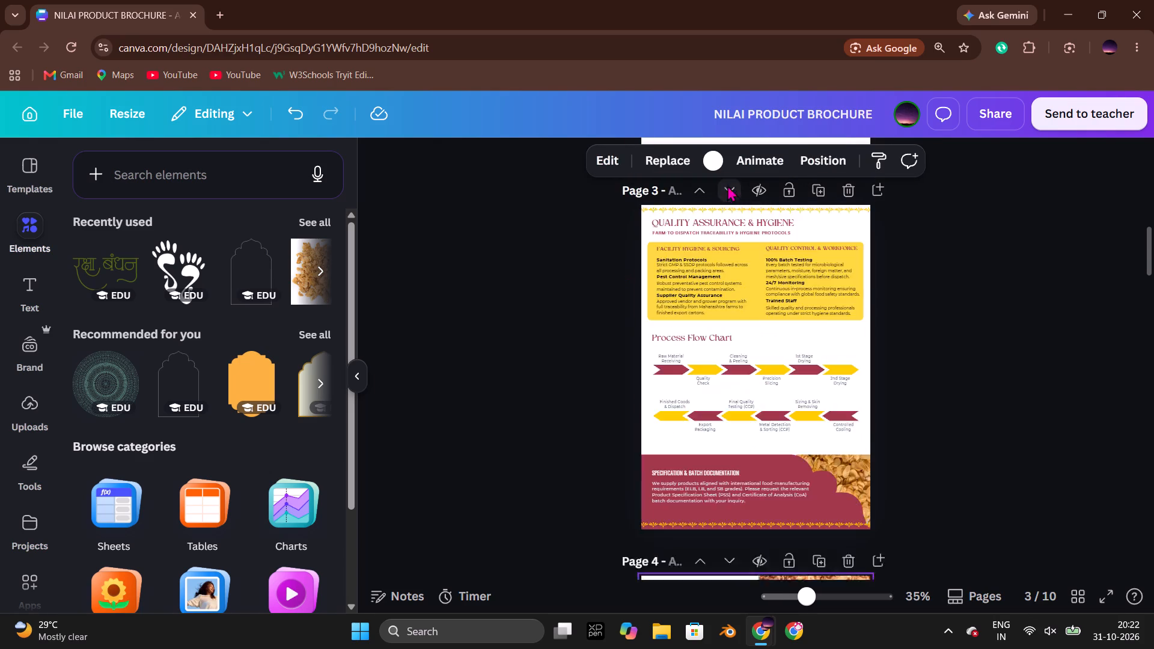
pyautogui.click(727, 185)
pyautogui.click(727, 185)
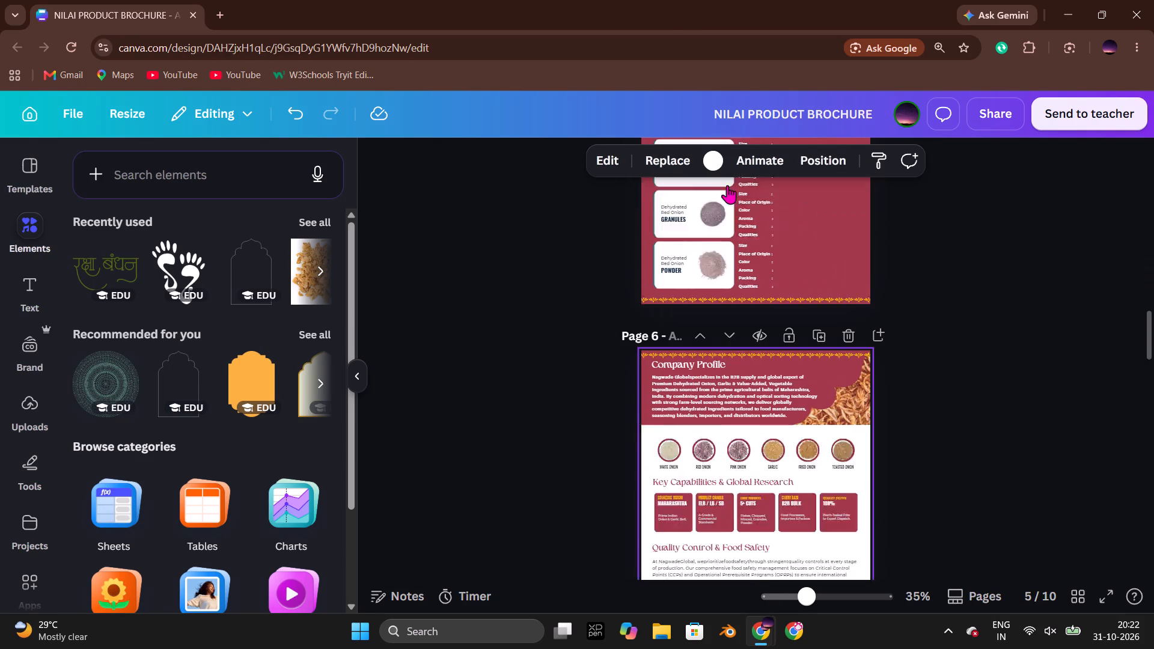
pyautogui.click(728, 185)
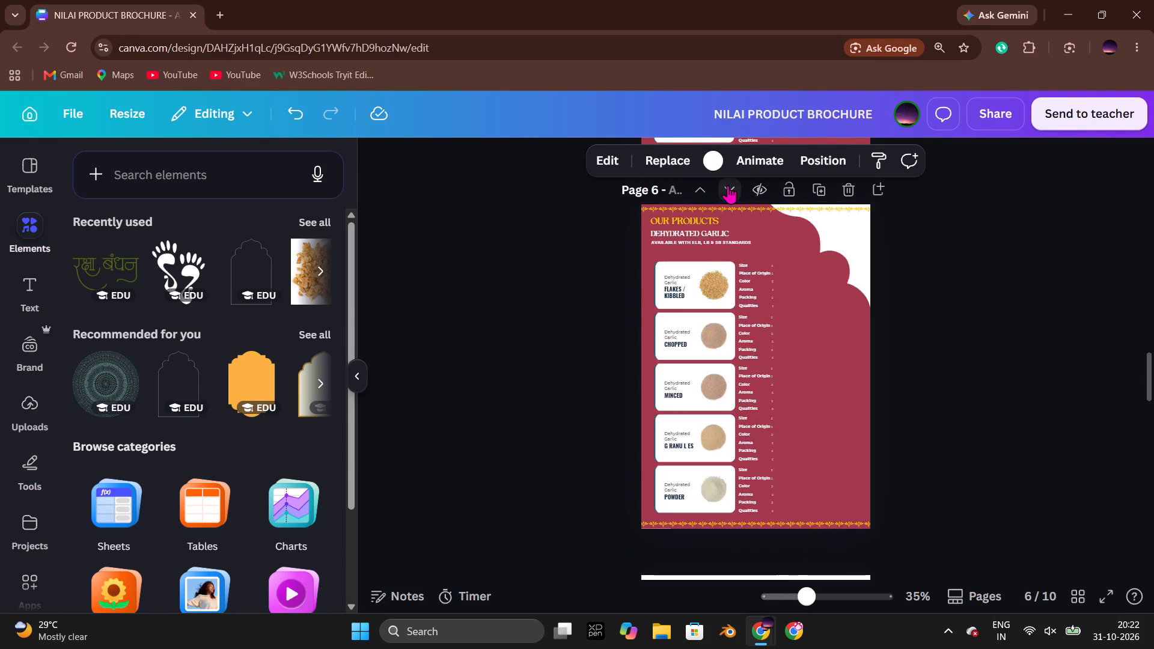
pyautogui.click(728, 185)
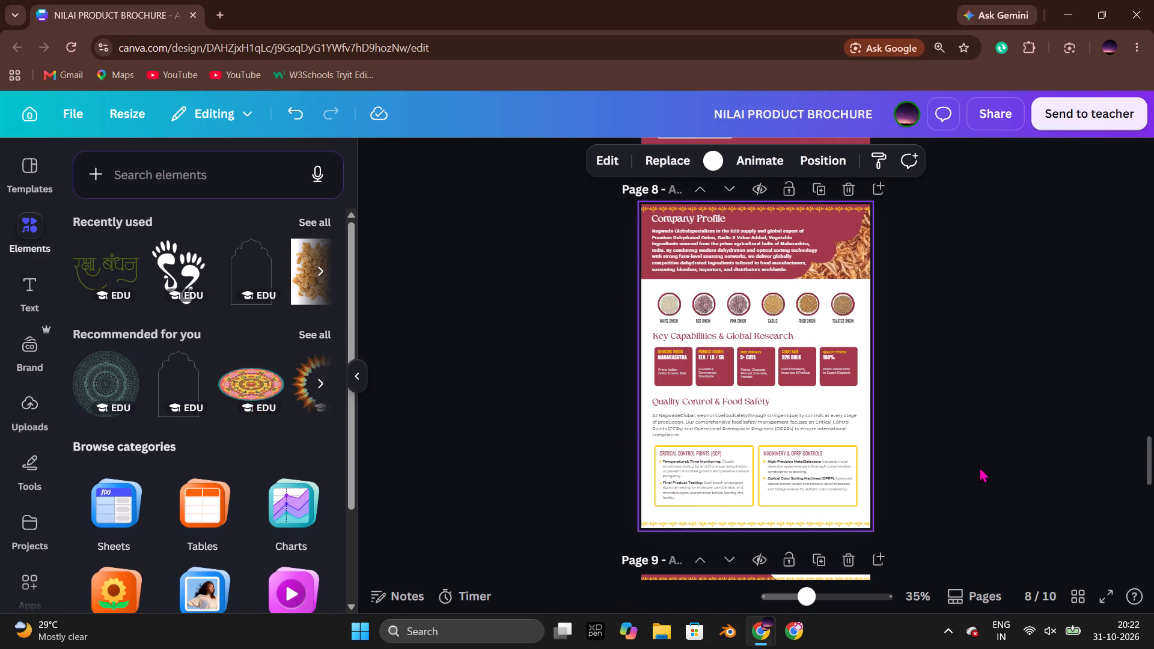
pyautogui.click(731, 190)
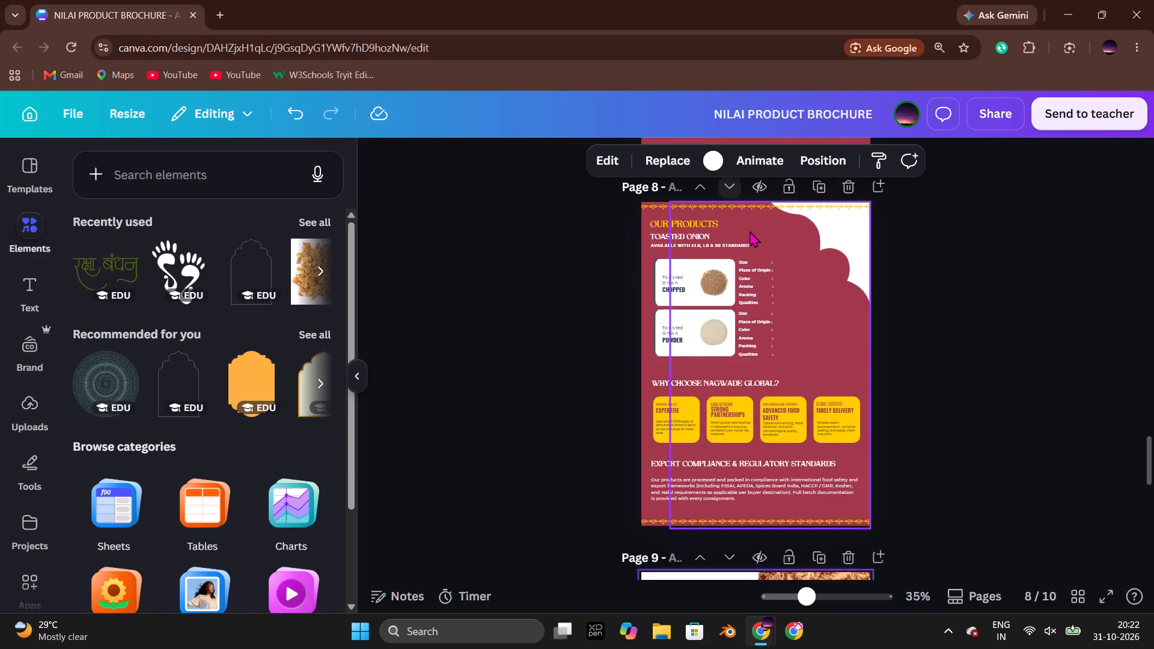
pyautogui.scroll(-1, 912, 404)
pyautogui.scroll(2, 912, 404)
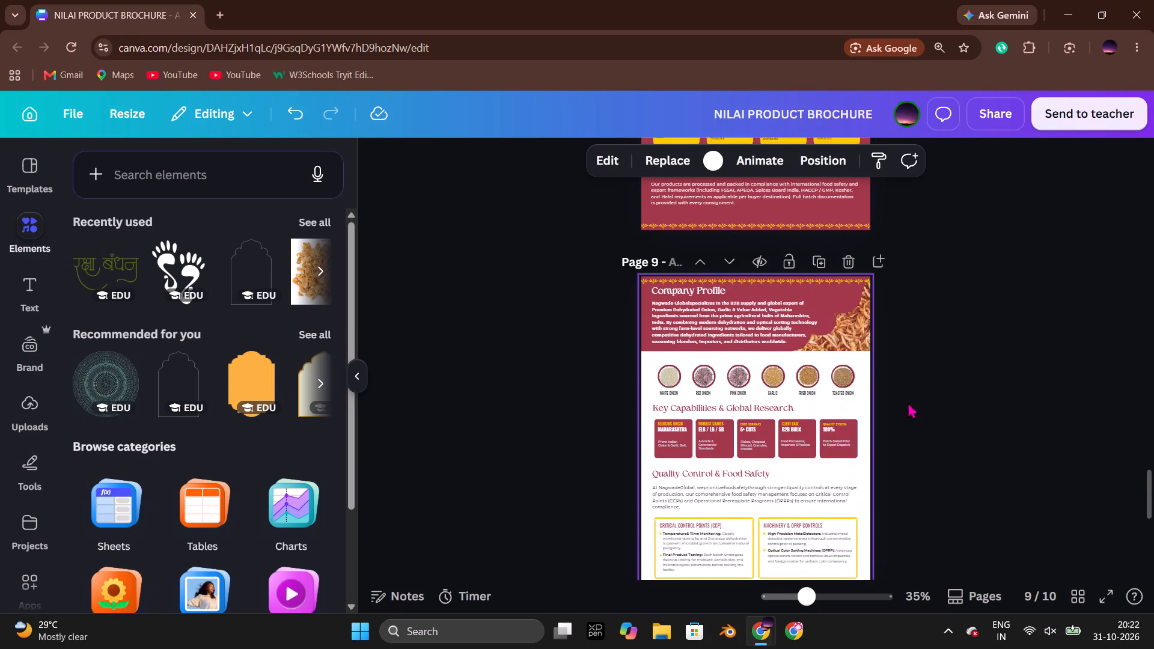
# Delete the last page, page 10, which follows the duplicated Company Profile page.
pyautogui.scroll(-4, 846, 376)
pyautogui.click(837, 341)
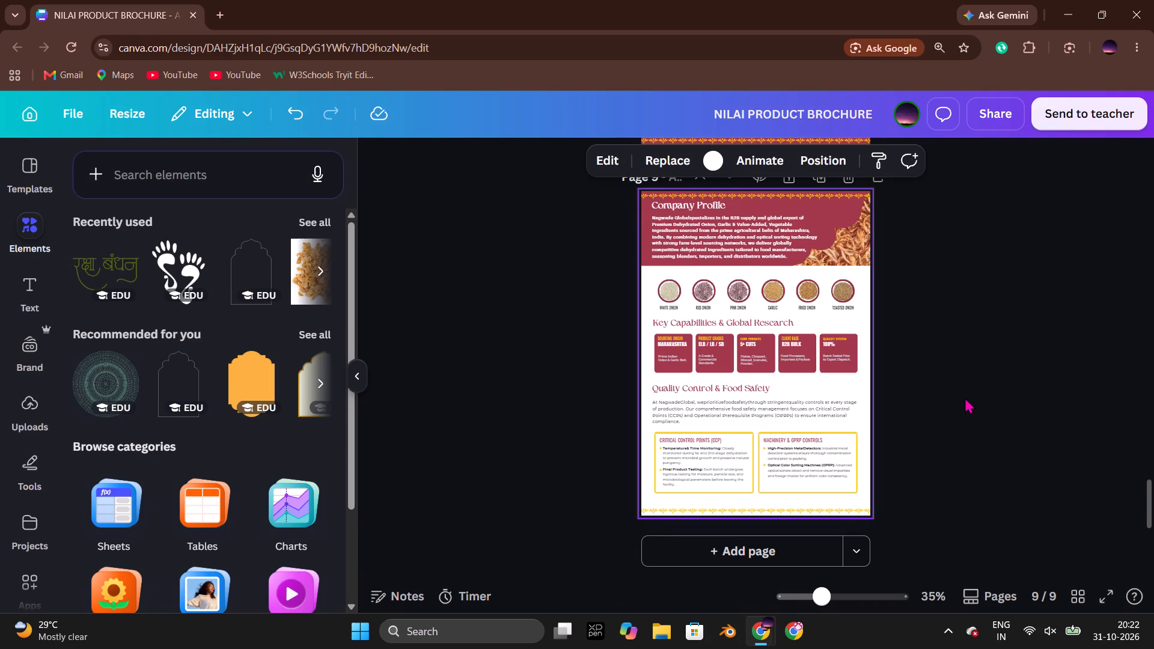
# Delete the product circles, Key Capabilities and Quality Control content from page 9, keeping only the header banner and borders.
pyautogui.scroll(1, 965, 397)
pyautogui.click(965, 397)
pyautogui.hotkey('alt', 'Tab')
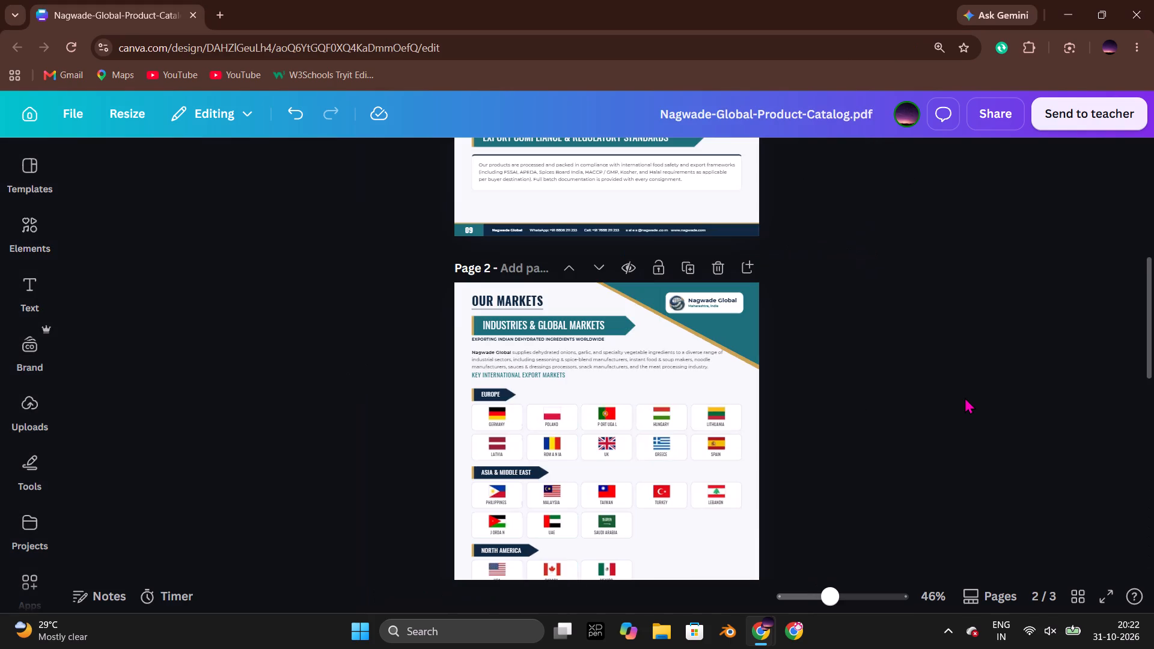
pyautogui.hotkey('alt', 'Tab')
pyautogui.click(962, 398)
pyautogui.scroll(-1, 950, 404)
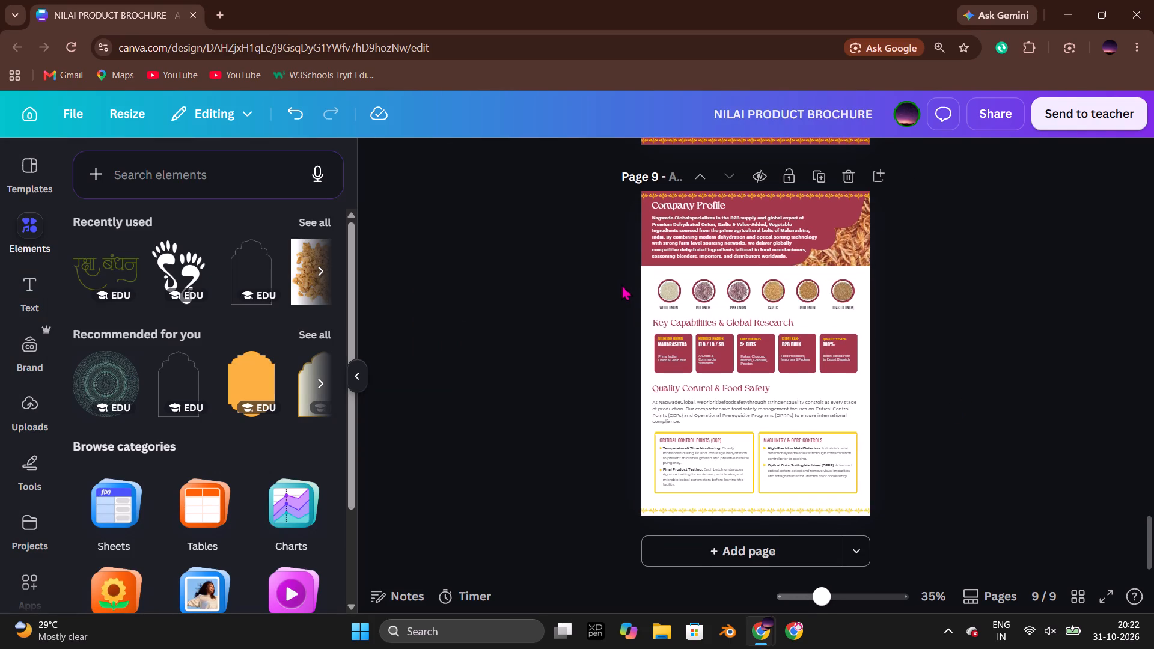
pyautogui.moveTo(621, 285); pyautogui.dragTo(940, 497)
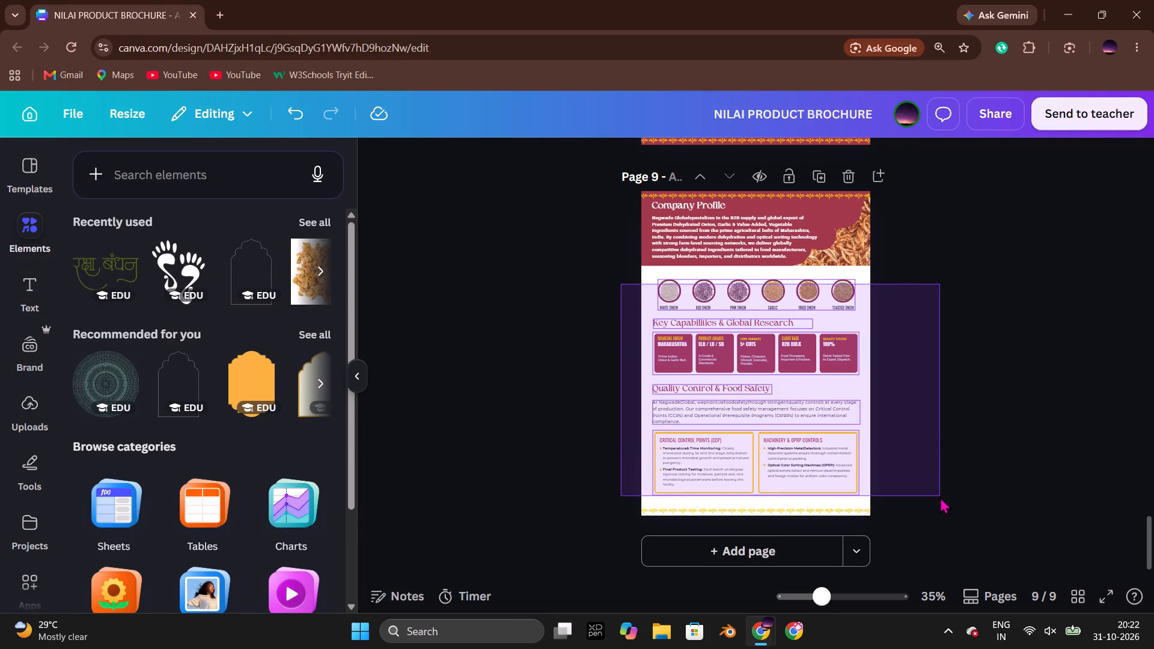
pyautogui.press('Delete')
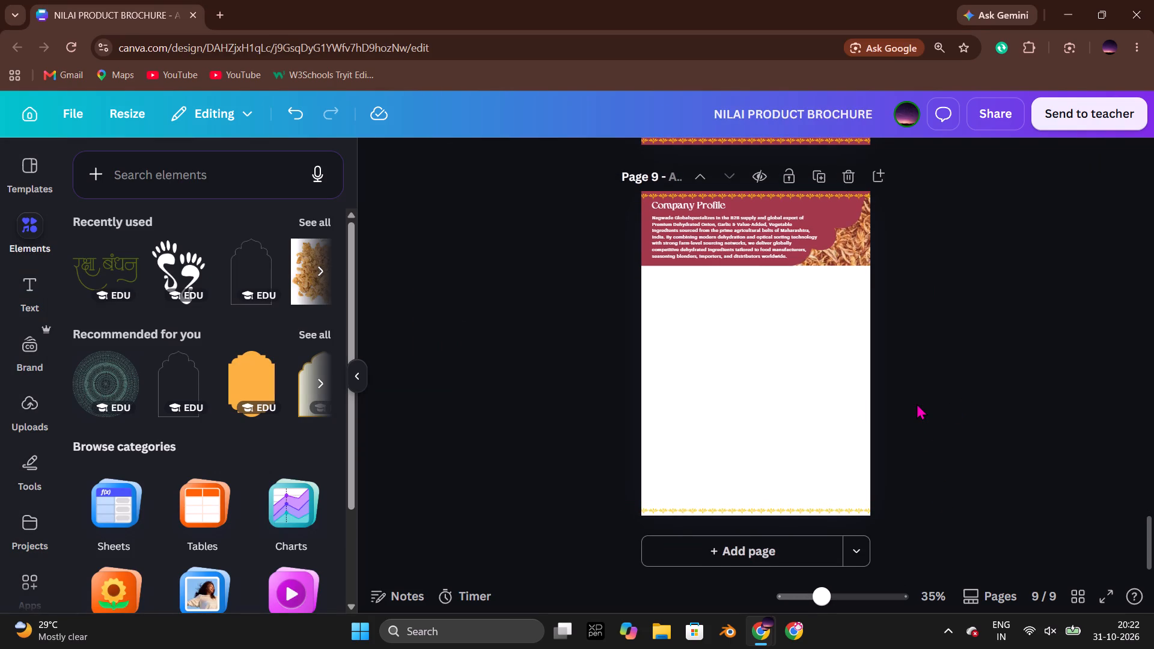
pyautogui.click(917, 403)
# Replace page 9's "Company Profile" heading with "Industries & Global Markets" copied from the catalog, and widen its text box to fit one line.
pyautogui.hotkey('alt', 'Tab')
pyautogui.click(854, 344)
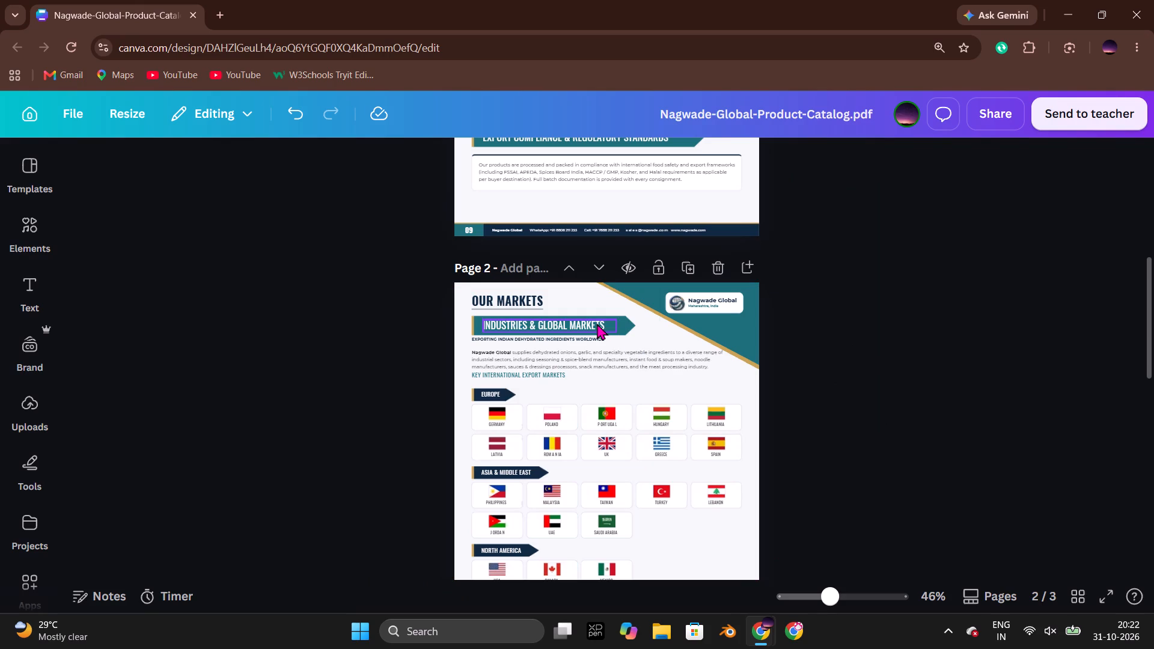
pyautogui.doubleClick(597, 323)
pyautogui.hotkey('ctrl', 'c')
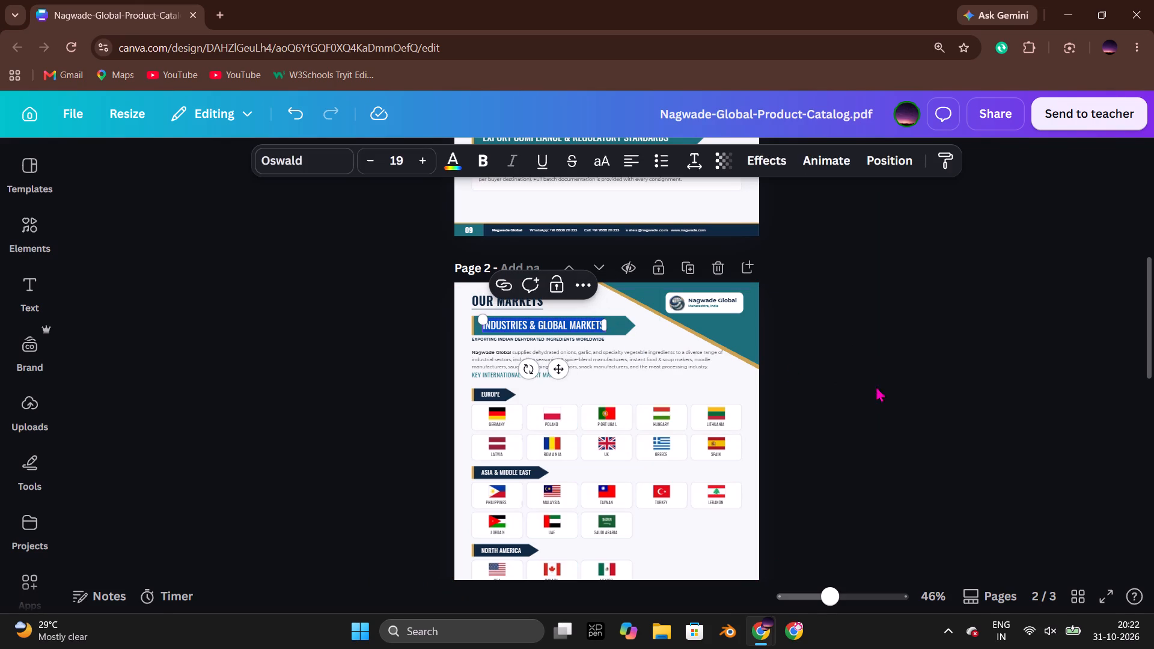
pyautogui.click(902, 385)
pyautogui.hotkey('alt', 'Tab')
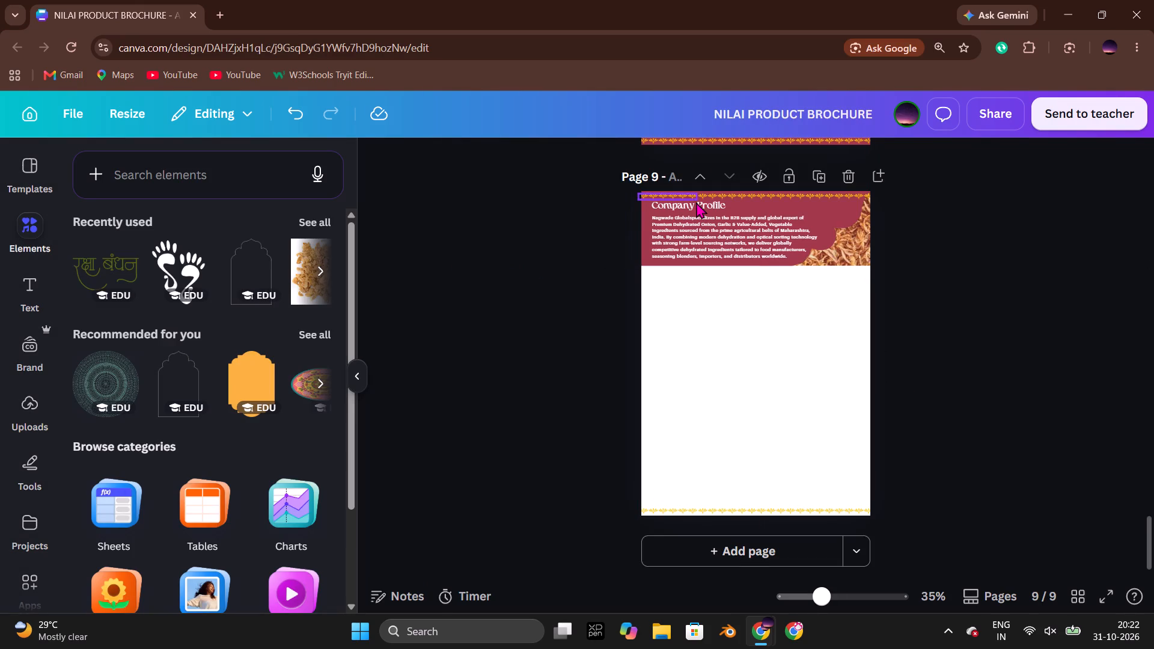
pyautogui.doubleClick(696, 202)
pyautogui.hotkey('ctrl', 'v')
pyautogui.click(882, 258)
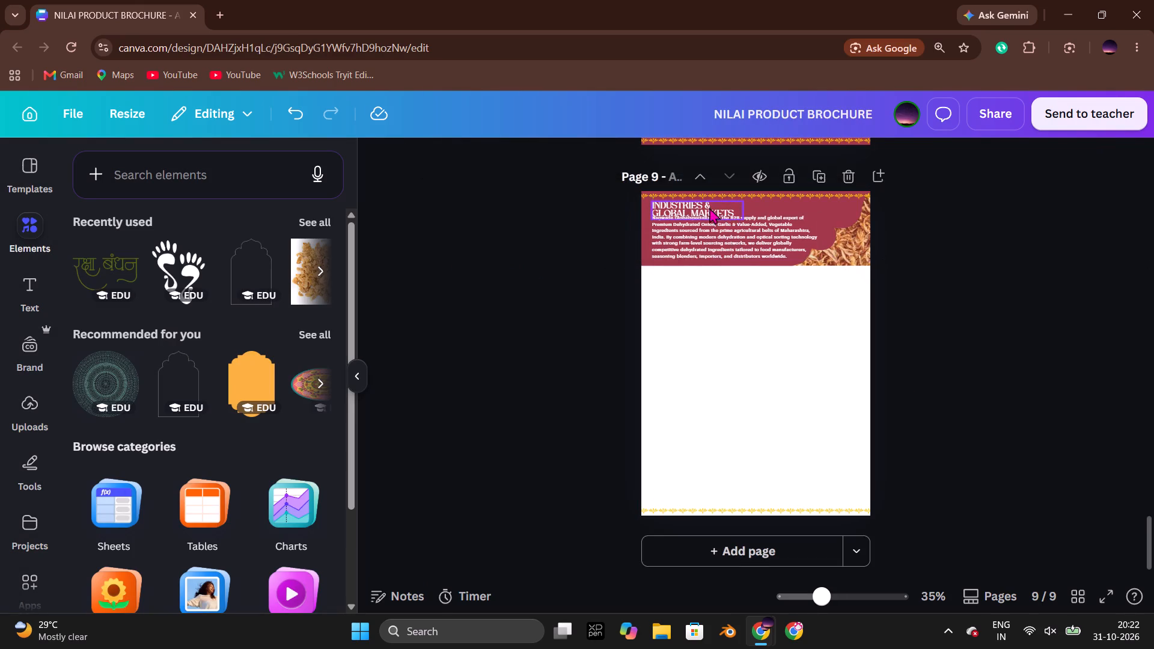
pyautogui.click(704, 205)
pyautogui.moveTo(746, 212); pyautogui.dragTo(784, 215)
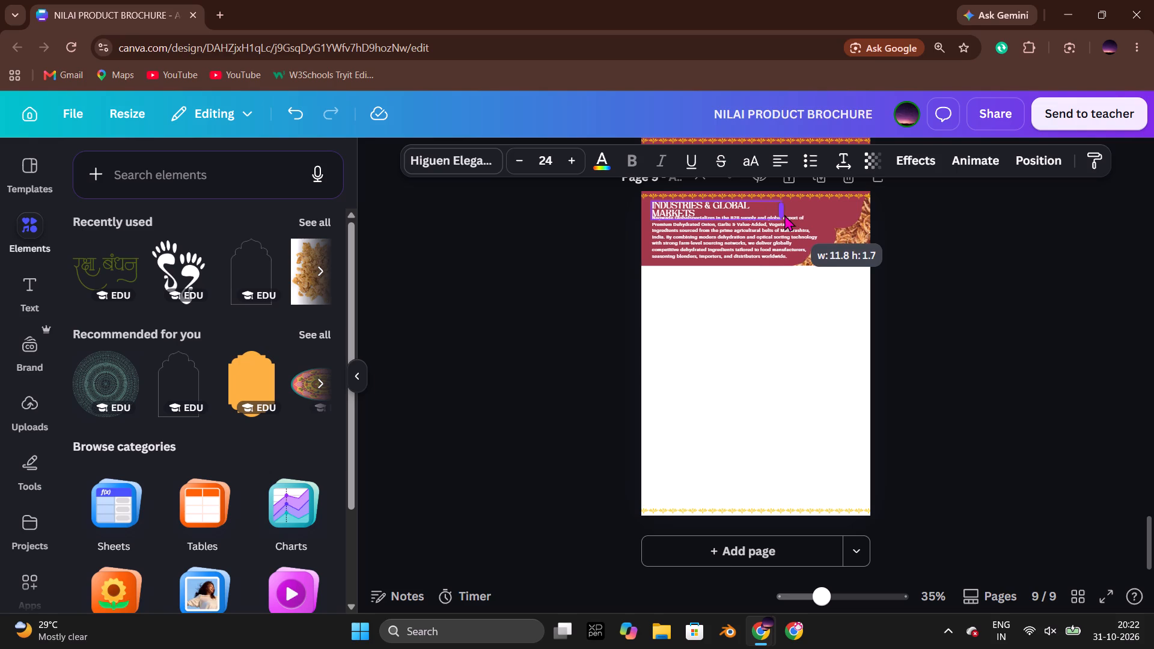
pyautogui.moveTo(784, 215); pyautogui.dragTo(807, 218)
pyautogui.click(947, 270)
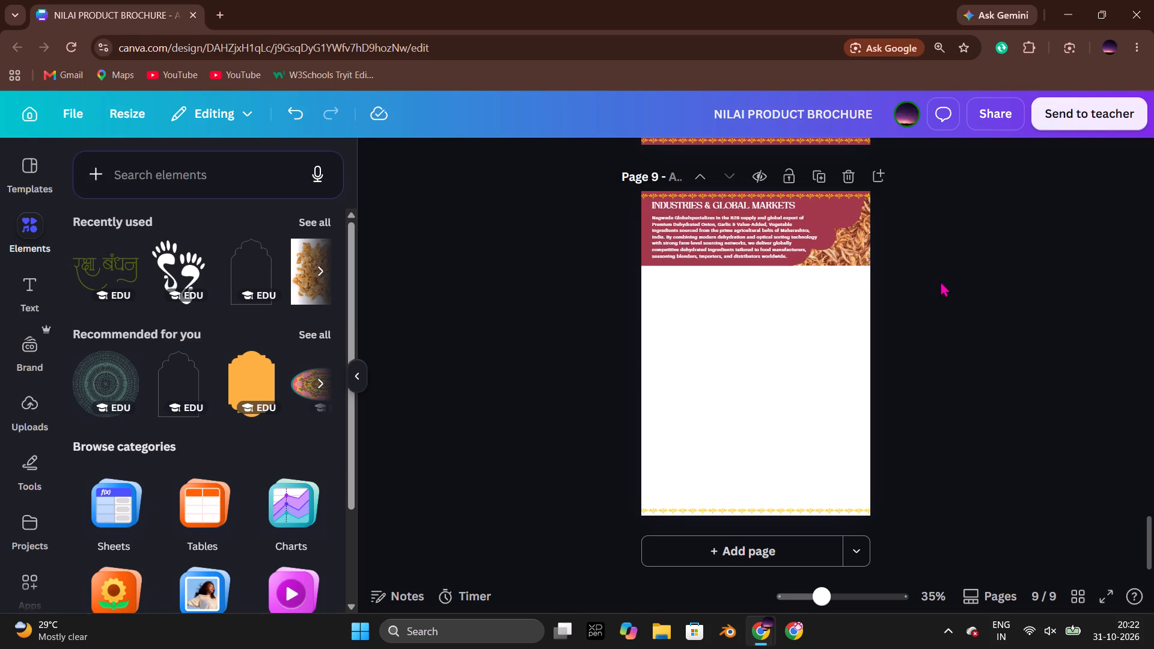
# Replace page 9's banner paragraph with the catalog's paragraph beginning "Nagwade Global supplies dehydrated onions", excluding the export markets subheading.
pyautogui.hotkey('alt', 'Tab')
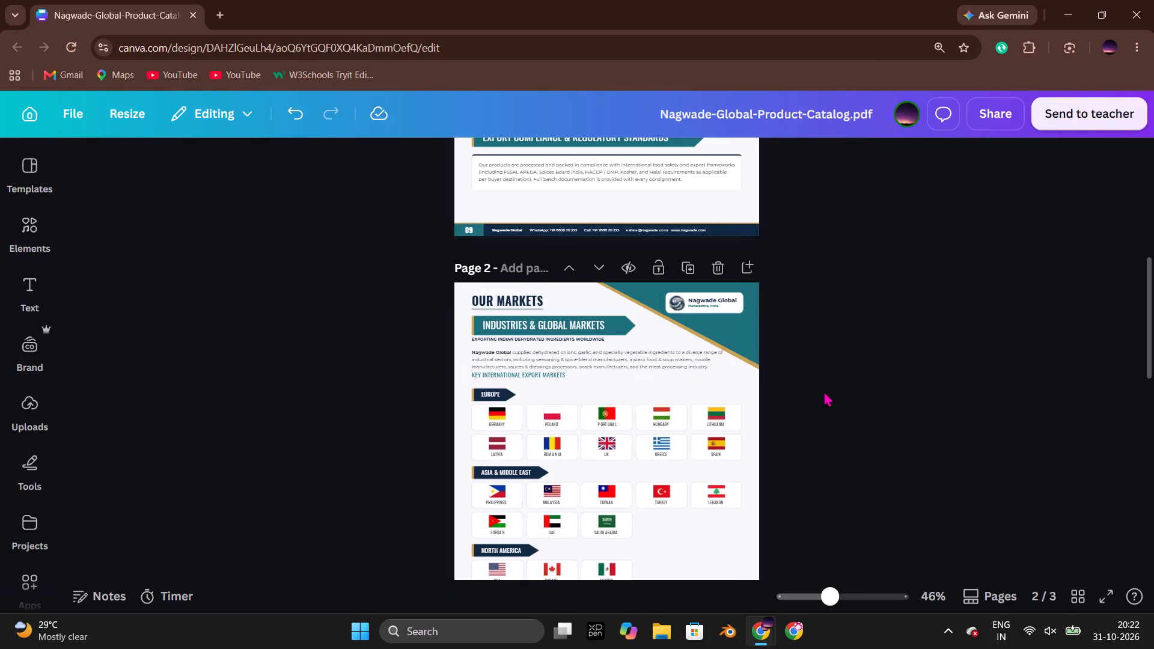
pyautogui.hotkey('alt', 'Tab')
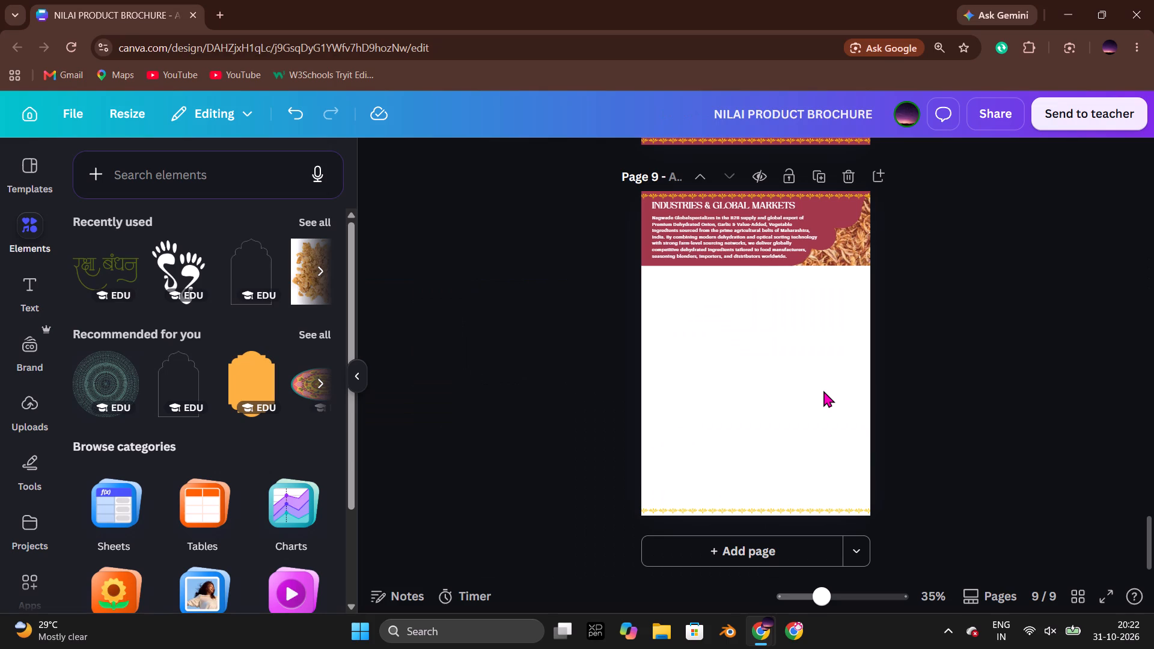
pyautogui.hotkey('alt', 'Tab')
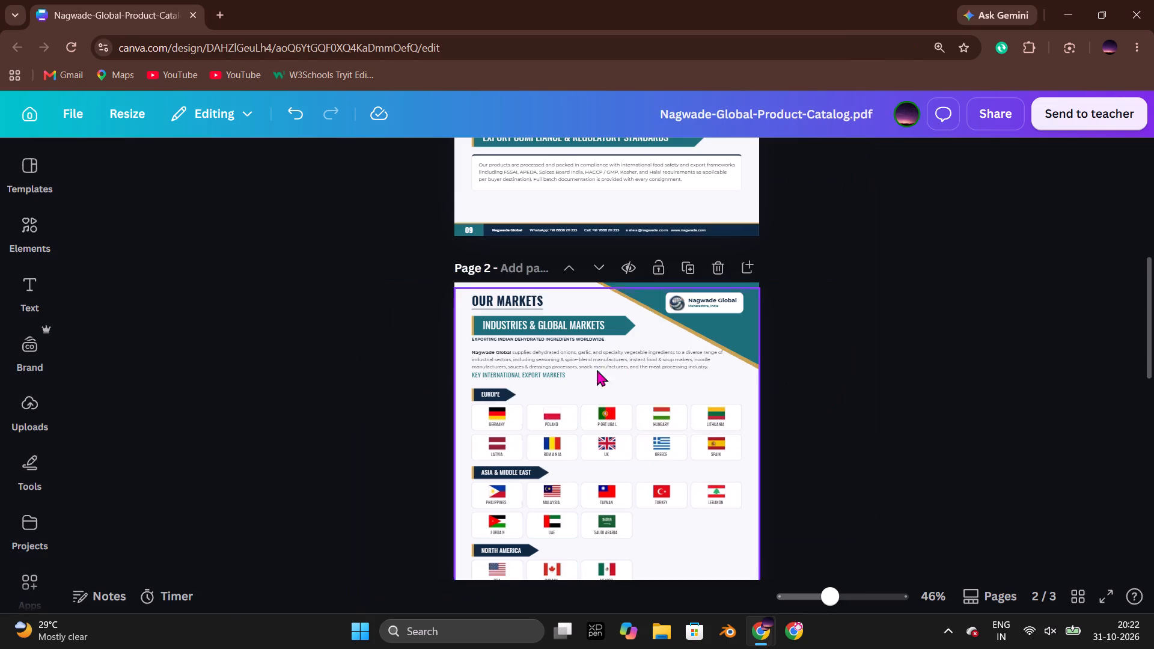
pyautogui.doubleClick(579, 367)
pyautogui.click(674, 368)
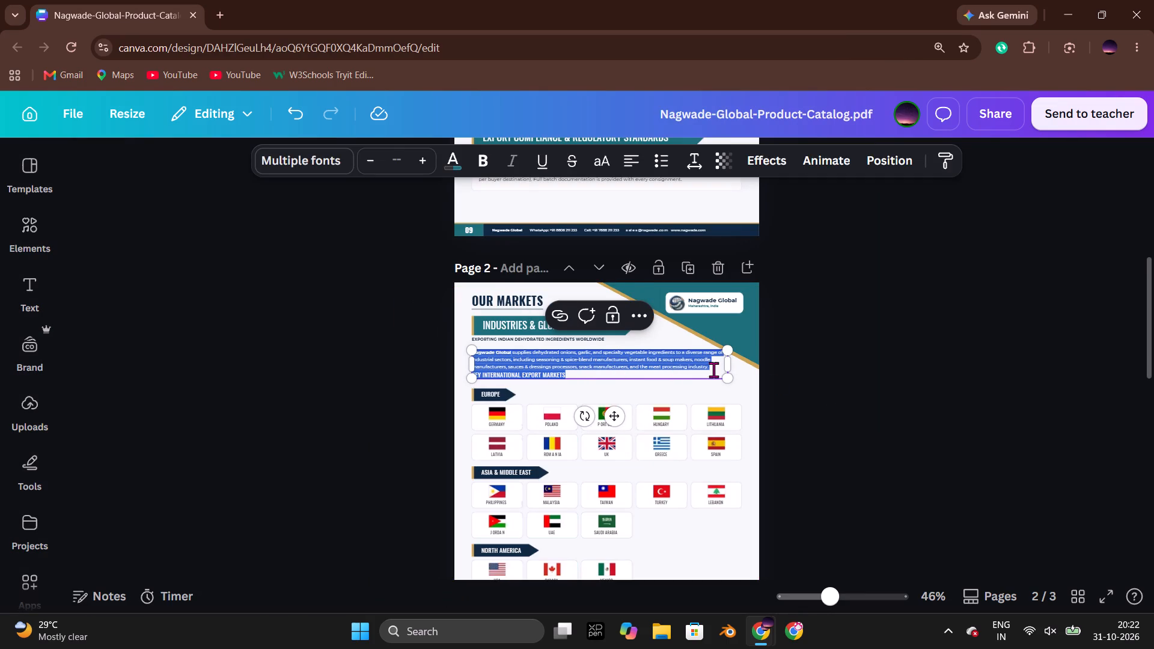
pyautogui.click(715, 369)
pyautogui.moveTo(715, 369); pyautogui.dragTo(477, 358)
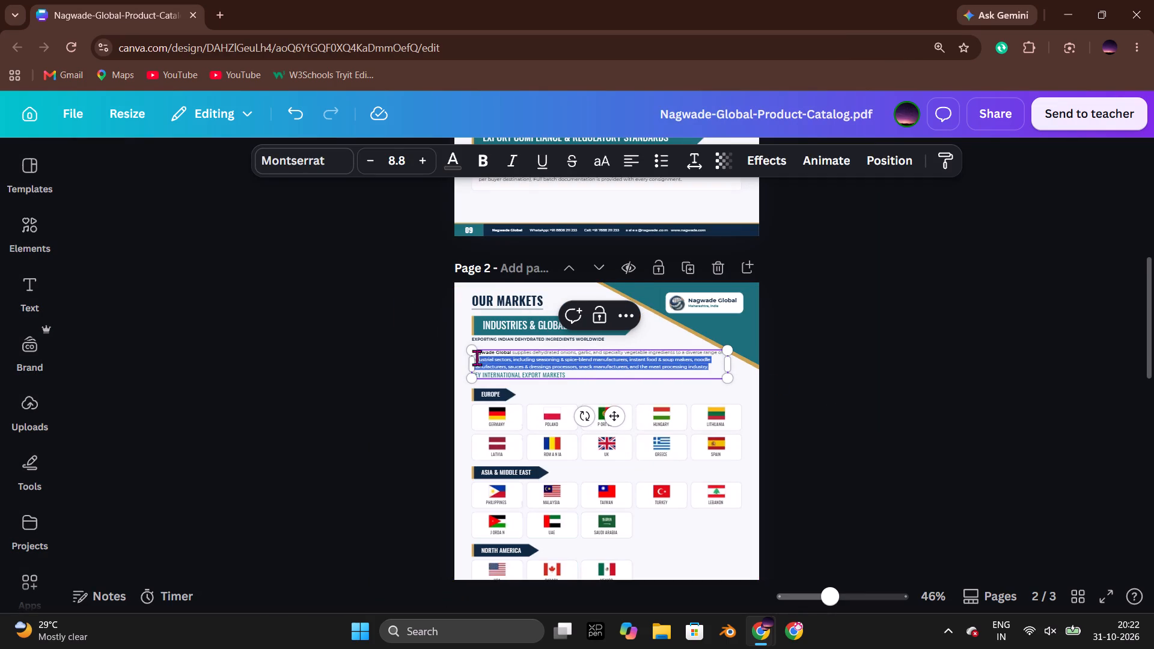
pyautogui.moveTo(477, 358); pyautogui.dragTo(472, 352)
pyautogui.hotkey('ctrl', 'c')
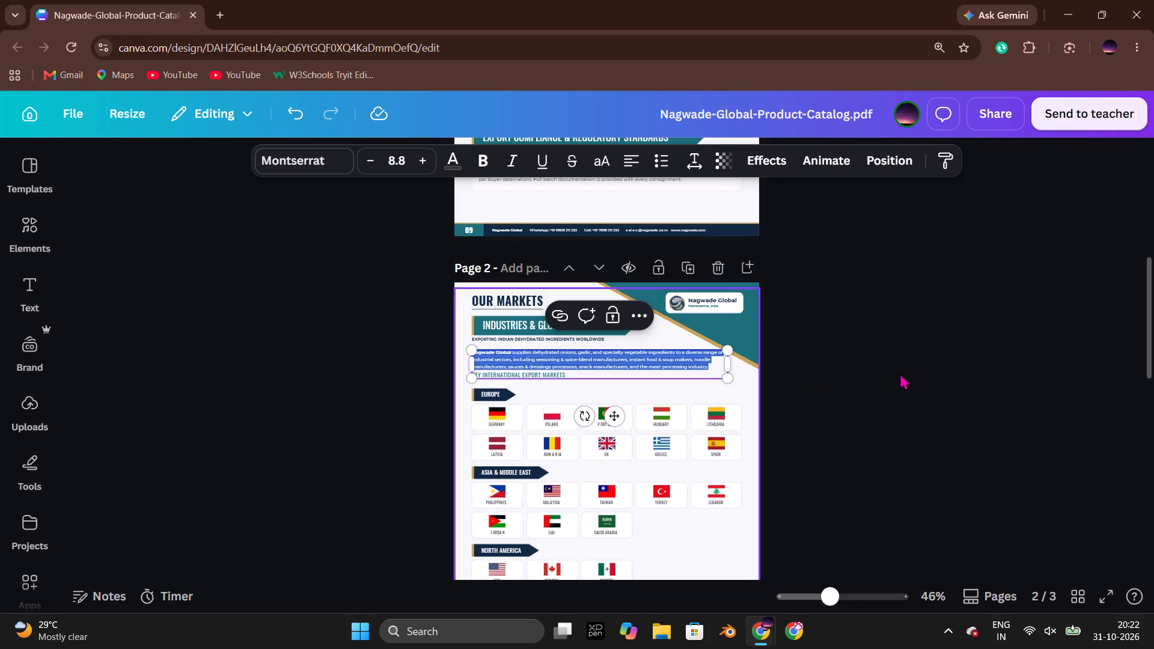
pyautogui.click(900, 373)
pyautogui.hotkey('alt', 'Tab')
pyautogui.doubleClick(739, 247)
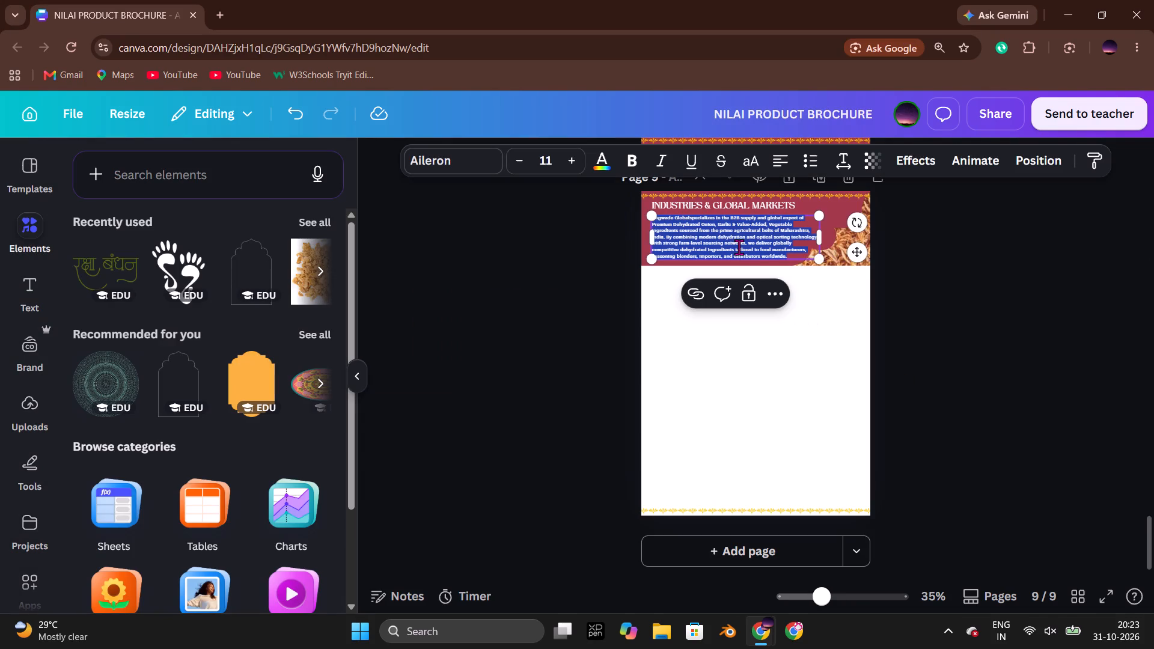
pyautogui.hotkey('ctrl', 'v')
pyautogui.click(920, 266)
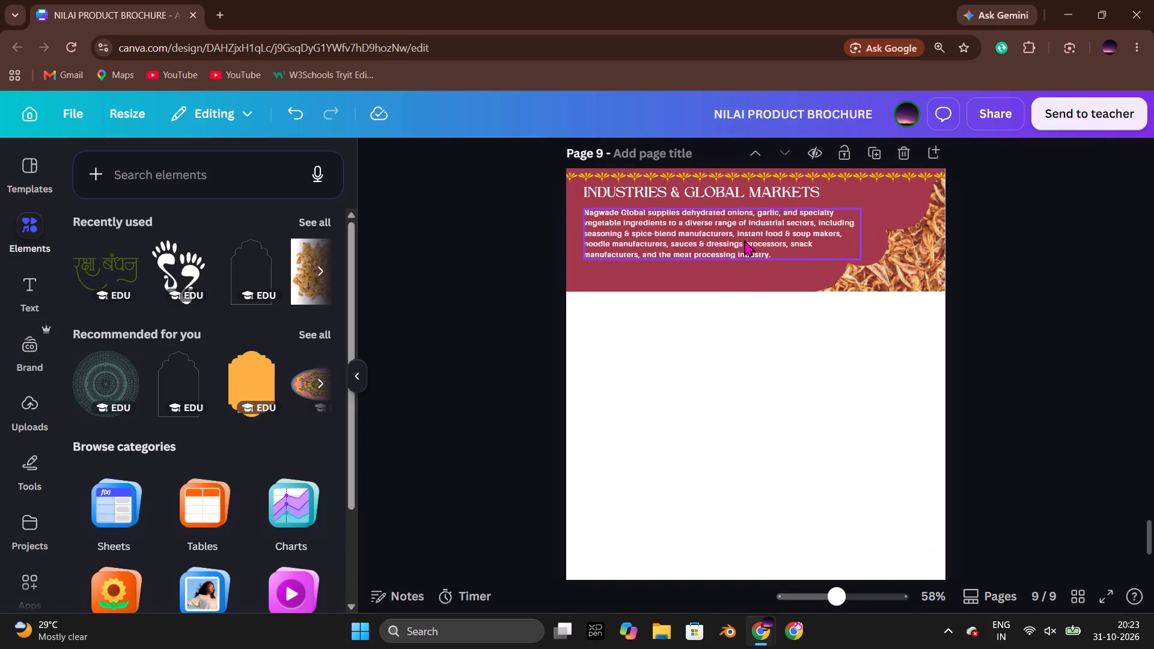
# Move page 9's banner paragraph slightly down to leave more space below the heading.
pyautogui.moveTo(744, 240); pyautogui.dragTo(746, 255)
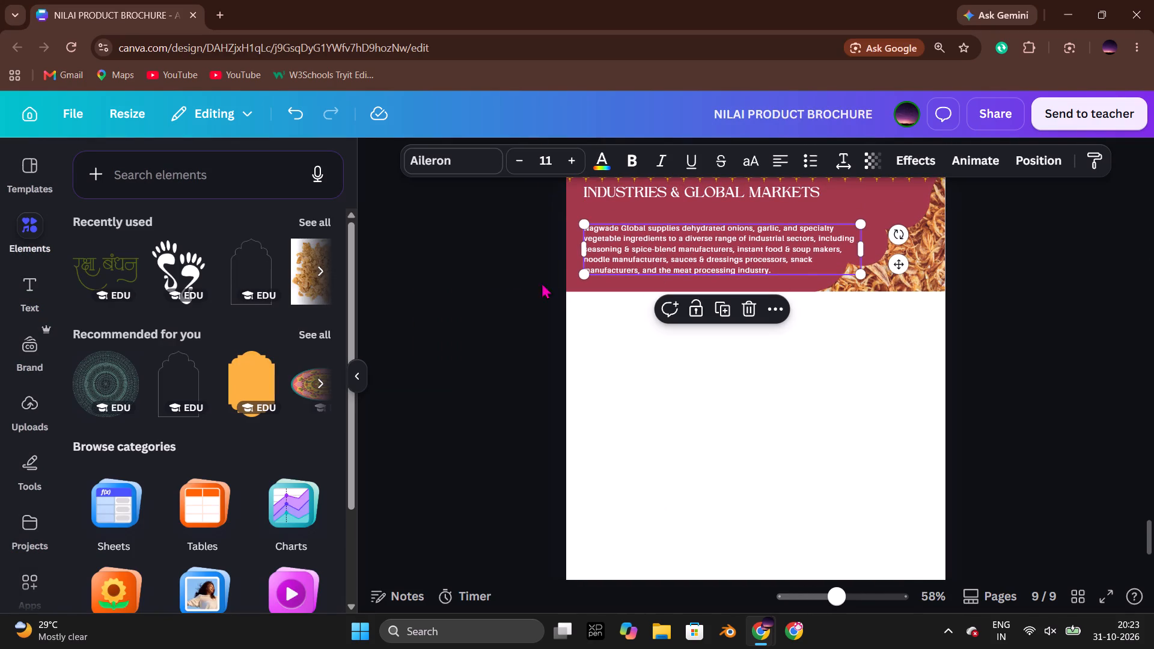
pyautogui.click(423, 290)
# Nudge page 9's "Industries & Global Markets" heading slightly down, away from the top border.
pyautogui.hotkey('alt', 'Tab')
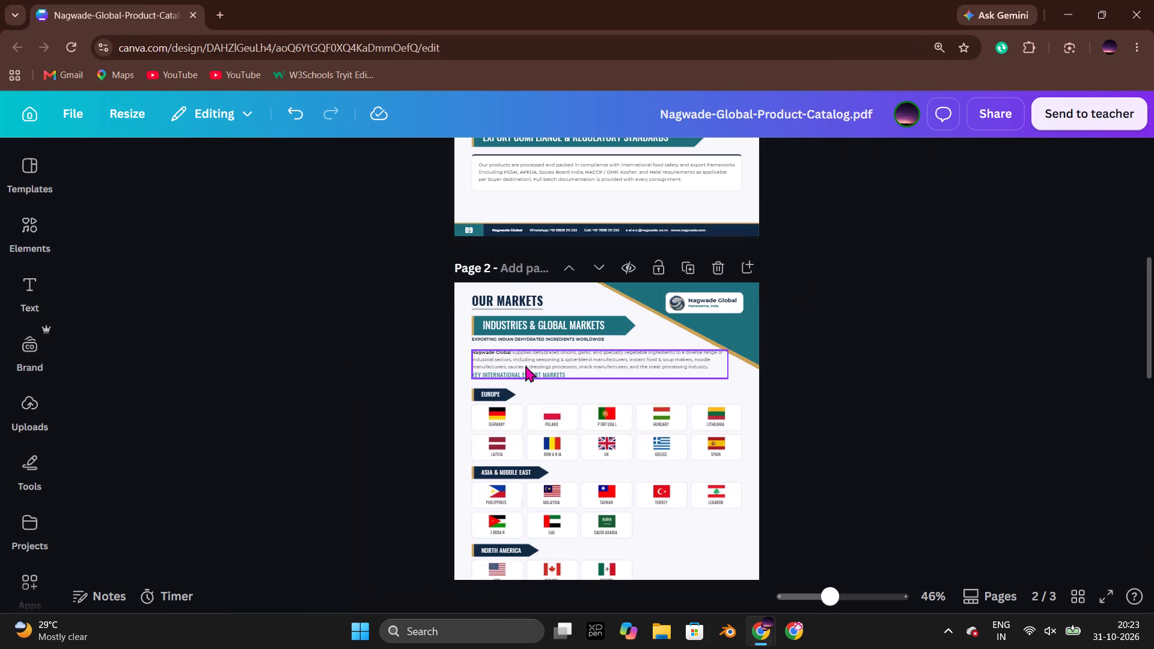
pyautogui.click(372, 329)
pyautogui.hotkey('alt', 'Tab')
pyautogui.scroll(3, 614, 258)
pyautogui.scroll(-1, 614, 258)
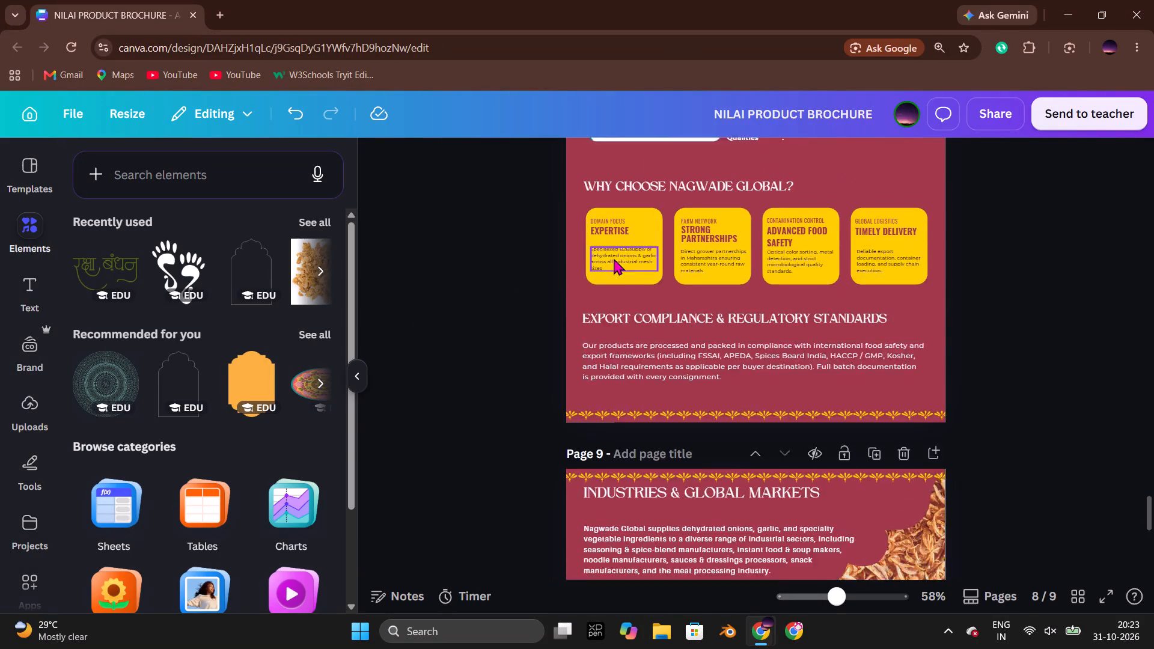
pyautogui.scroll(-1, 614, 258)
pyautogui.click(649, 268)
pyautogui.press('Down')
pyautogui.press('Down')
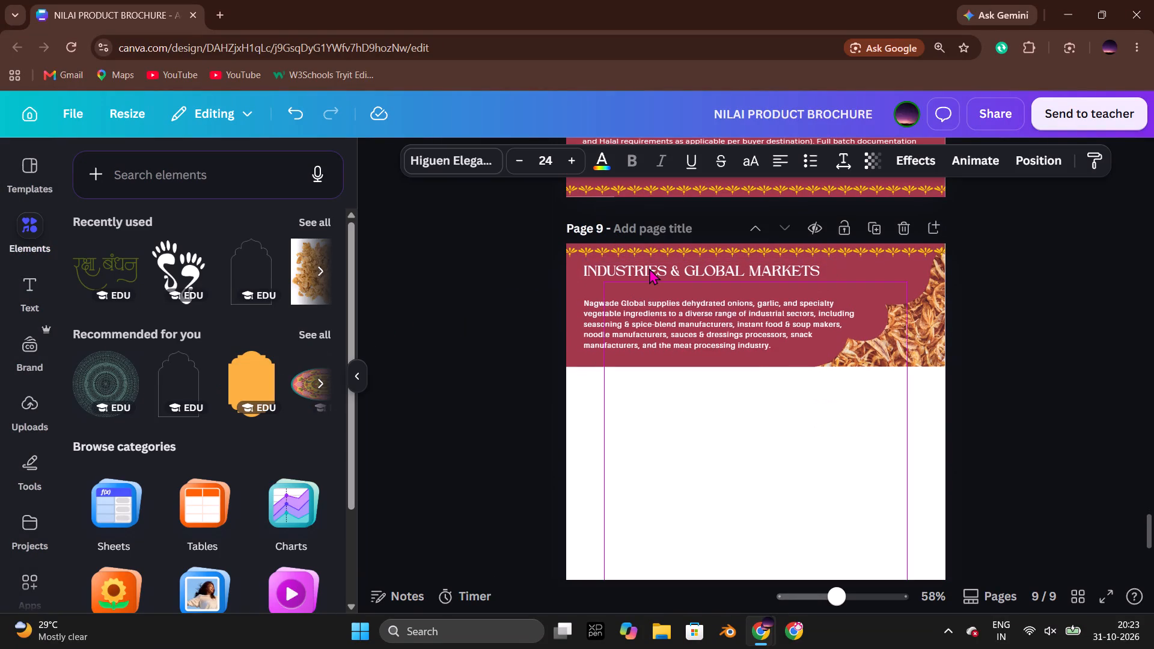
pyautogui.click(502, 301)
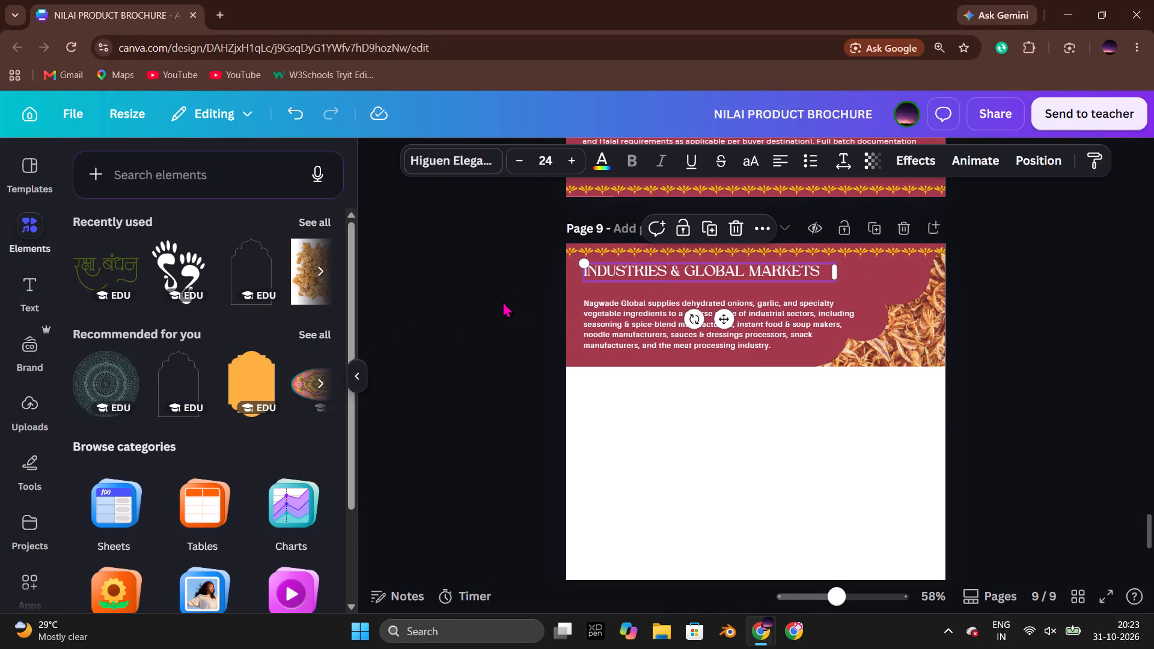
# Ungroup the "Dehydrated Red Onion" heading from its "Available with ELB, LB & SB Standards" subtitle on page 5.
pyautogui.scroll(9, 530, 325)
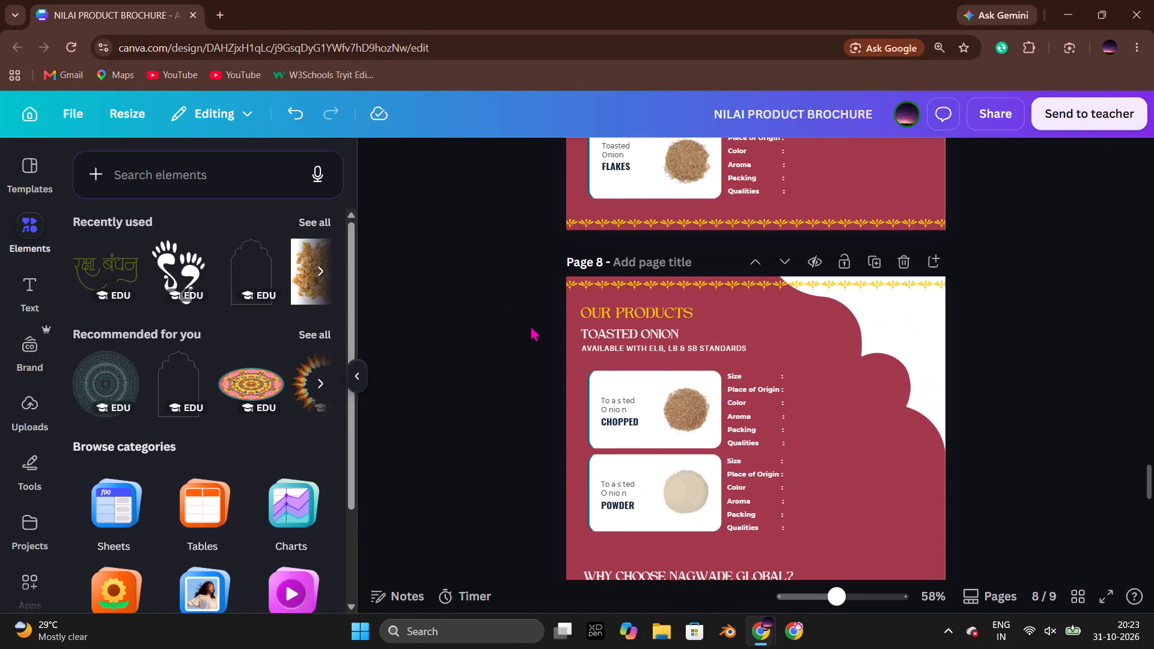
pyautogui.scroll(19, 530, 325)
pyautogui.scroll(5, 530, 325)
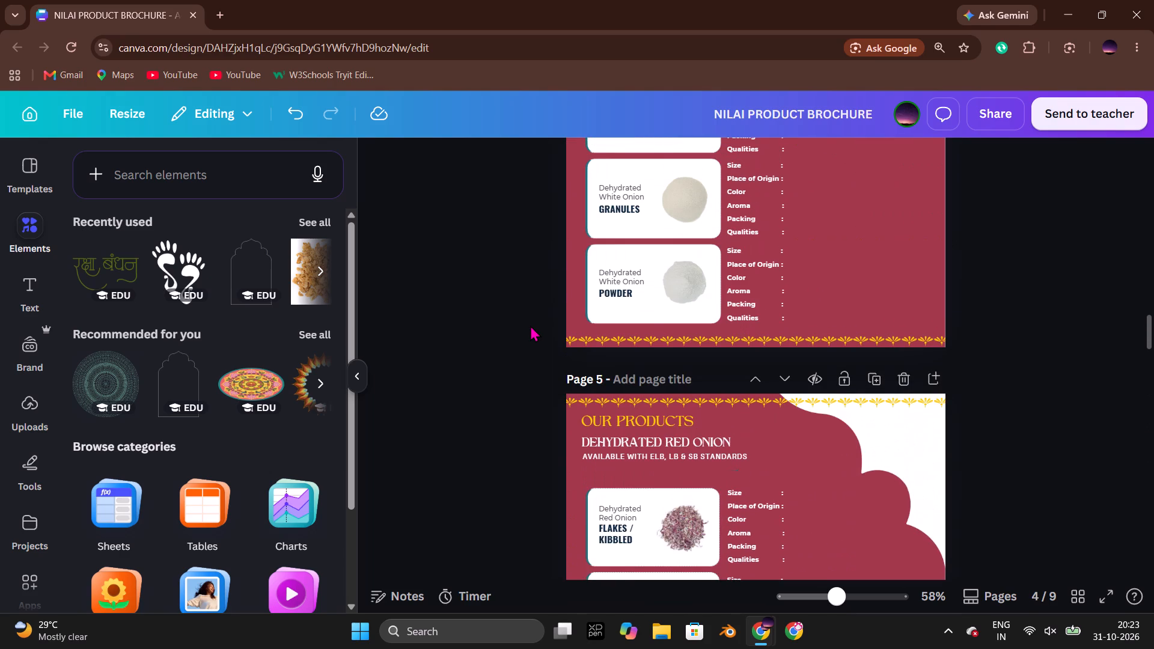
pyautogui.click(651, 456)
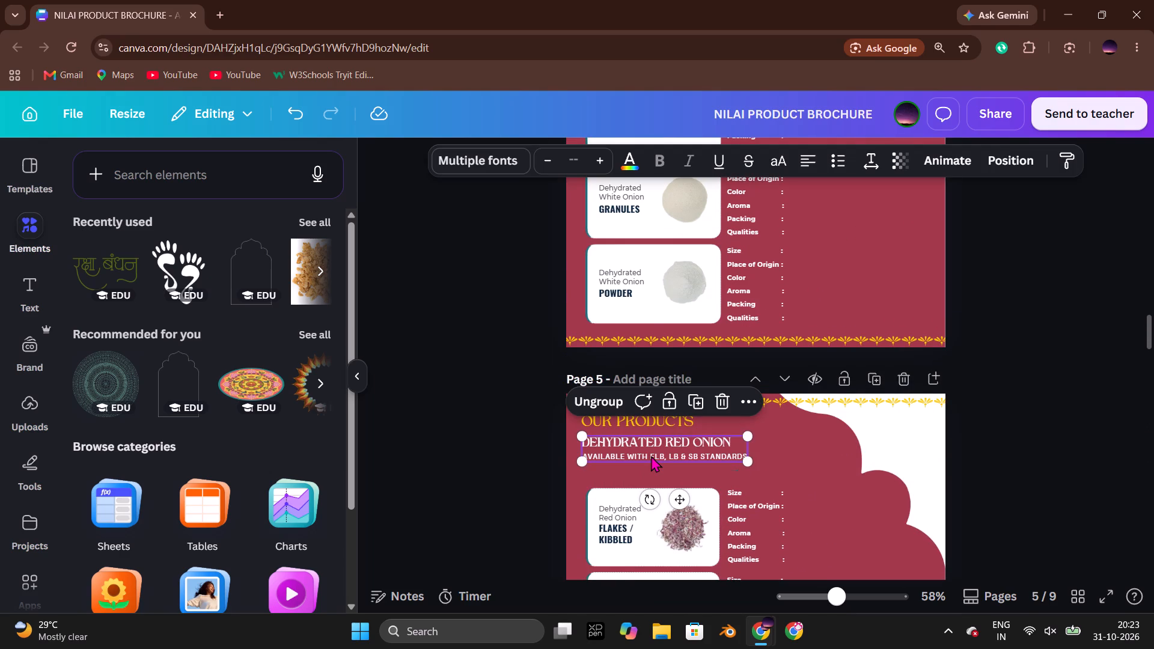
pyautogui.click(478, 386)
pyautogui.click(640, 443)
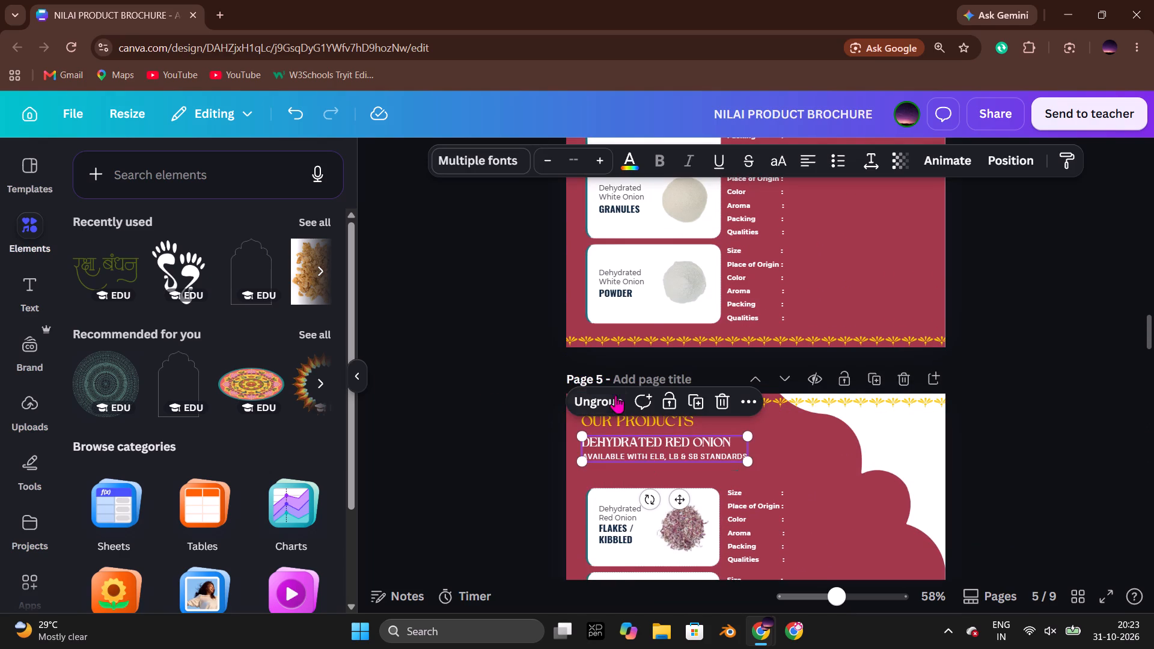
pyautogui.click(620, 405)
pyautogui.click(488, 407)
# Copy page 5's "Available with ELB, LB & SB Standards" subtitle onto page 9, placing it directly beneath the "Industries & Global Markets" heading.
pyautogui.click(615, 454)
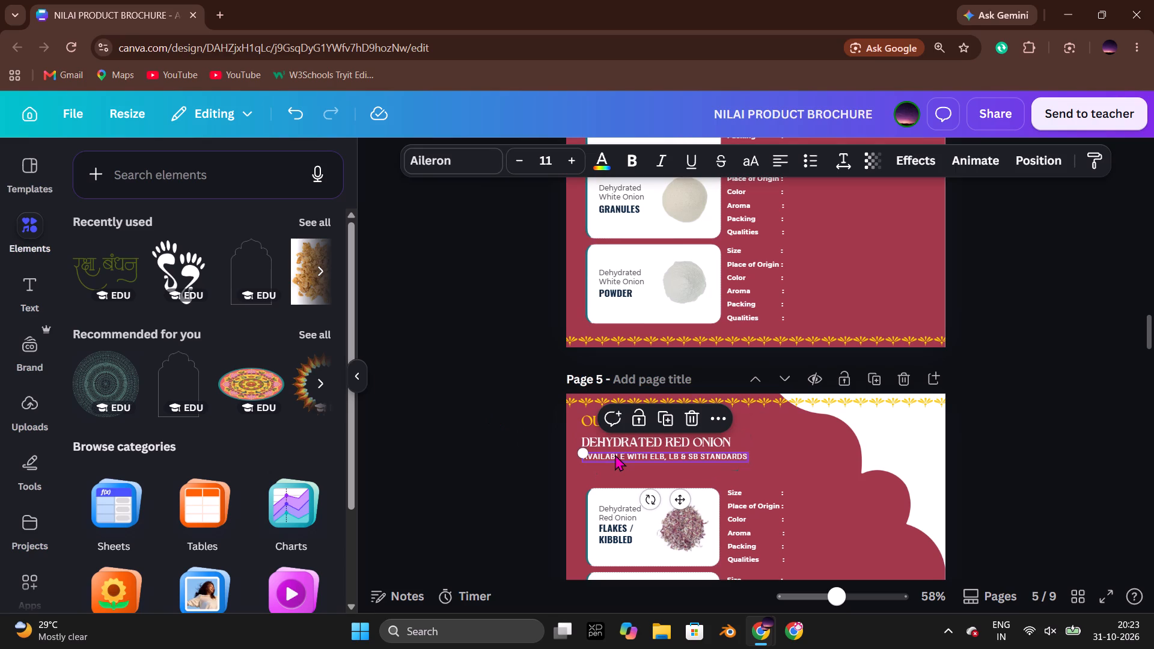
pyautogui.hotkey('ctrl', 'c')
pyautogui.click(450, 405)
pyautogui.scroll(-20, 450, 405)
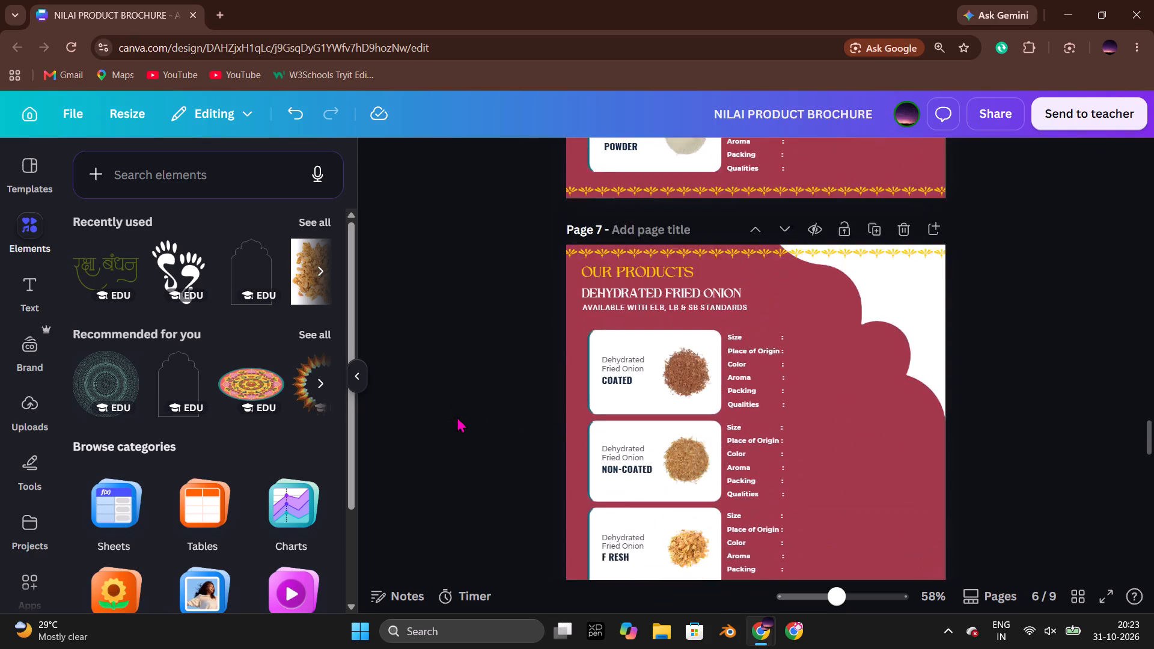
pyautogui.scroll(-19, 457, 416)
pyautogui.scroll(3, 457, 416)
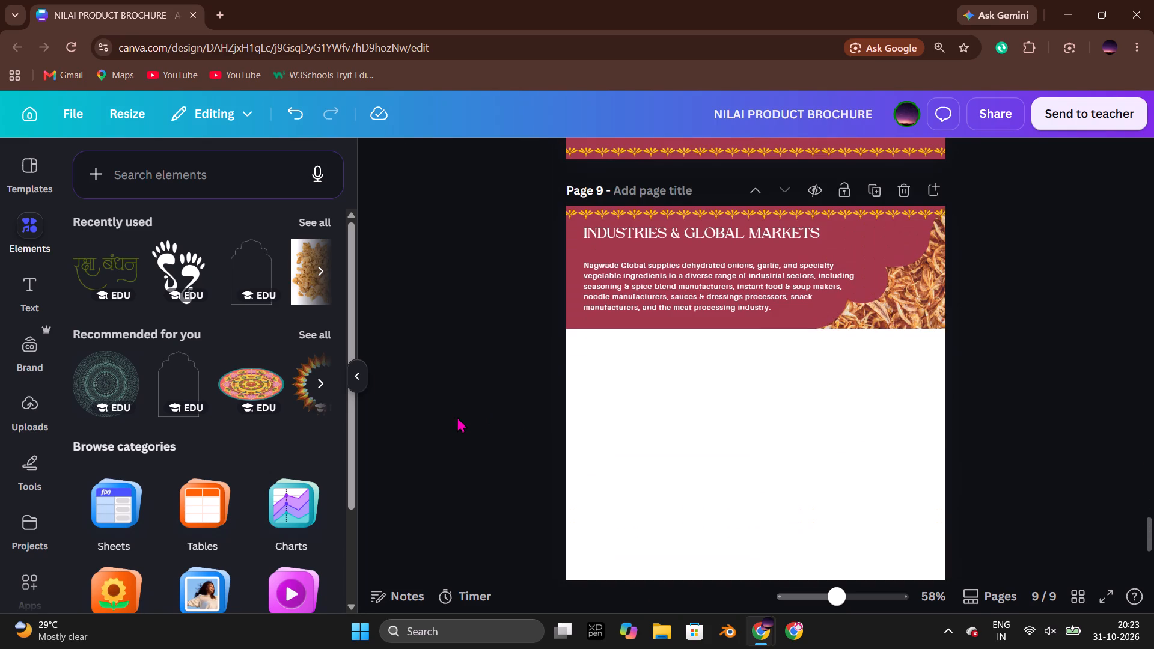
pyautogui.click(653, 469)
pyautogui.hotkey('ctrl', 'v')
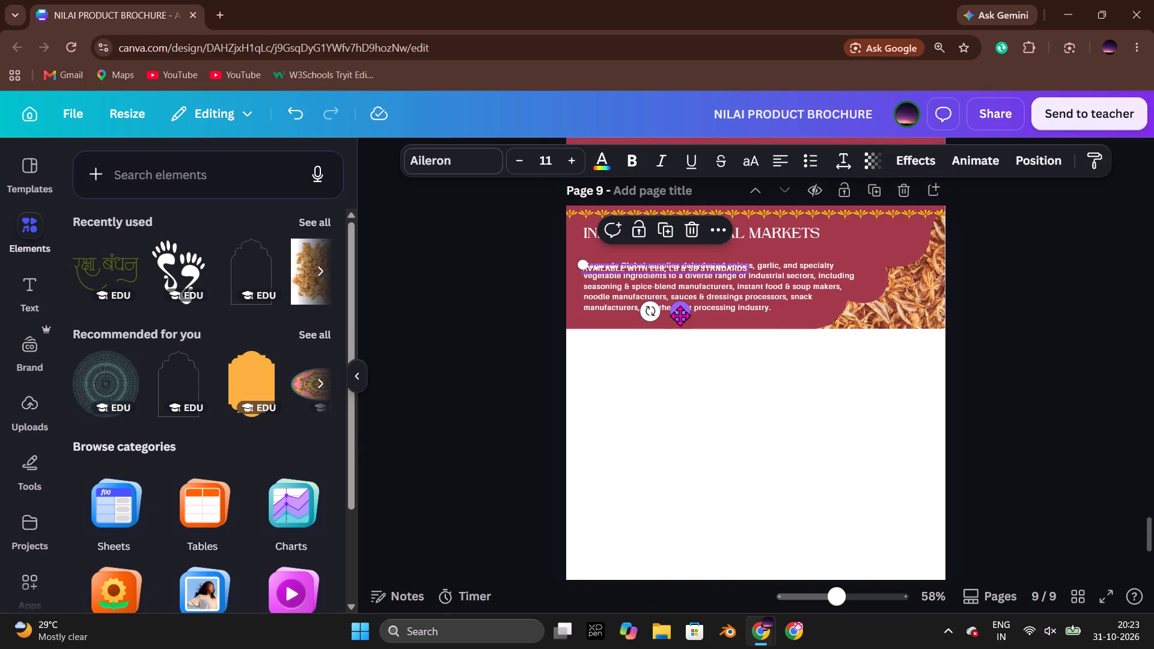
pyautogui.moveTo(680, 315); pyautogui.dragTo(680, 293)
pyautogui.click(412, 350)
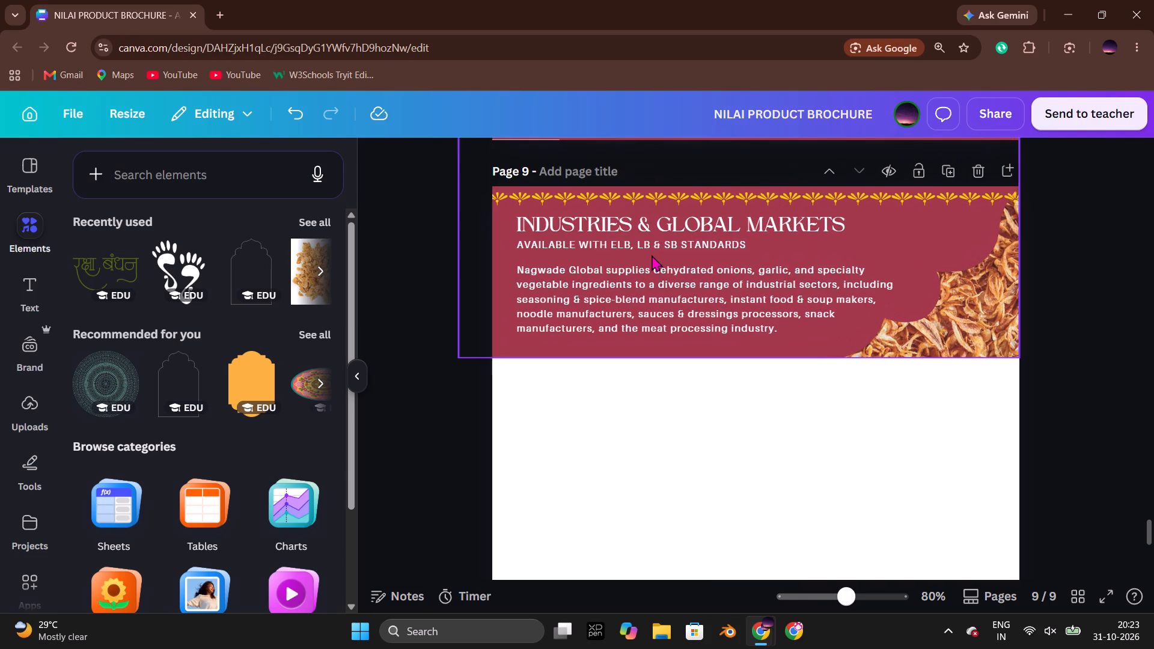
pyautogui.click(448, 260)
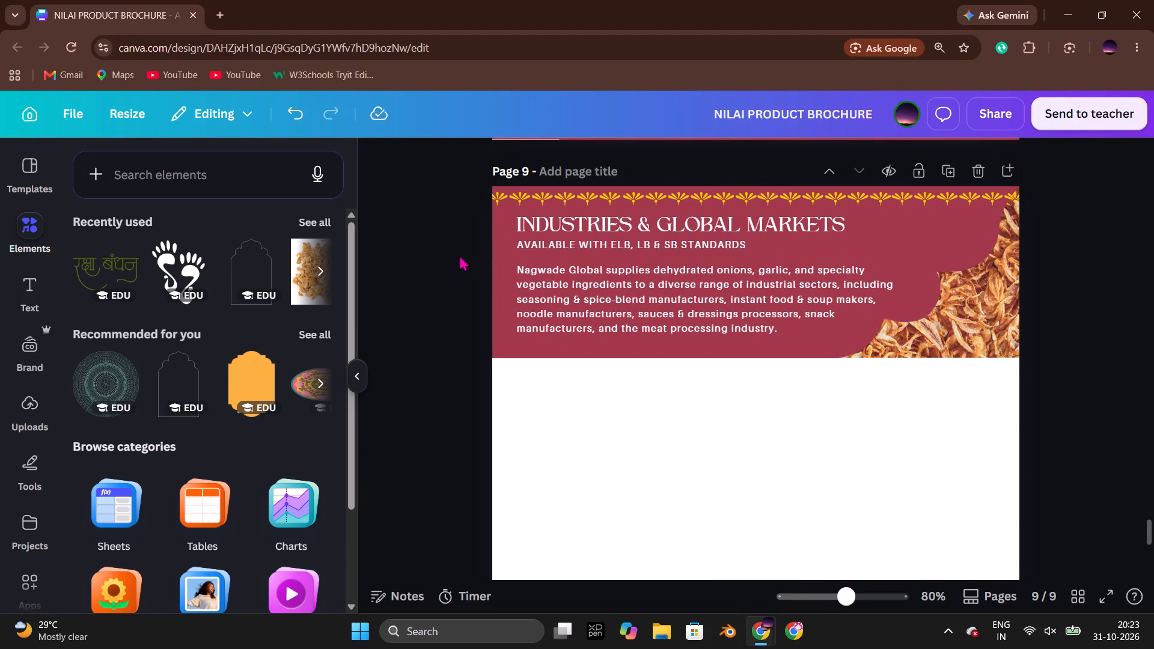
pyautogui.click(454, 247)
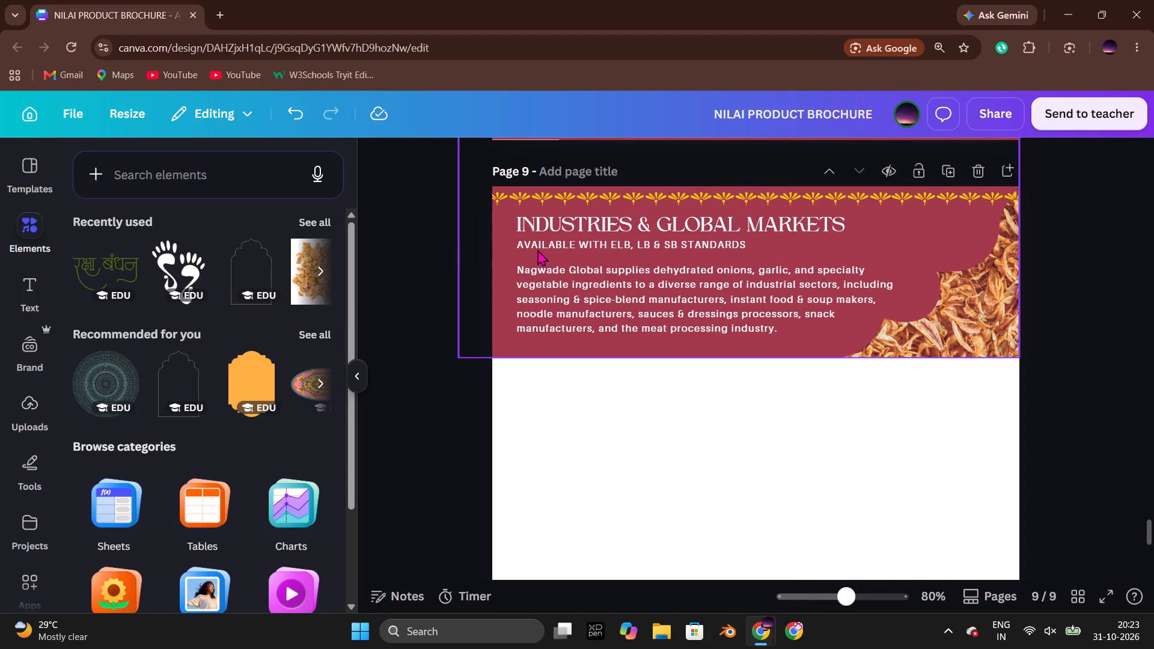
# Replace page 9's copied subtitle with the catalog's "Exporting Indian Dehydrated Ingredients Worldwide" and widen its text box to fit one line.
pyautogui.hotkey('alt', 'Tab')
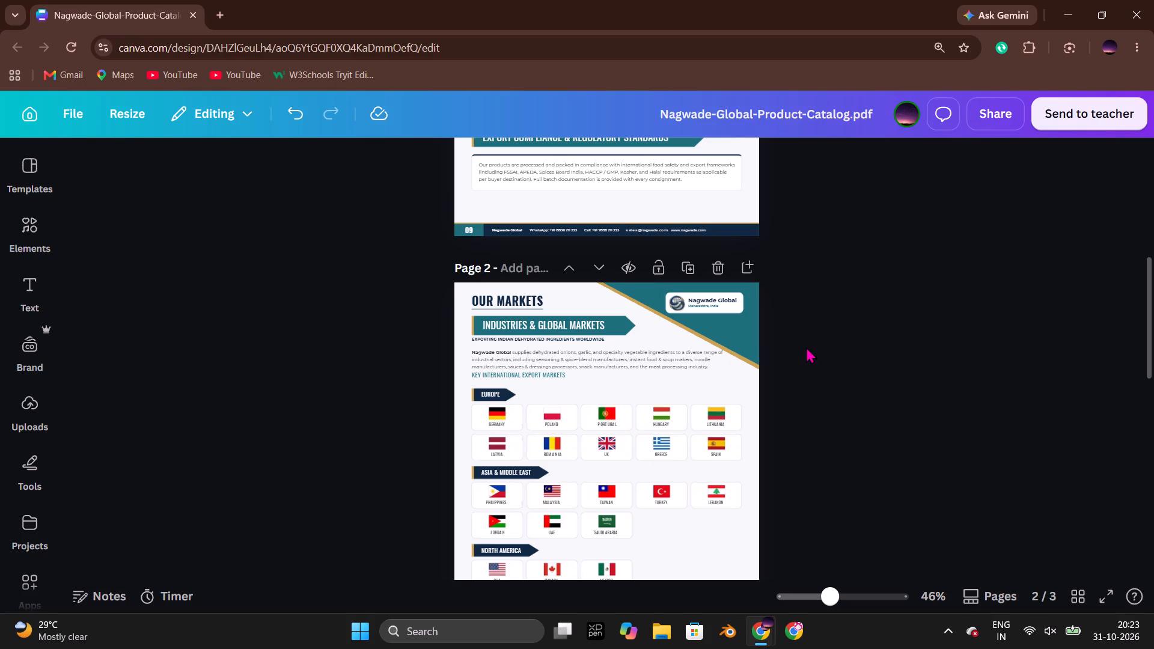
pyautogui.click(809, 346)
pyautogui.click(790, 339)
pyautogui.hotkey('alt', 'Tab')
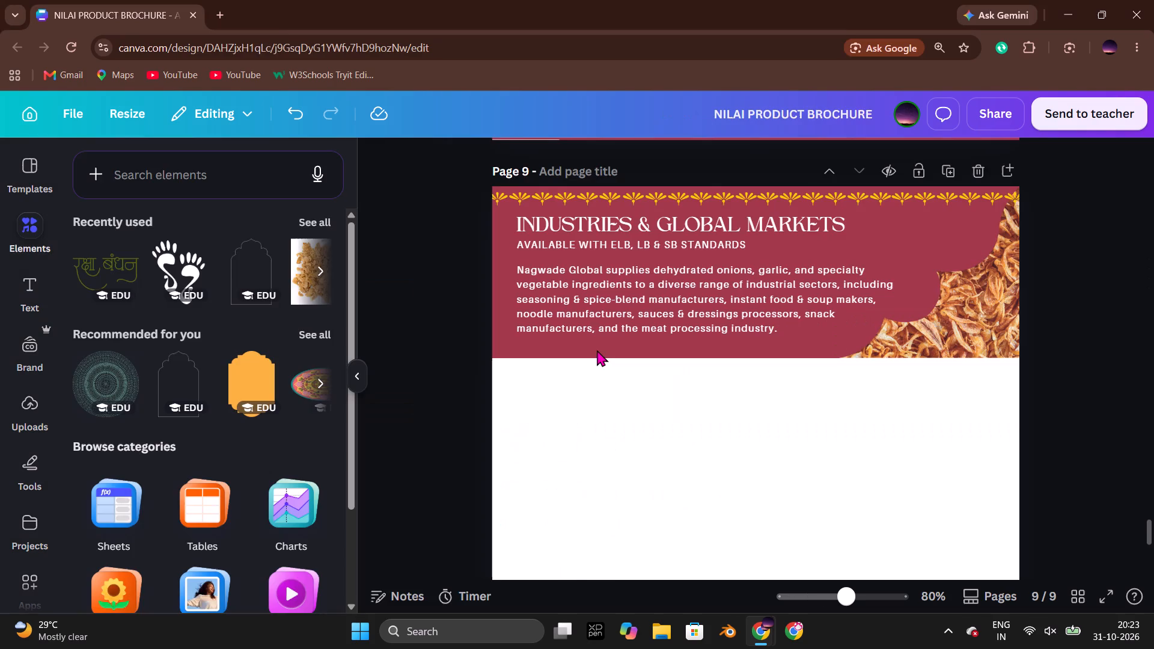
pyautogui.hotkey('alt', 'Tab')
pyautogui.click(854, 362)
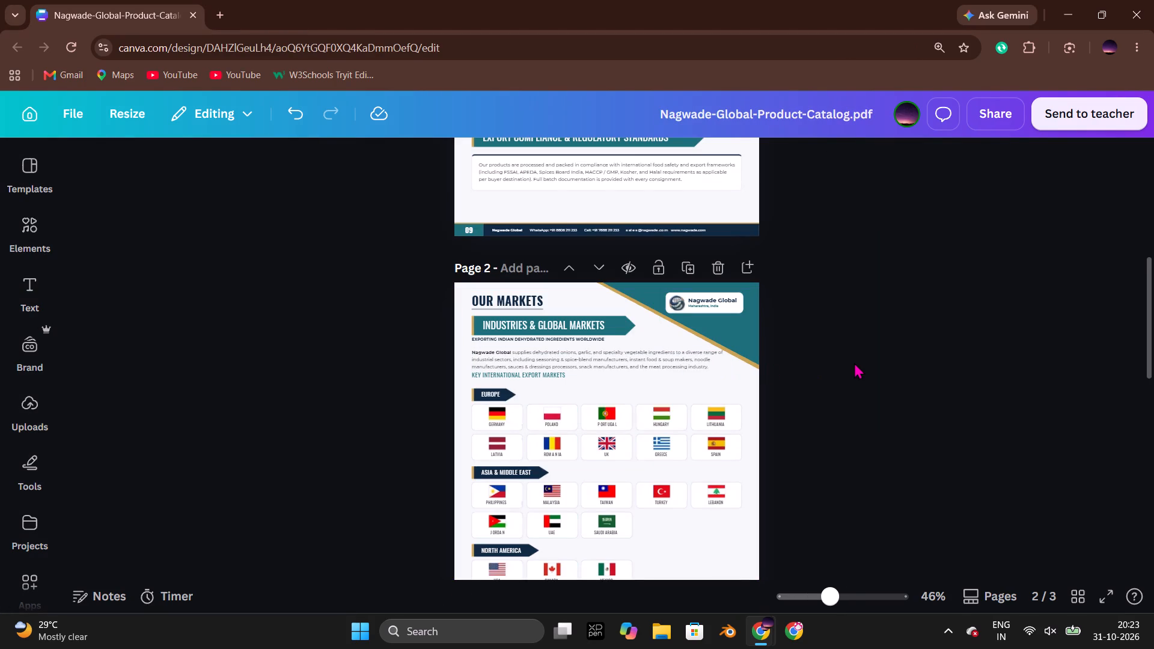
pyautogui.hotkey('alt', 'Tab')
pyautogui.hotkey('alt', 'Tab')
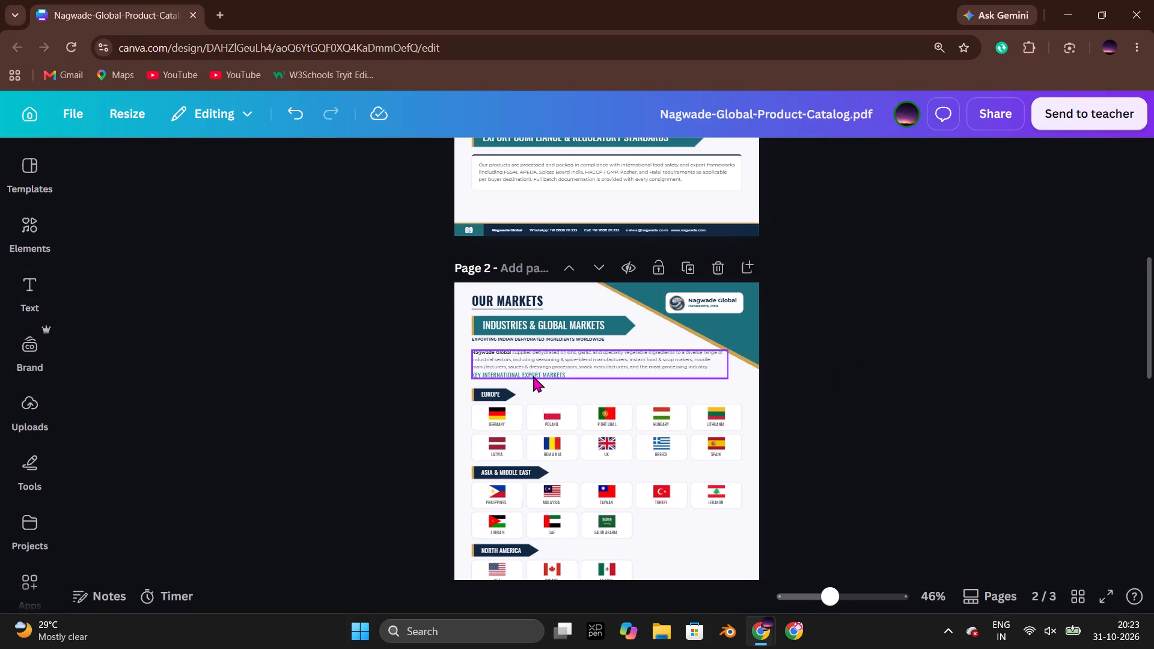
pyautogui.doubleClick(539, 326)
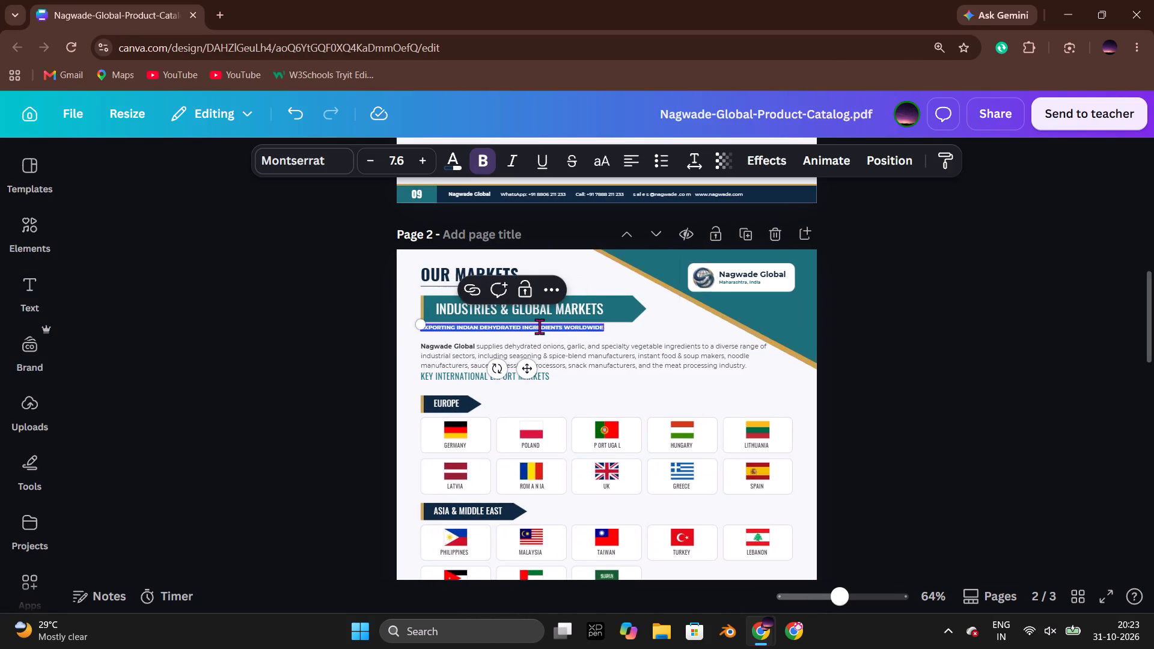
pyautogui.hotkey('ctrl', 'c')
pyautogui.click(316, 310)
pyautogui.hotkey('alt', 'Tab')
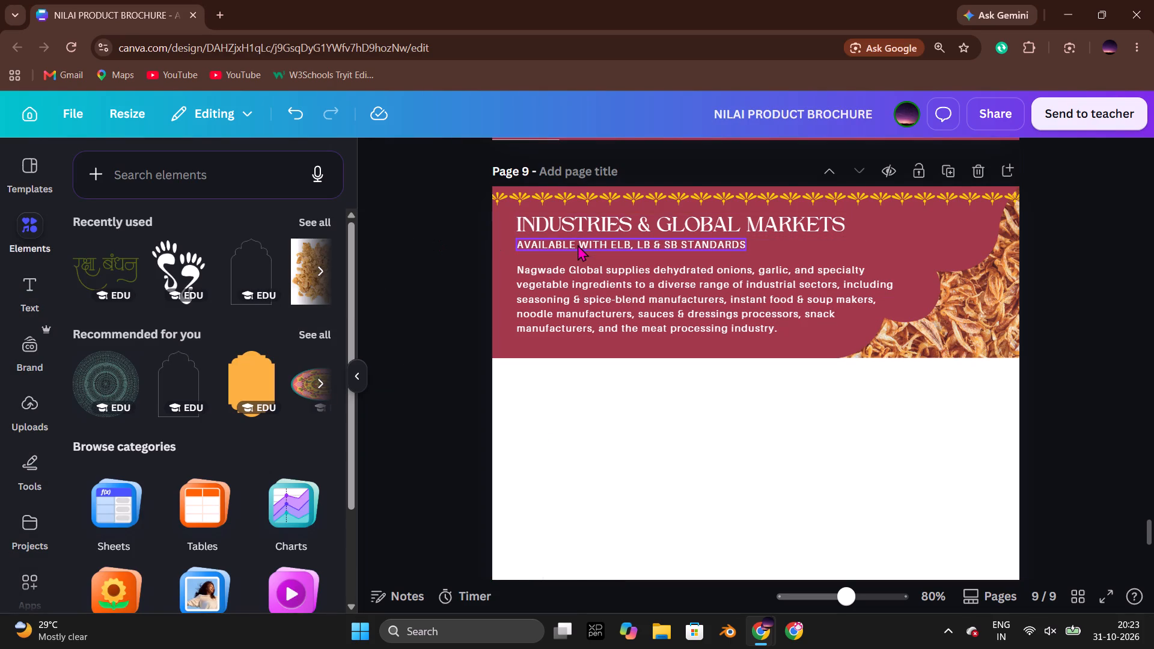
pyautogui.doubleClick(578, 245)
pyautogui.hotkey('ctrl', 'v')
pyautogui.click(361, 254)
pyautogui.click(582, 250)
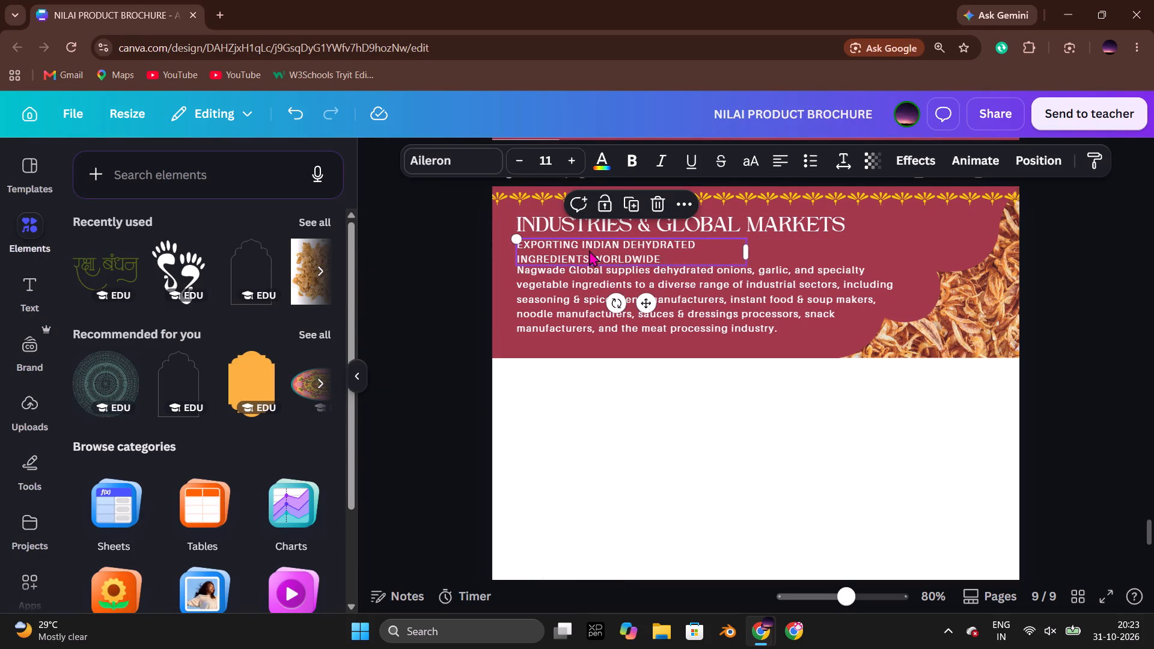
pyautogui.moveTo(748, 255); pyautogui.dragTo(851, 252)
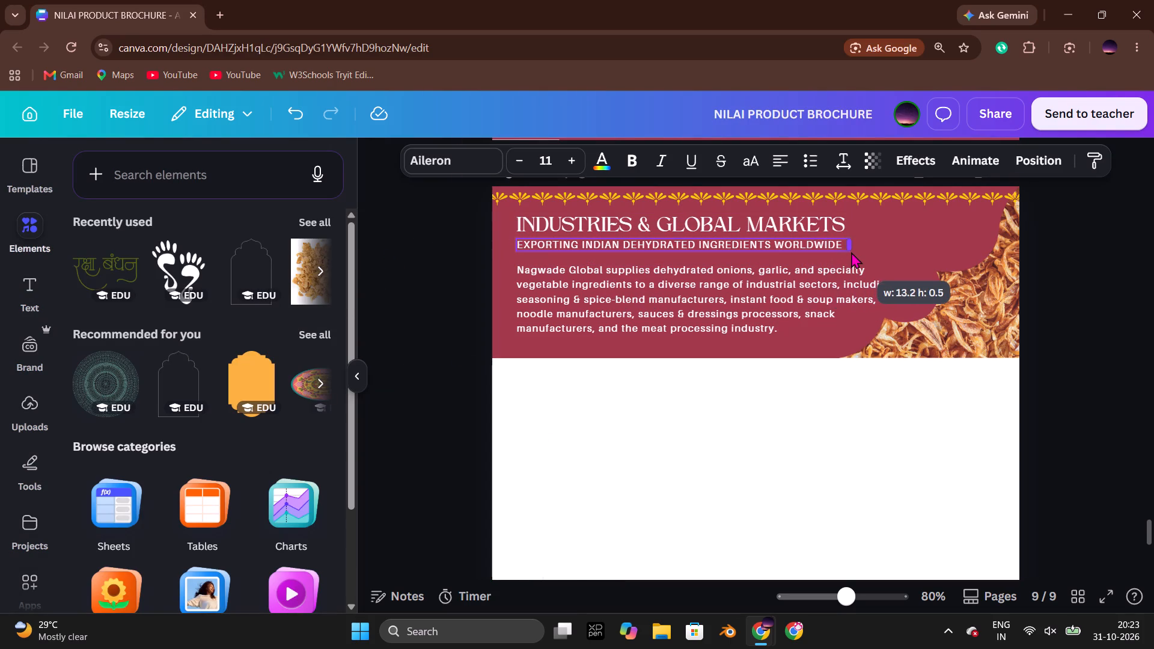
pyautogui.moveTo(851, 252); pyautogui.dragTo(847, 252)
pyautogui.click(442, 270)
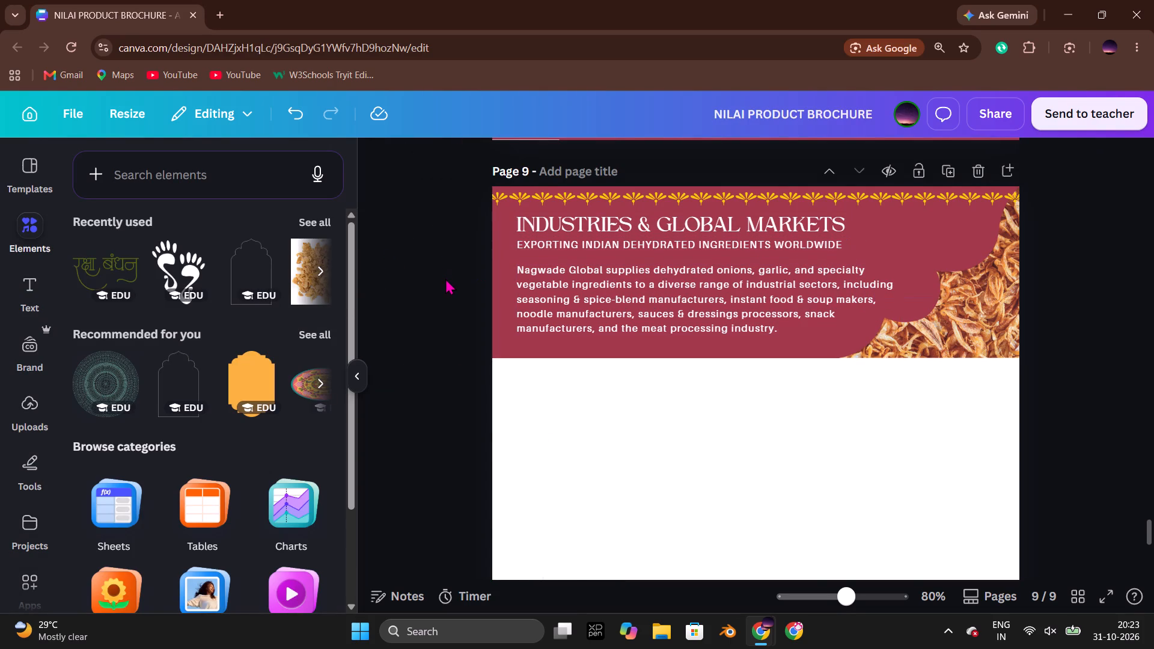
# Examine the catalog's Key International Export Markets section, comparing its regional country layout with the empty area of brochure page 9.
pyautogui.hotkey('alt', 'Tab')
pyautogui.click(887, 353)
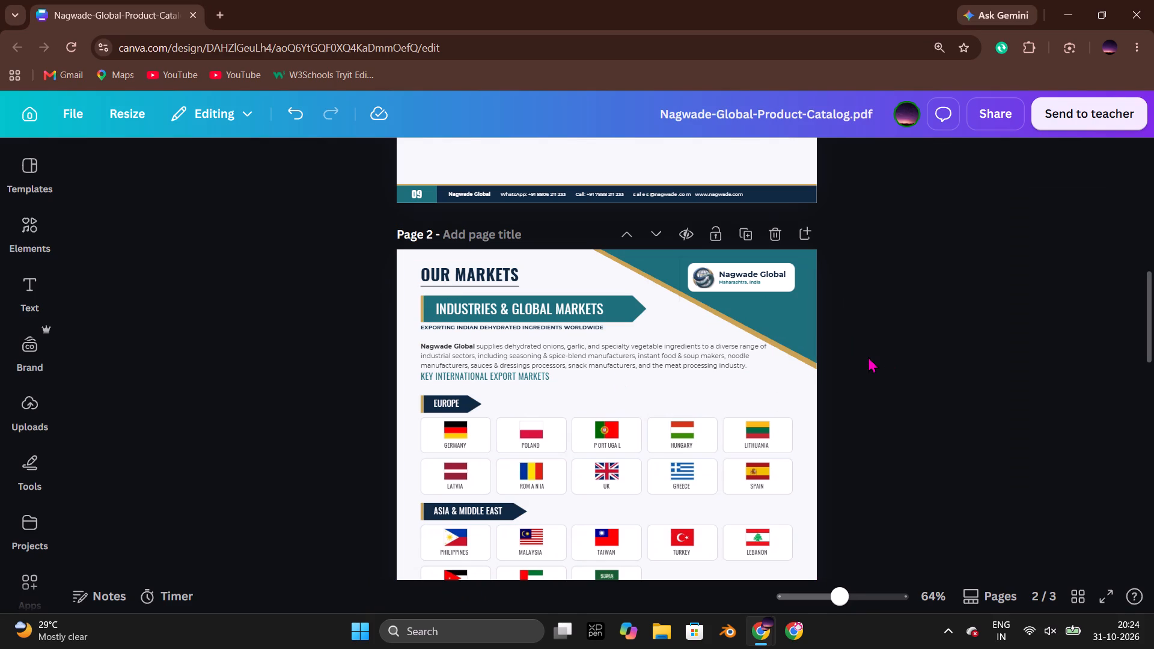
pyautogui.hotkey('alt', 'Tab')
pyautogui.click(1080, 358)
pyautogui.hotkey('alt', 'Tab')
pyautogui.hotkey('alt', 'Tab')
pyautogui.hotkey('alt', 'Tab')
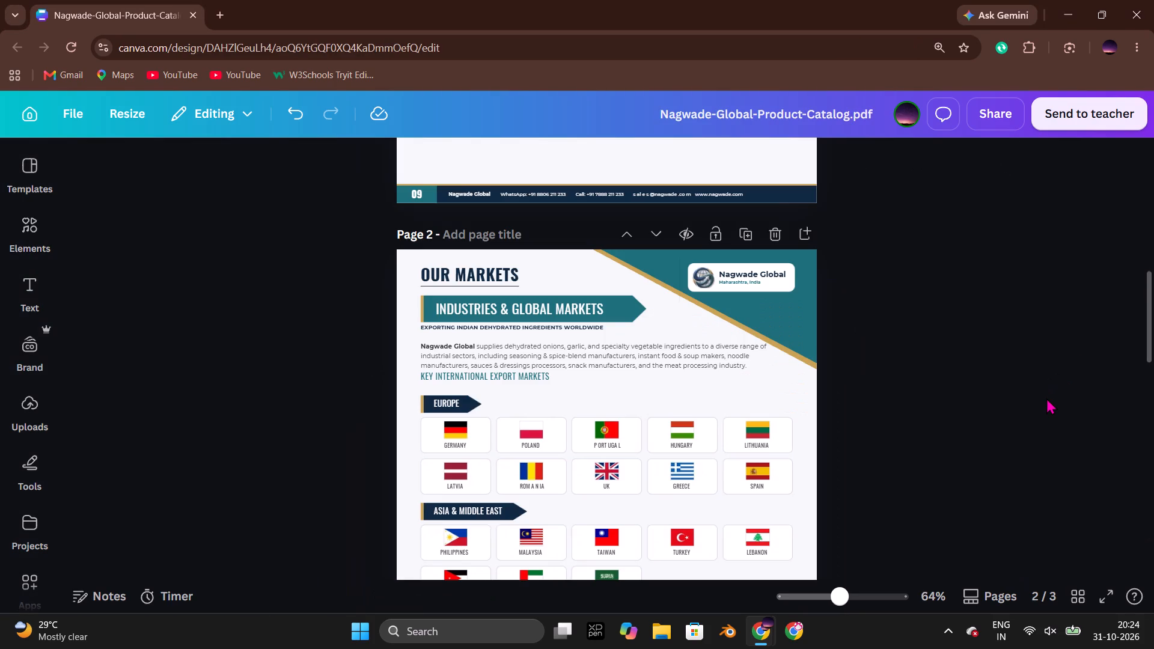
pyautogui.click(1046, 398)
pyautogui.scroll(-2, 915, 376)
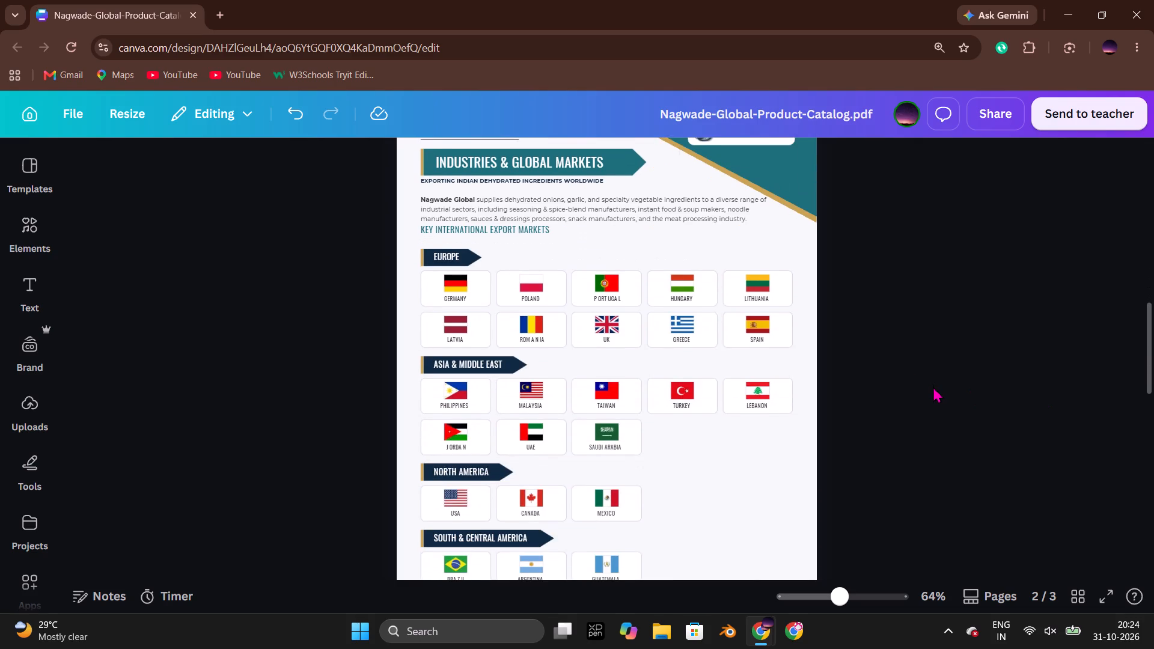
pyautogui.click(933, 386)
pyautogui.hotkey('alt', 'Tab')
pyautogui.hotkey('alt', 'Tab')
pyautogui.scroll(-1, 938, 377)
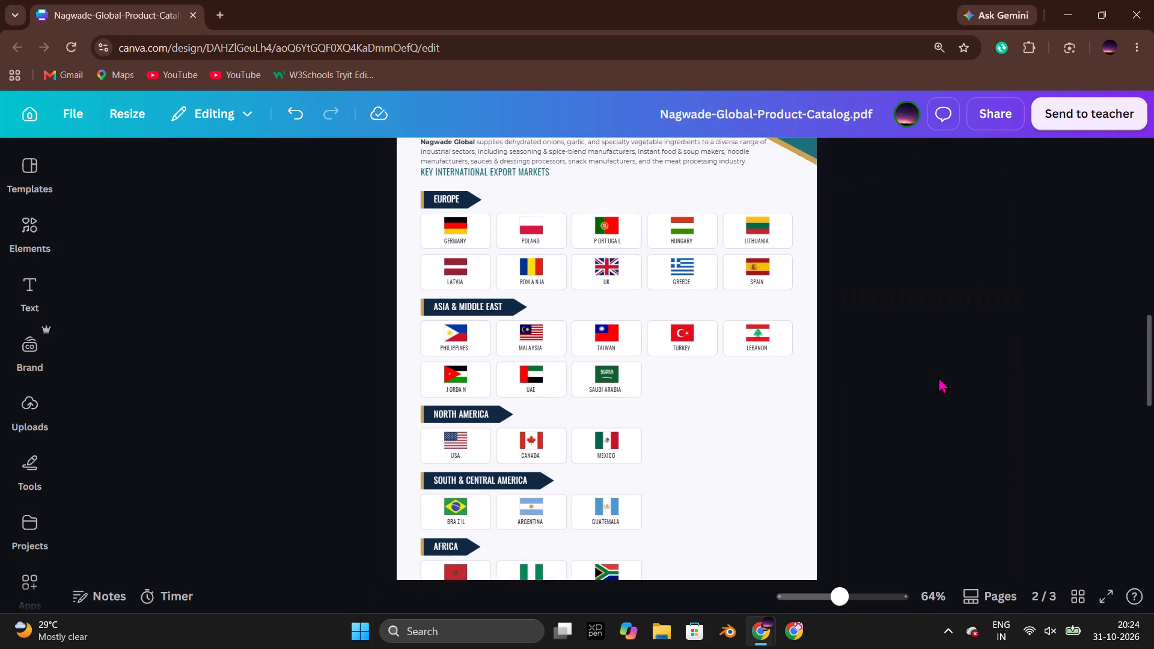
pyautogui.hotkey('alt', 'Tab')
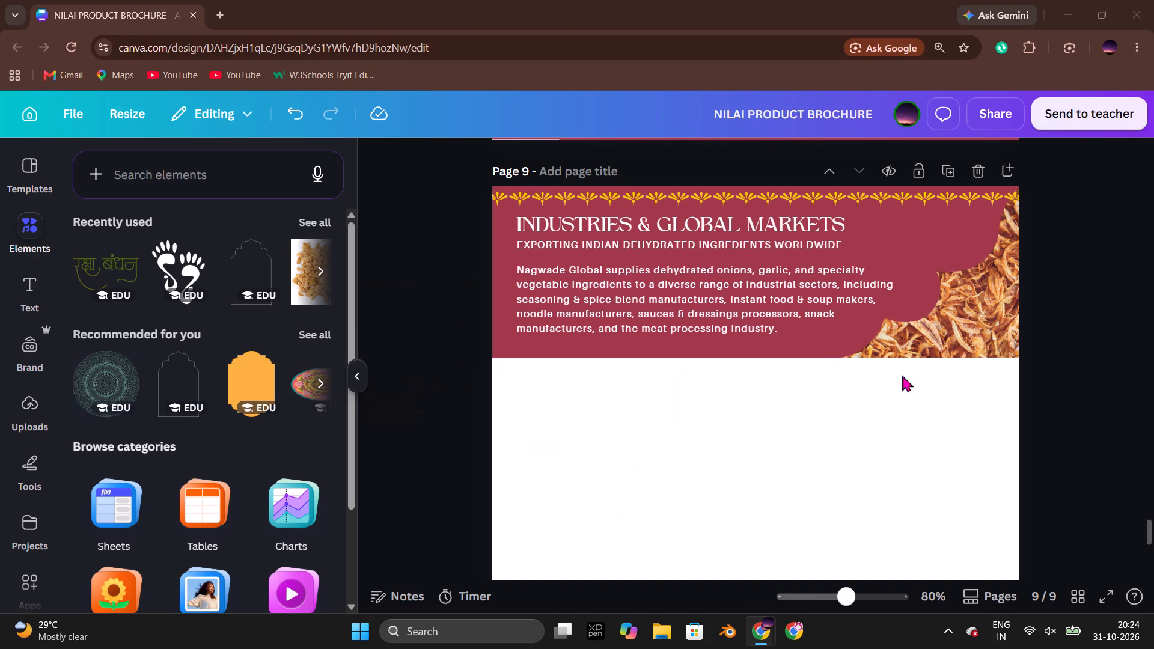
# Compare page 8's "Export Compliance & Regulatory Standards" heading with page 9's heading and review the remaining space on page 9.
pyautogui.scroll(4, 712, 371)
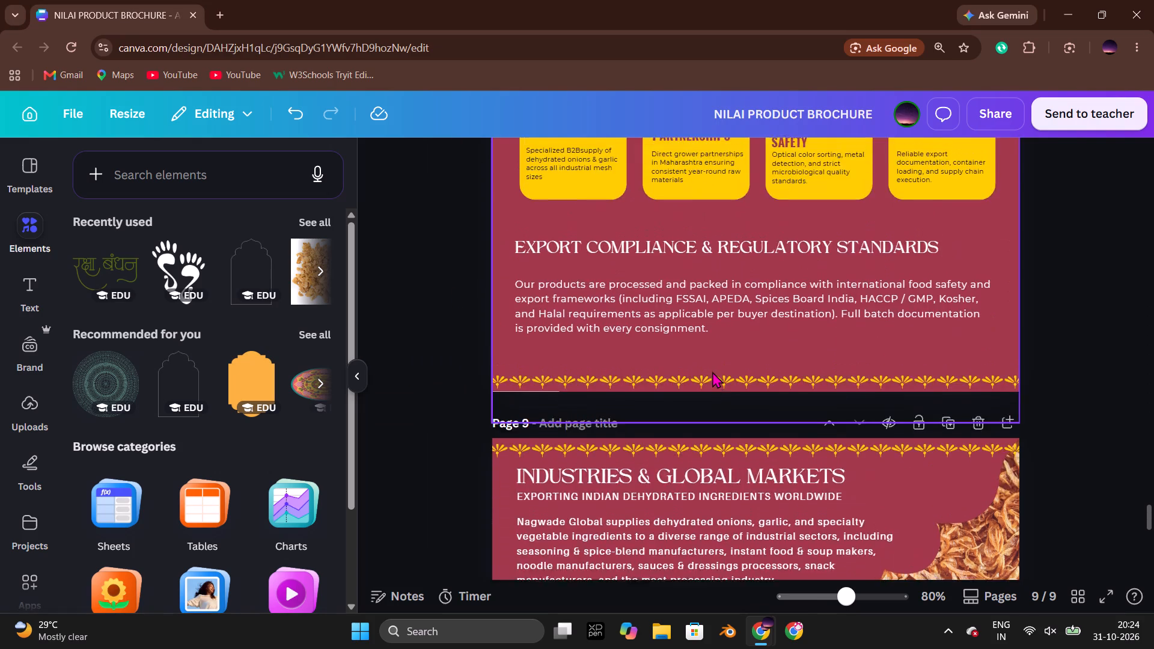
pyautogui.scroll(-1, 712, 371)
pyautogui.scroll(1, 722, 179)
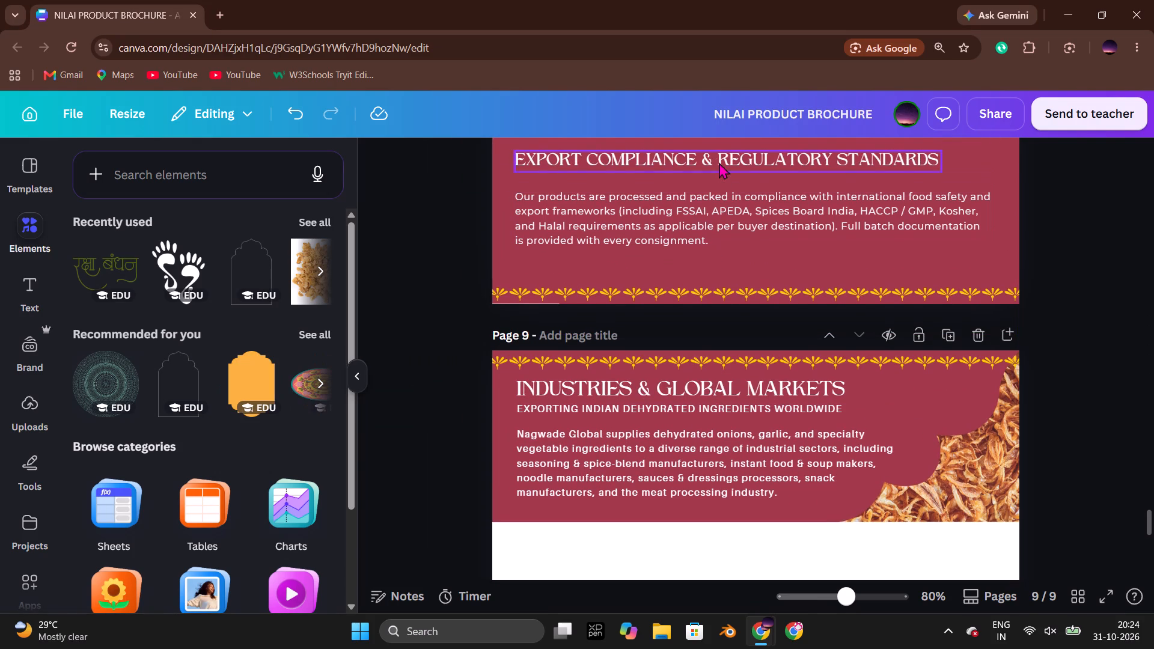
pyautogui.click(719, 162)
pyautogui.click(437, 261)
pyautogui.click(592, 386)
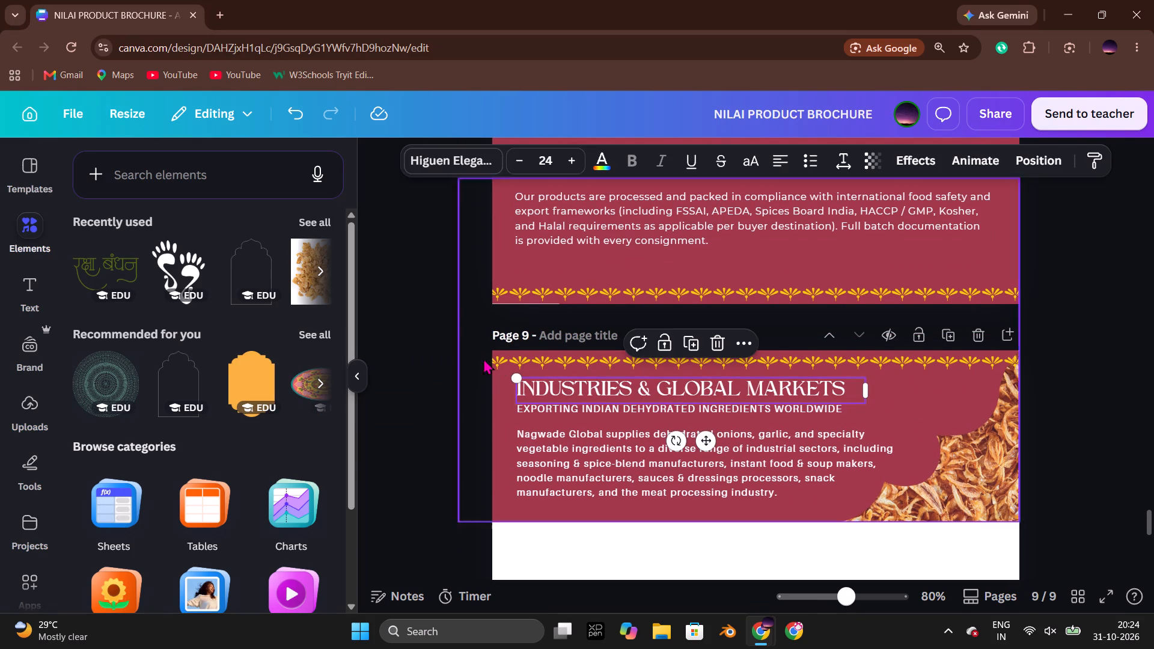
pyautogui.click(460, 347)
pyautogui.scroll(-1, 471, 356)
pyautogui.scroll(-1, 1052, 418)
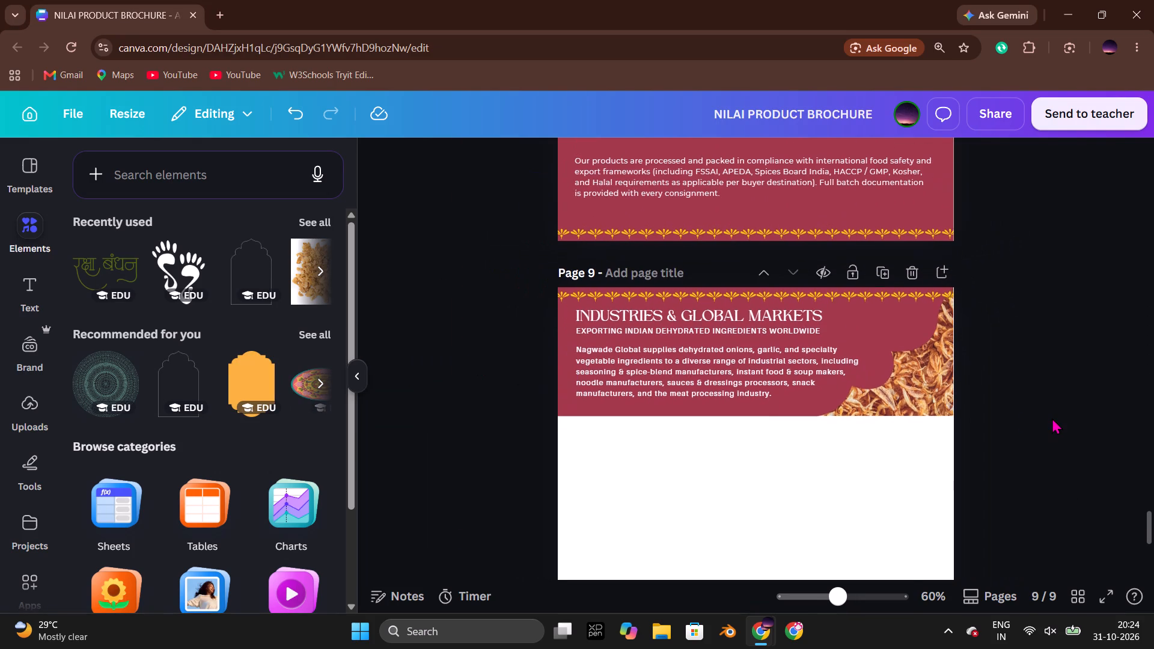
# Duplicate page 9's "Industries & Global Markets" heading, place the copy just below the maroon header band, and colour it maroon.
pyautogui.scroll(-3, 1052, 418)
pyautogui.hotkey('alt', 'Tab')
pyautogui.click(1033, 422)
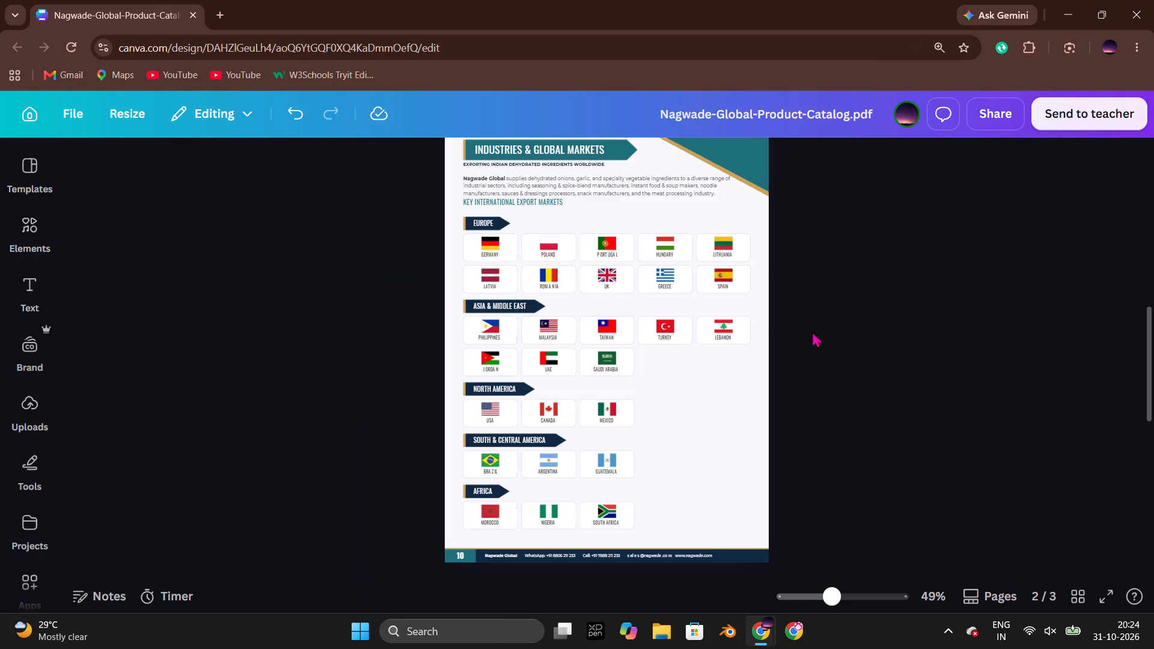
pyautogui.click(481, 220)
pyautogui.click(872, 272)
pyautogui.hotkey('alt', 'Tab')
pyautogui.scroll(2, 870, 293)
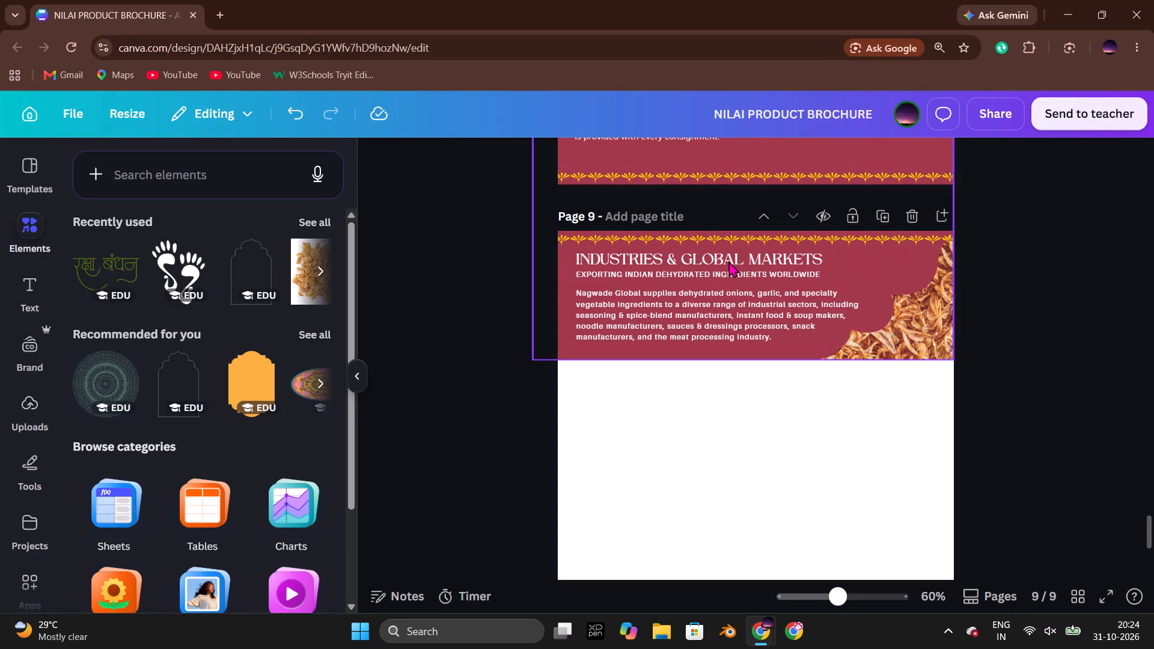
pyautogui.click(728, 261)
pyautogui.click(700, 215)
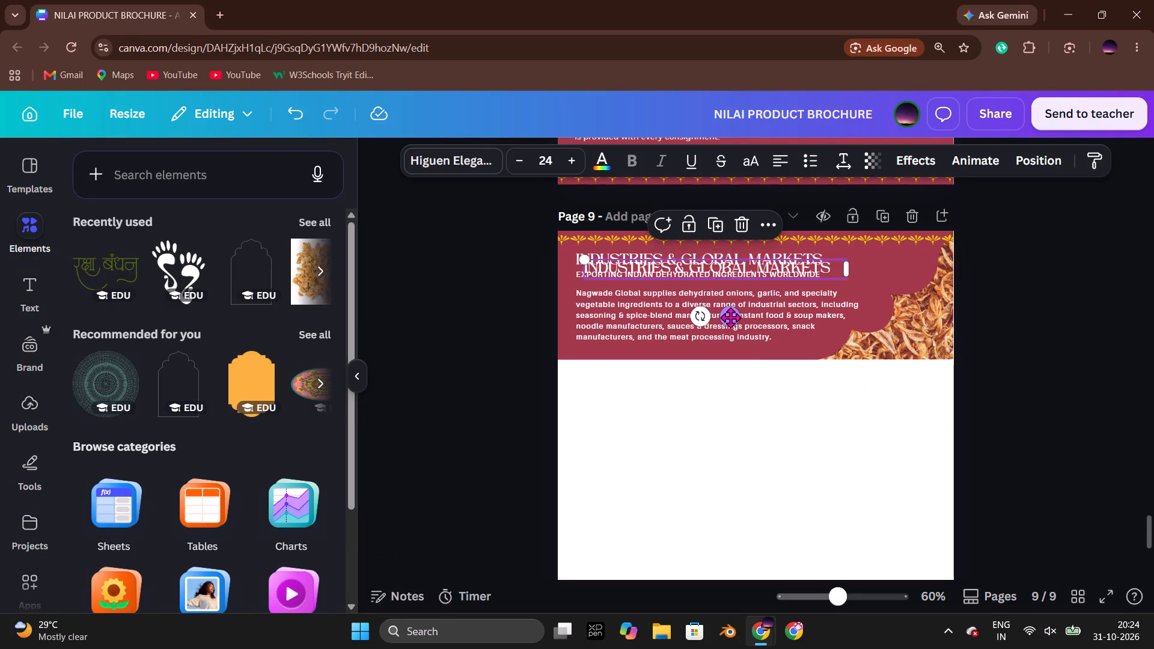
pyautogui.moveTo(730, 317); pyautogui.dragTo(722, 436)
pyautogui.click(607, 158)
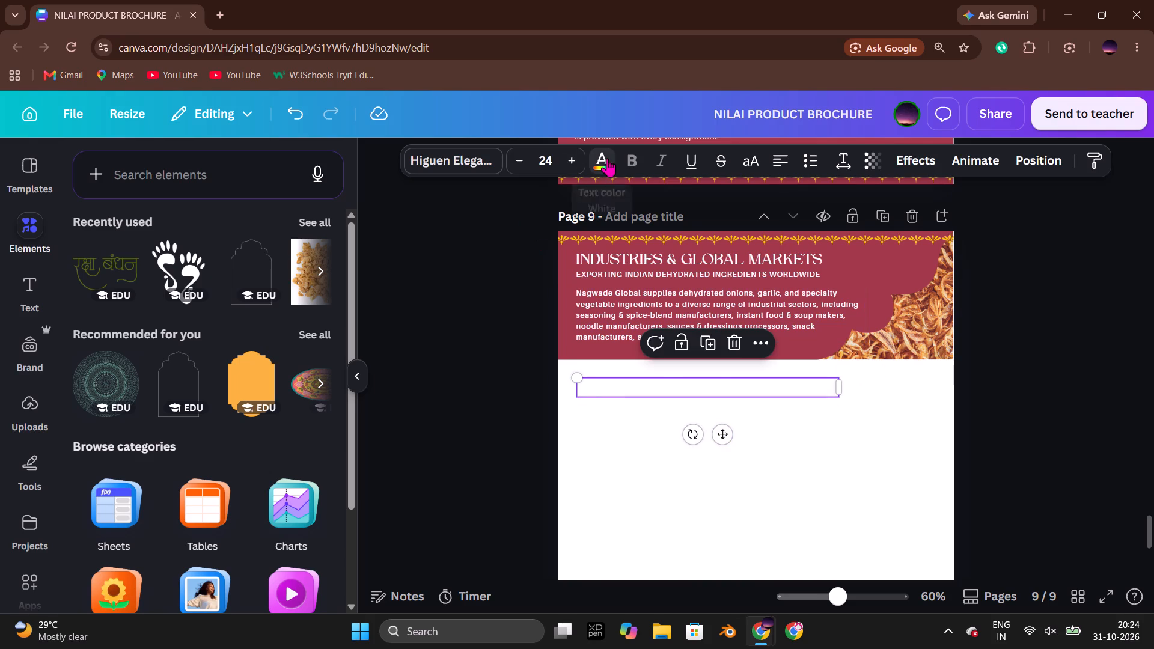
pyautogui.click(209, 282)
pyautogui.click(508, 324)
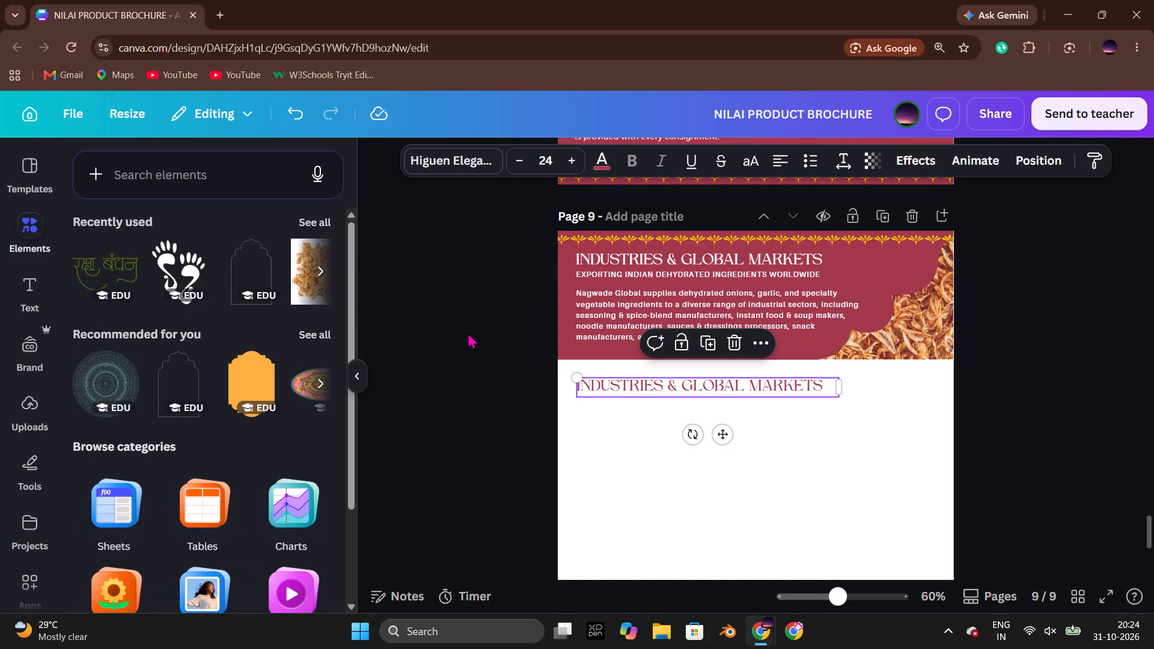
pyautogui.click(470, 331)
# Replace the duplicated heading's text with the catalog's region name "Europe" and narrow its text box to fit the word.
pyautogui.hotkey('alt', 'Tab')
pyautogui.doubleClick(488, 220)
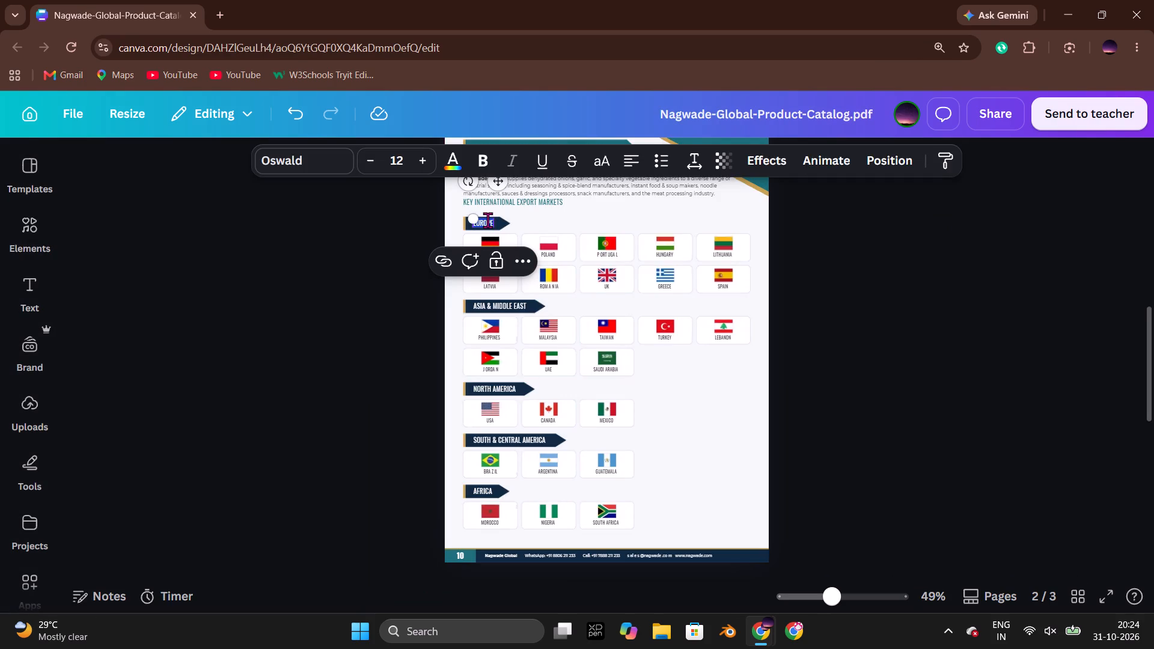
pyautogui.hotkey('ctrl', 'c')
pyautogui.click(394, 282)
pyautogui.hotkey('alt', 'Tab')
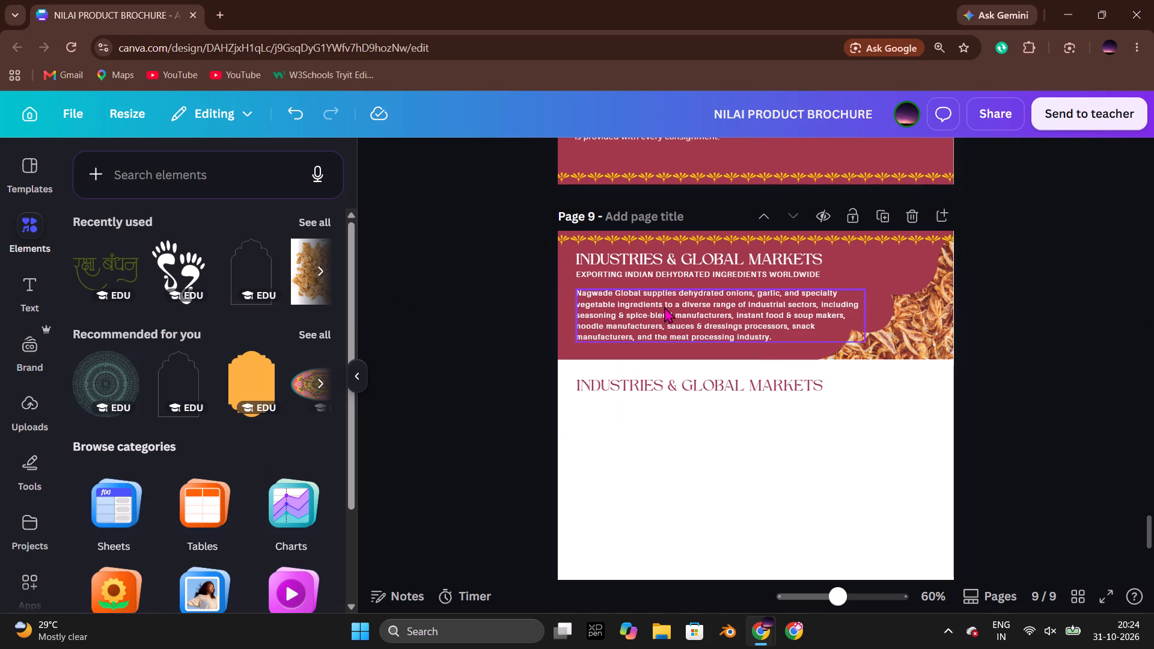
pyautogui.doubleClick(679, 377)
pyautogui.hotkey('ctrl', 'v')
pyautogui.click(507, 323)
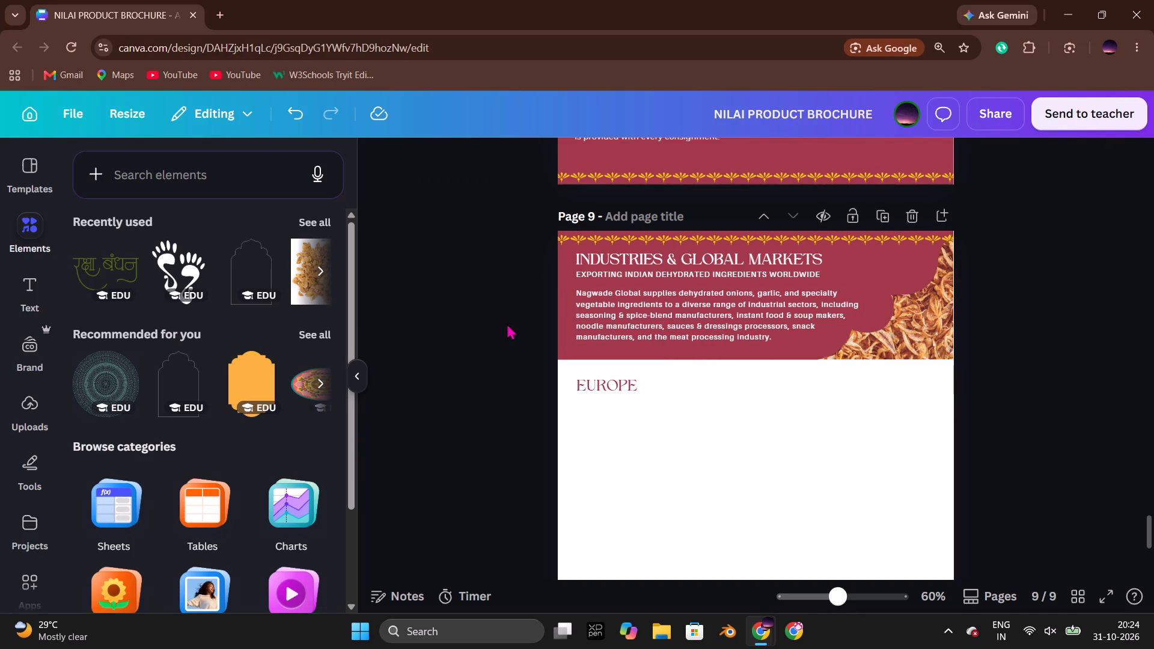
pyautogui.click(607, 379)
pyautogui.moveTo(844, 391); pyautogui.dragTo(657, 388)
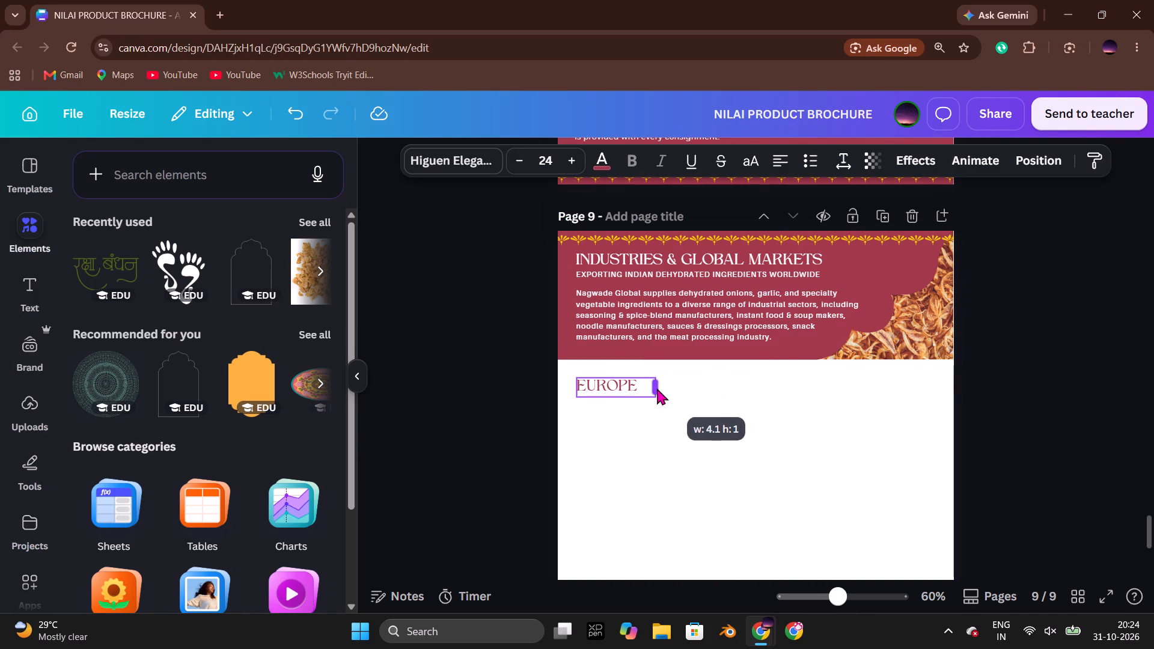
pyautogui.moveTo(657, 388); pyautogui.dragTo(644, 388)
pyautogui.click(485, 362)
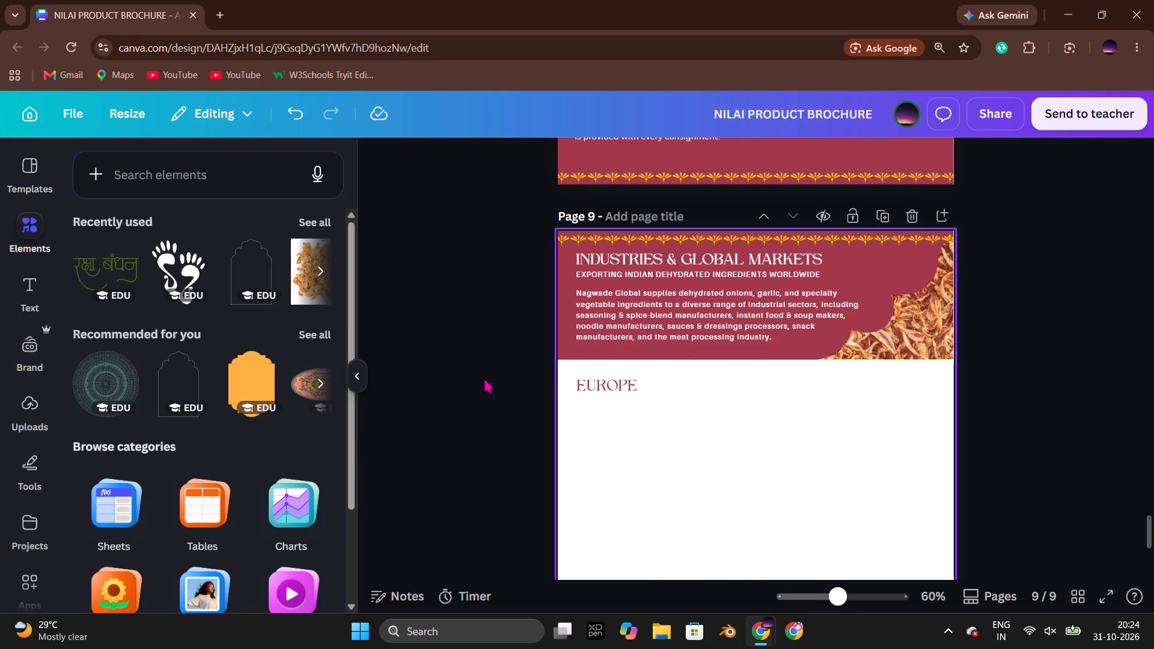
# Add a second region heading below "Europe" from a duplicate, with the catalog's "Asia & Middle East" text widened to one line.
pyautogui.hotkey('alt', 'Tab')
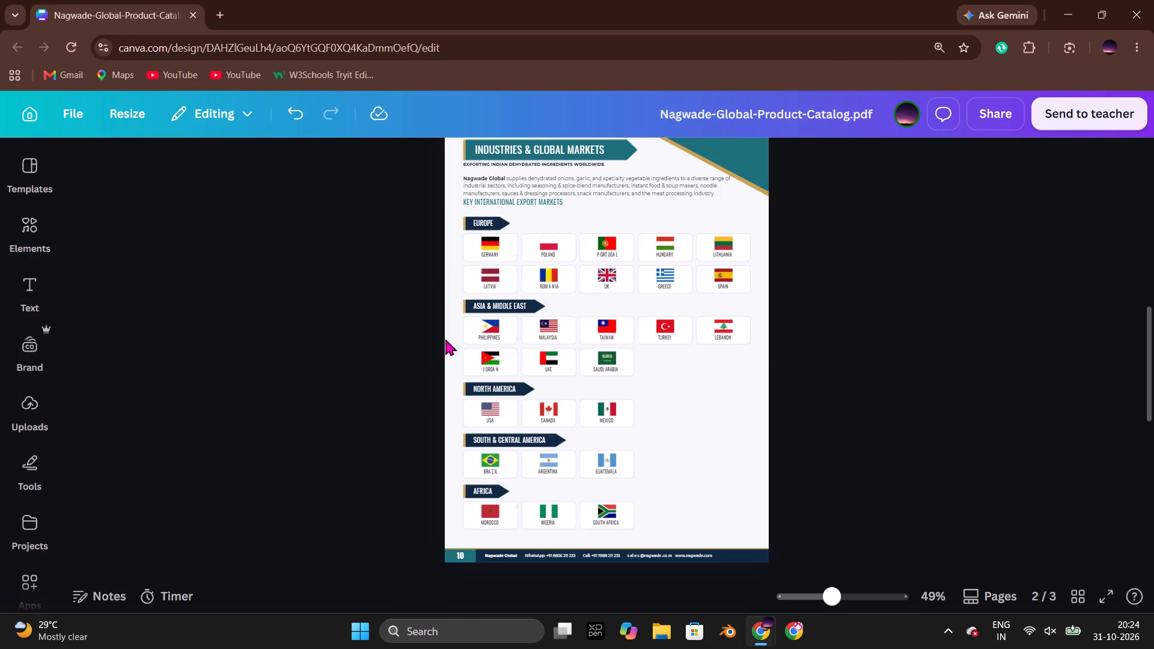
pyautogui.doubleClick(515, 302)
pyautogui.hotkey('ctrl', 'c')
pyautogui.click(380, 317)
pyautogui.hotkey('alt', 'Tab')
pyautogui.click(609, 391)
pyautogui.click(619, 350)
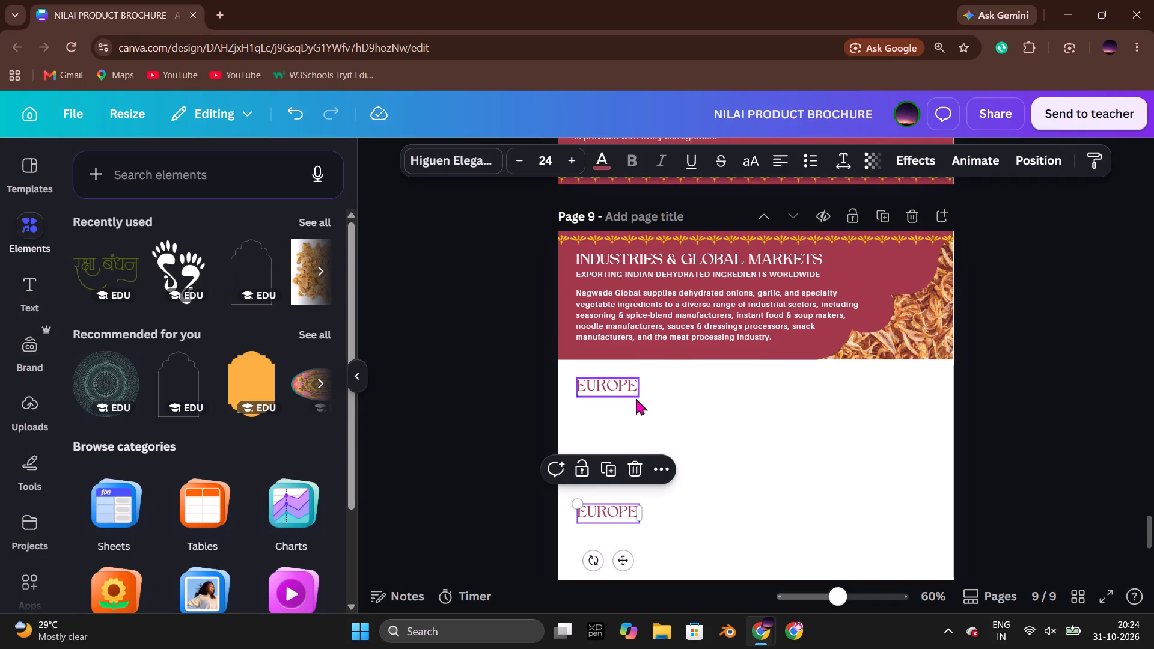
pyautogui.doubleClick(624, 508)
pyautogui.hotkey('ctrl', 'v')
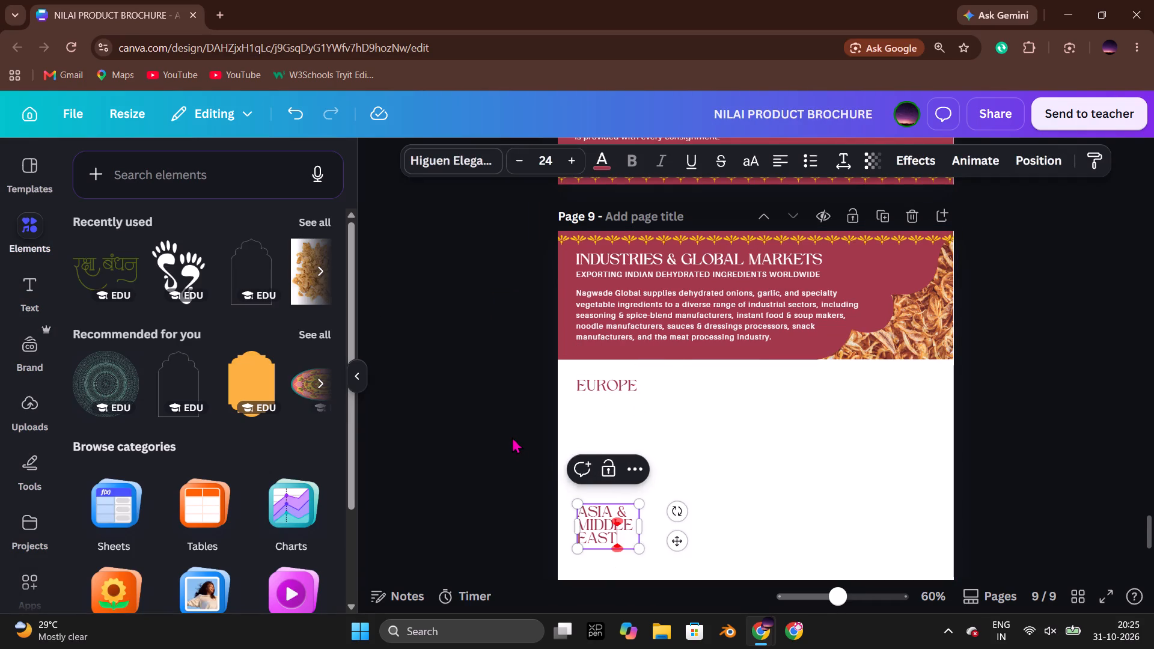
pyautogui.click(512, 437)
pyautogui.click(608, 527)
pyautogui.moveTo(641, 525); pyautogui.dragTo(655, 528)
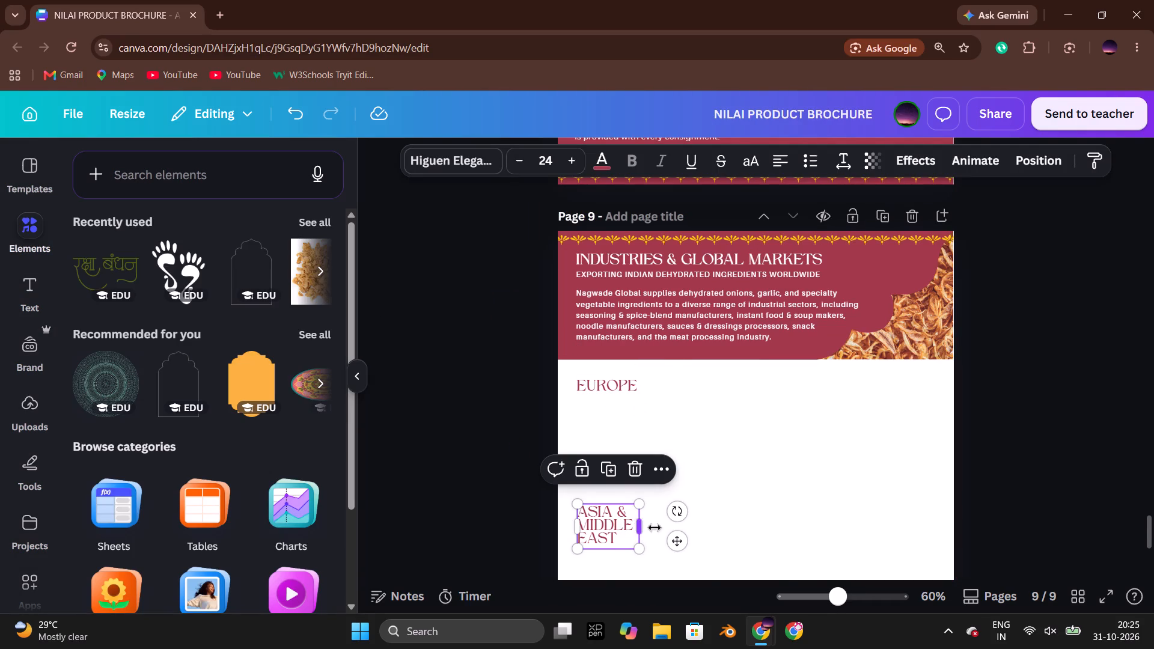
pyautogui.moveTo(655, 528); pyautogui.dragTo(737, 533)
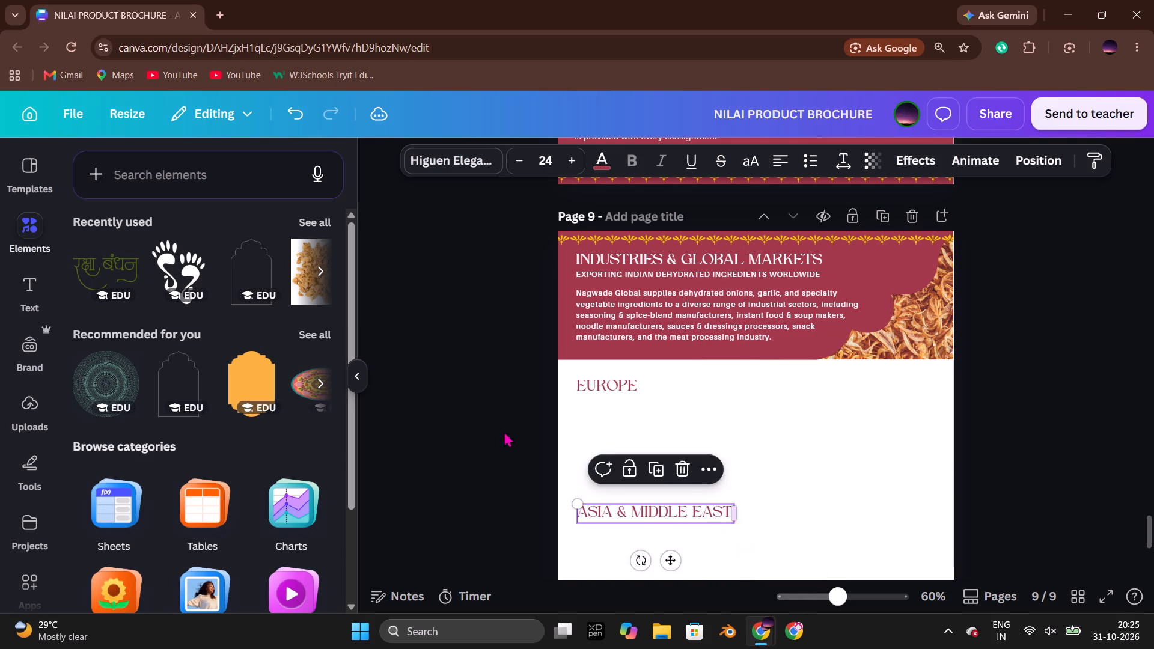
pyautogui.click(504, 431)
# Add a third region heading below "Asia & Middle East" from a duplicate, with the catalog's "North America" text fitted to one line.
pyautogui.scroll(-3, 505, 431)
pyautogui.click(647, 273)
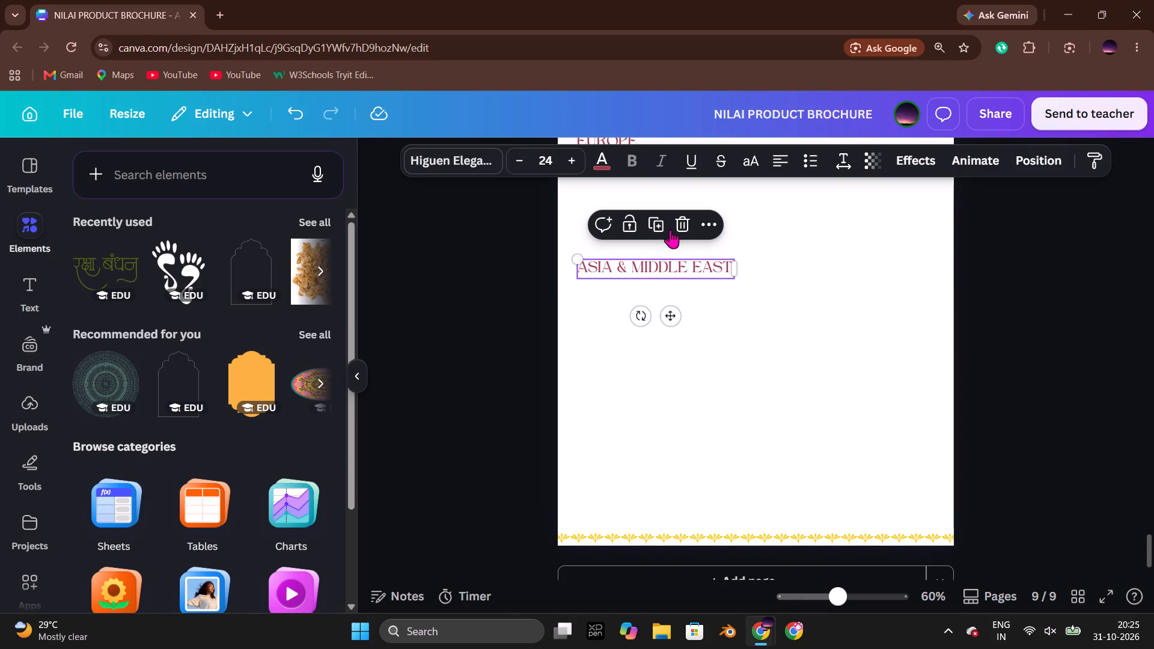
pyautogui.click(659, 230)
pyautogui.click(487, 323)
pyautogui.hotkey('alt', 'Tab')
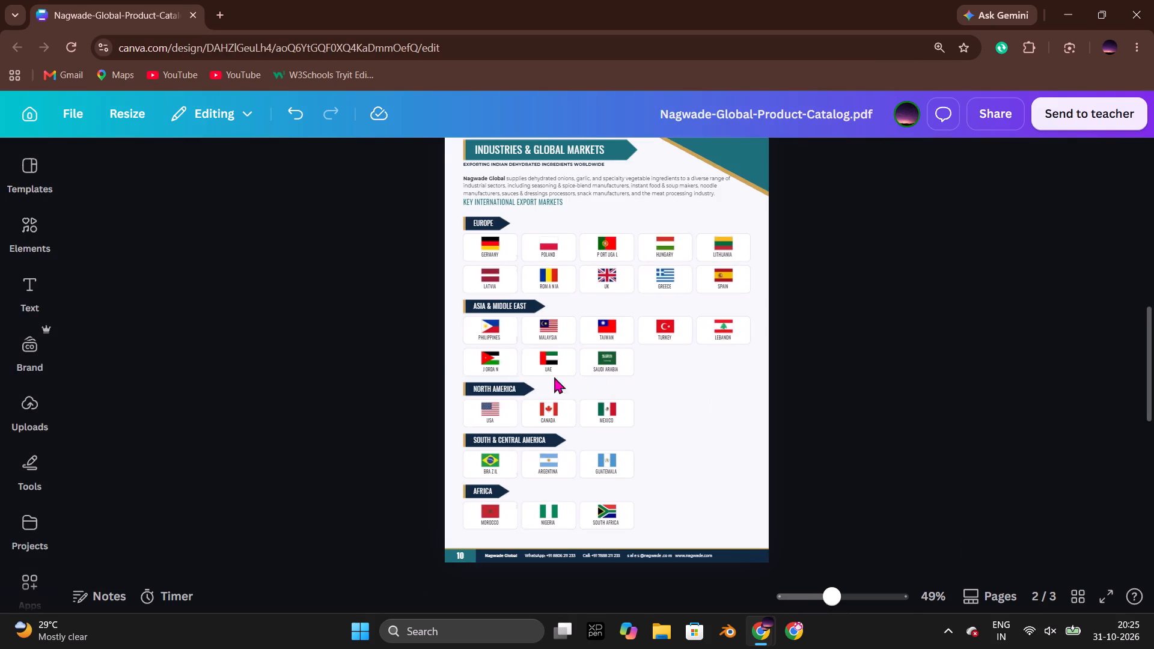
pyautogui.doubleClick(499, 391)
pyautogui.hotkey('ctrl', 'c')
pyautogui.click(363, 387)
pyautogui.hotkey('alt', 'Tab')
pyautogui.doubleClick(660, 391)
pyautogui.hotkey('ctrl', 'v')
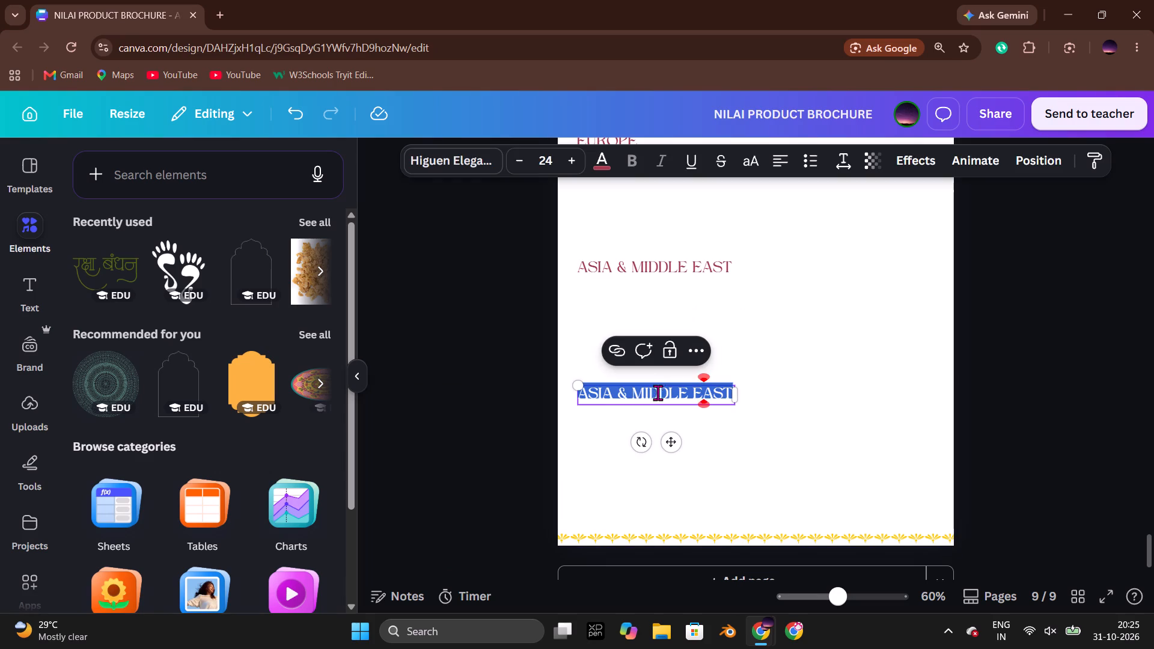
pyautogui.click(508, 392)
pyautogui.click(688, 394)
pyautogui.moveTo(739, 398); pyautogui.dragTo(707, 398)
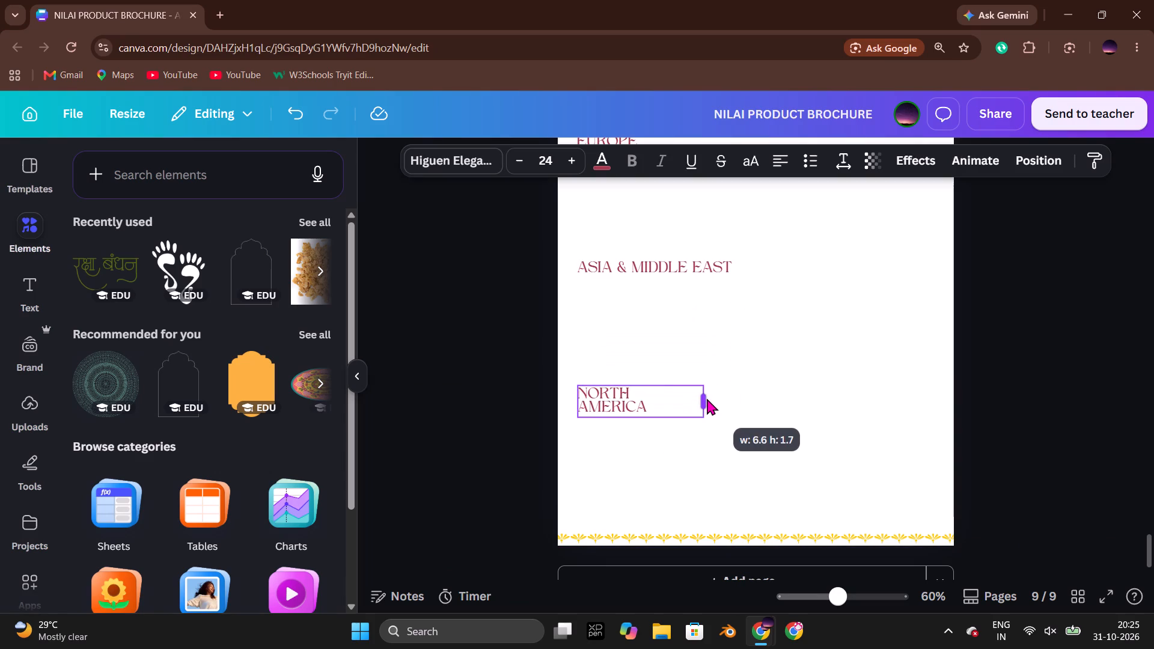
pyautogui.moveTo(707, 398); pyautogui.dragTo(709, 398)
pyautogui.click(403, 376)
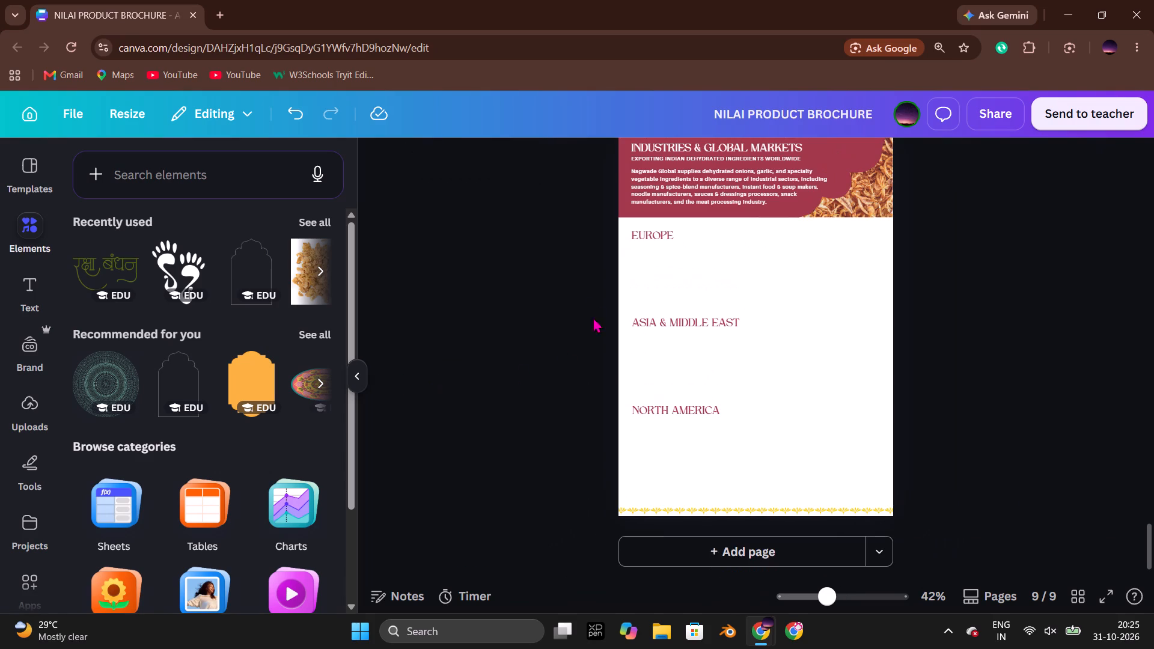
# Compare page 9's region heading spacing with the catalog's flag and country layout for each region.
pyautogui.scroll(1, 600, 312)
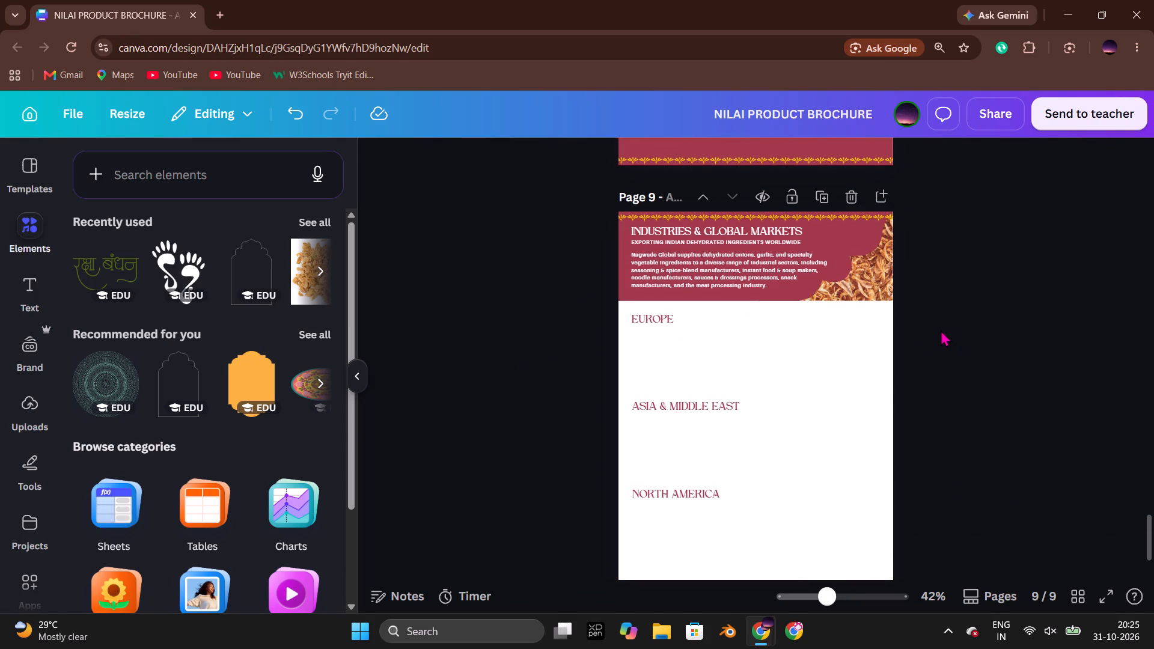
pyautogui.hotkey('alt', 'Tab')
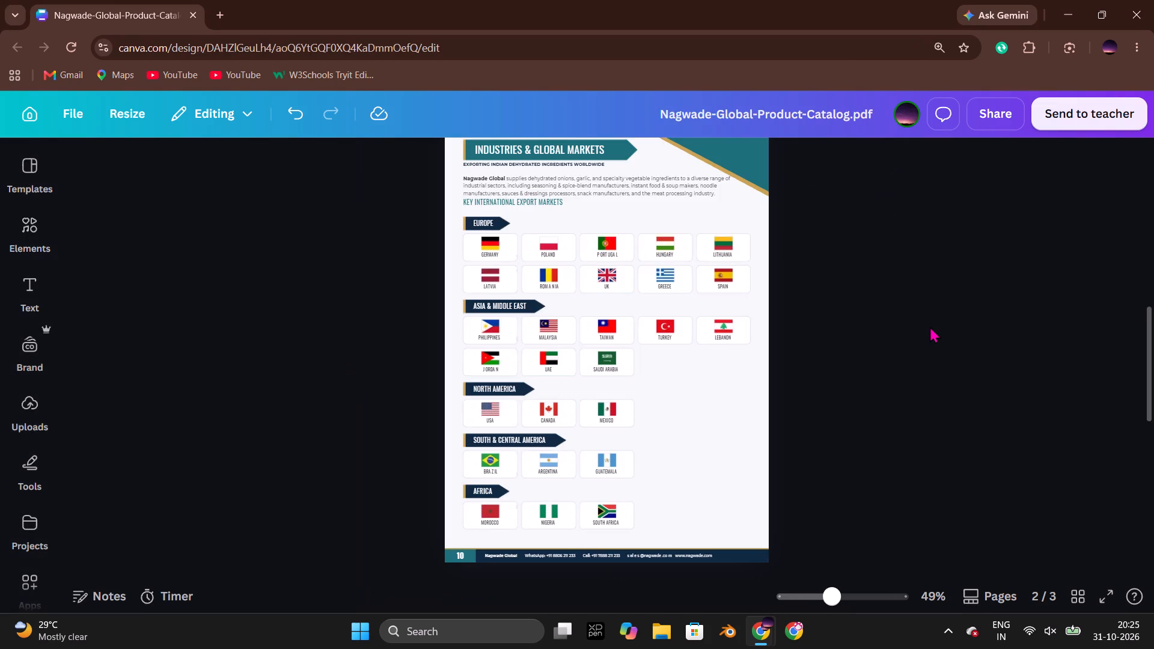
pyautogui.hotkey('alt', 'Tab')
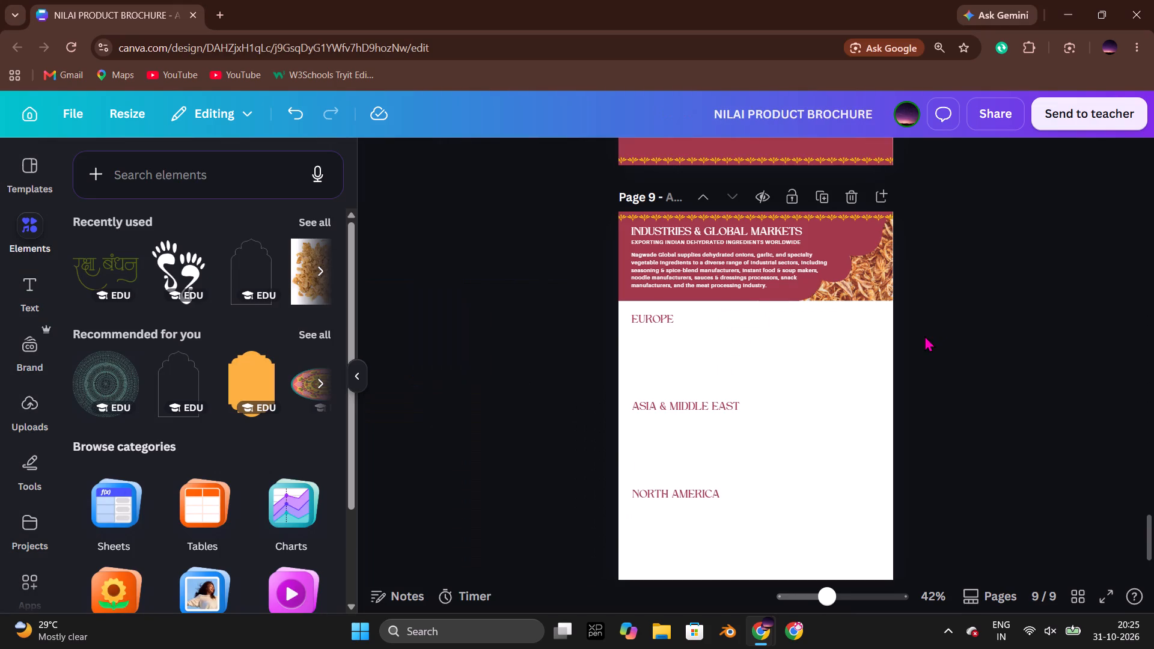
pyautogui.hotkey('alt', 'Tab')
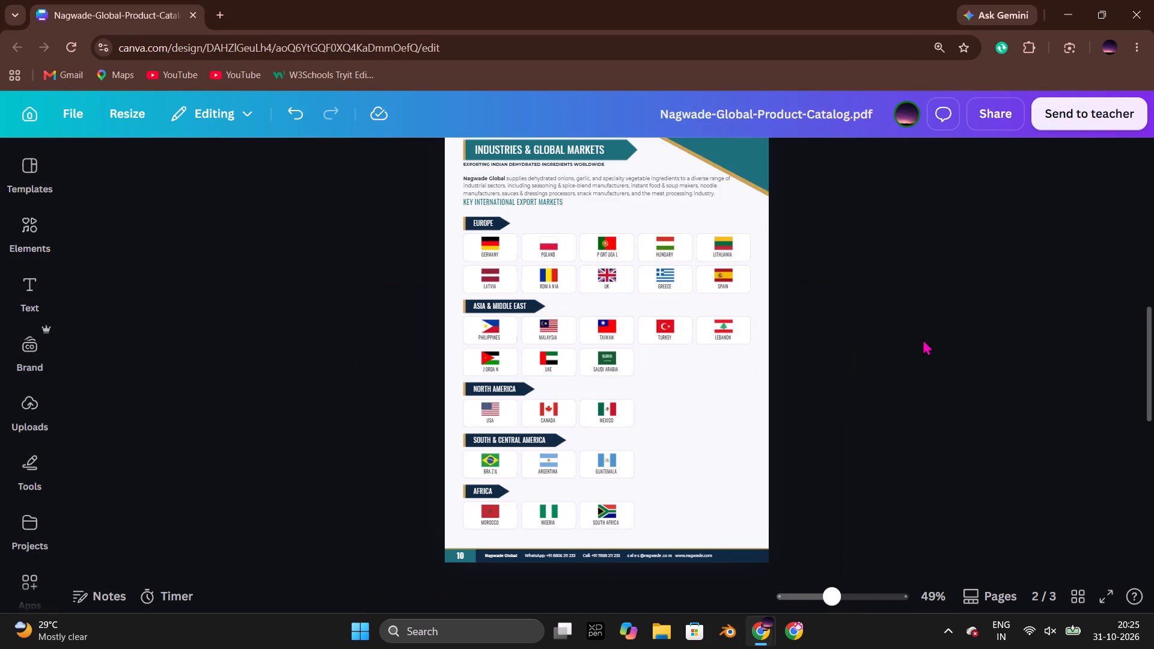
pyautogui.hotkey('alt', 'Tab')
pyautogui.hotkey('alt', 'Tab')
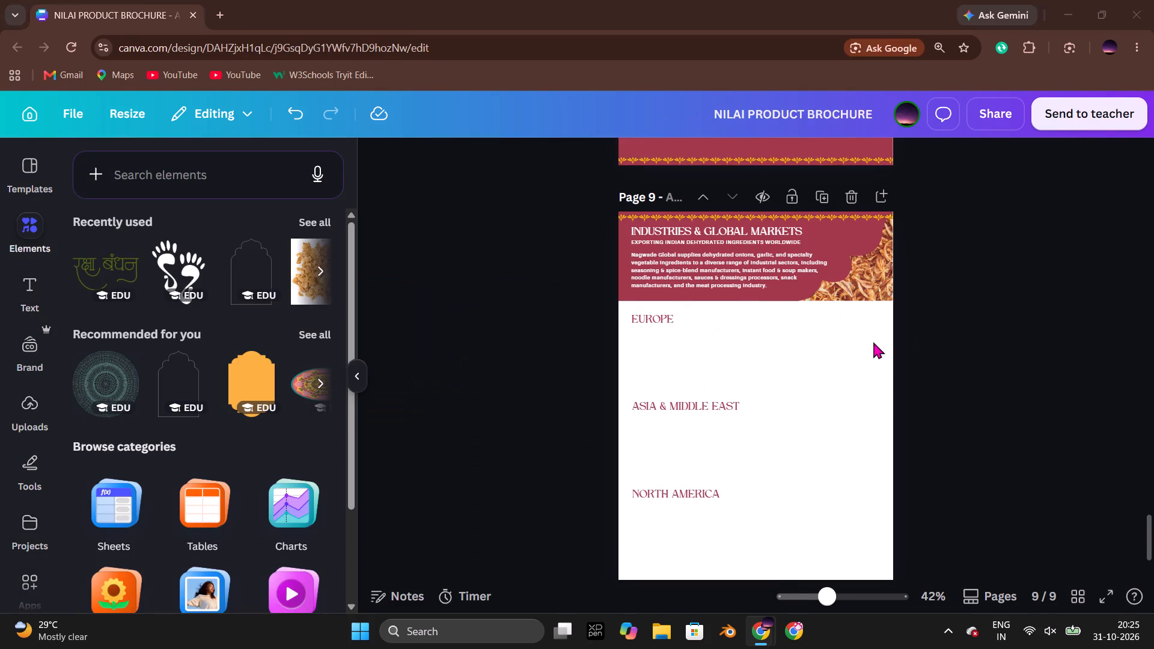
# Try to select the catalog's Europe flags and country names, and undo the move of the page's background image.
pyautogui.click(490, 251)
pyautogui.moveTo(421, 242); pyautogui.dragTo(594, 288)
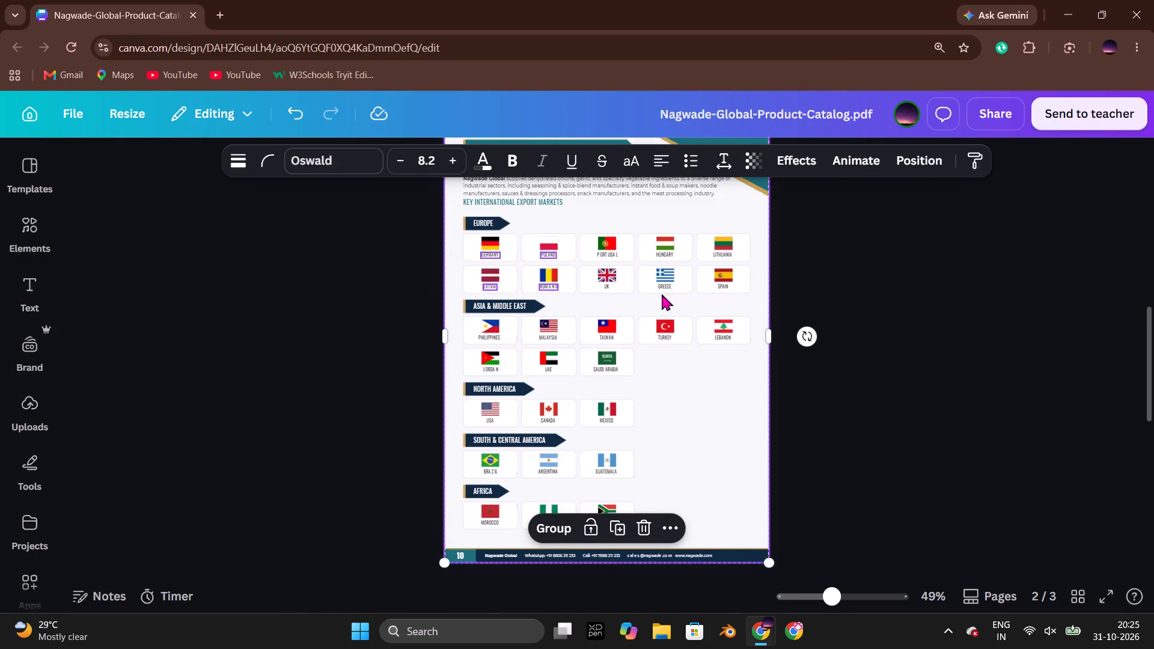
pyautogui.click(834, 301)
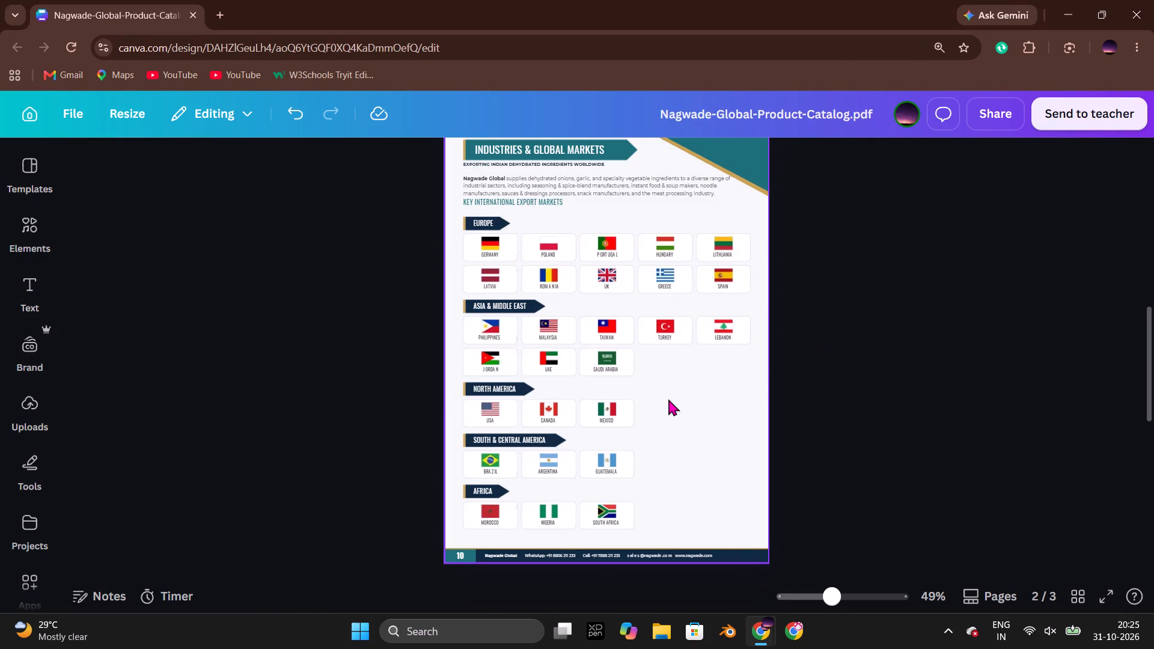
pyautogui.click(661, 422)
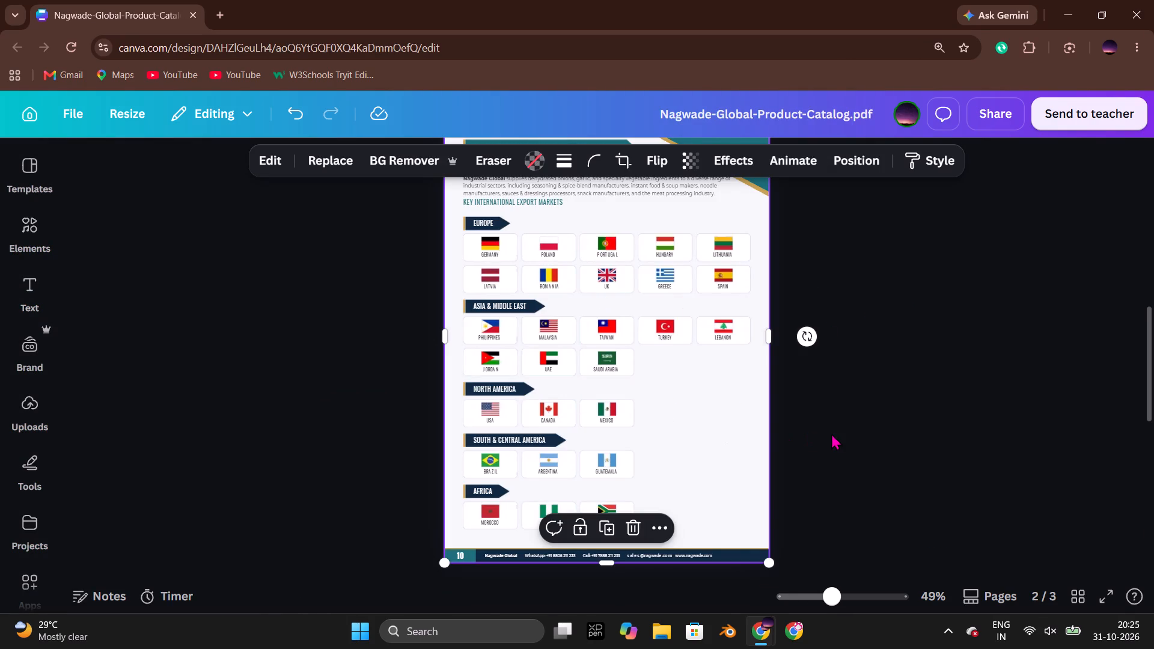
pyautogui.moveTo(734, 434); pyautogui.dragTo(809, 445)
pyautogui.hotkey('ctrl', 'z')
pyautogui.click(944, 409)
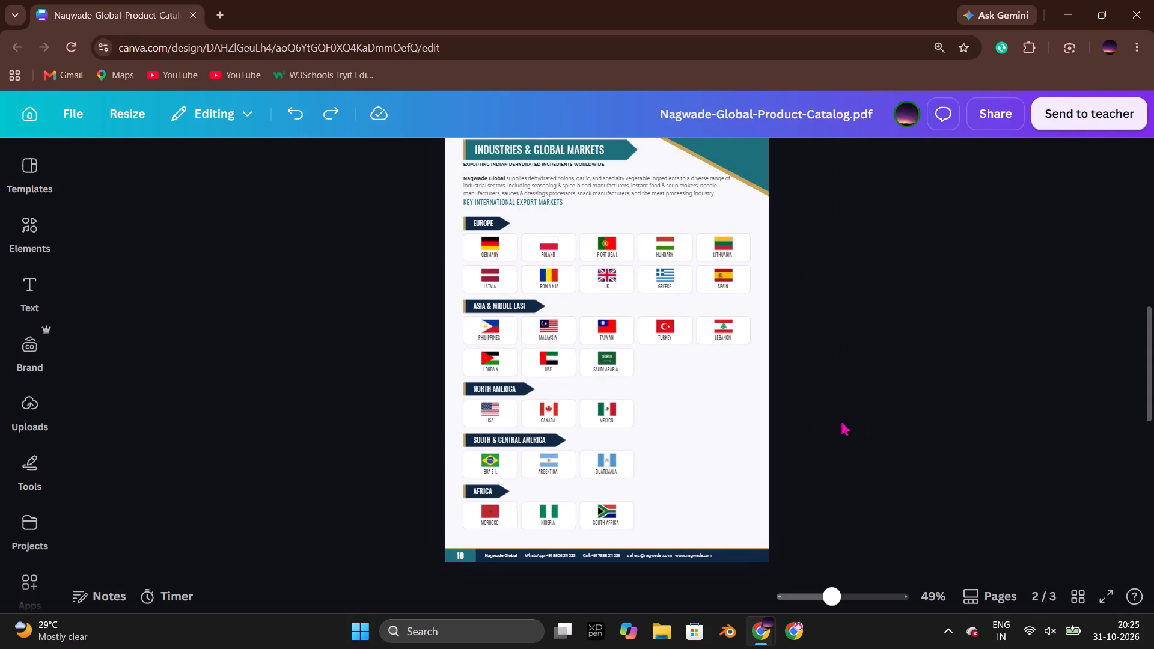
# Move page 9's "Asia & Middle East" and "North America" headings up to tighten the spacing below "Europe".
pyautogui.hotkey('alt', 'Tab')
pyautogui.scroll(-2, 926, 418)
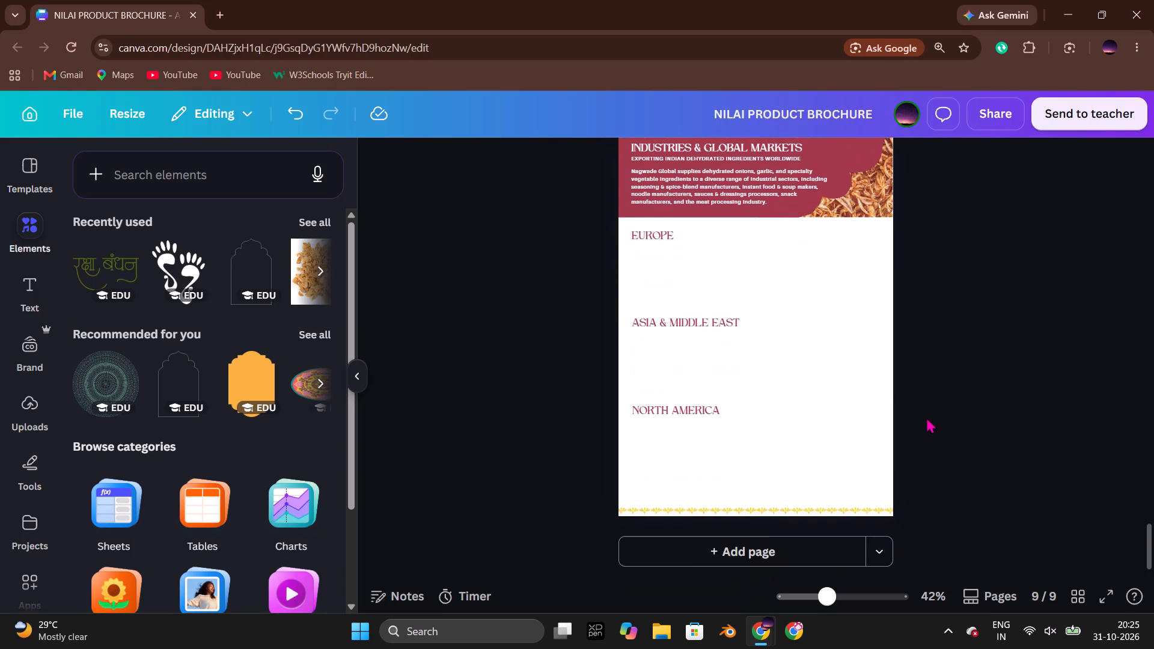
pyautogui.moveTo(665, 323); pyautogui.dragTo(665, 305)
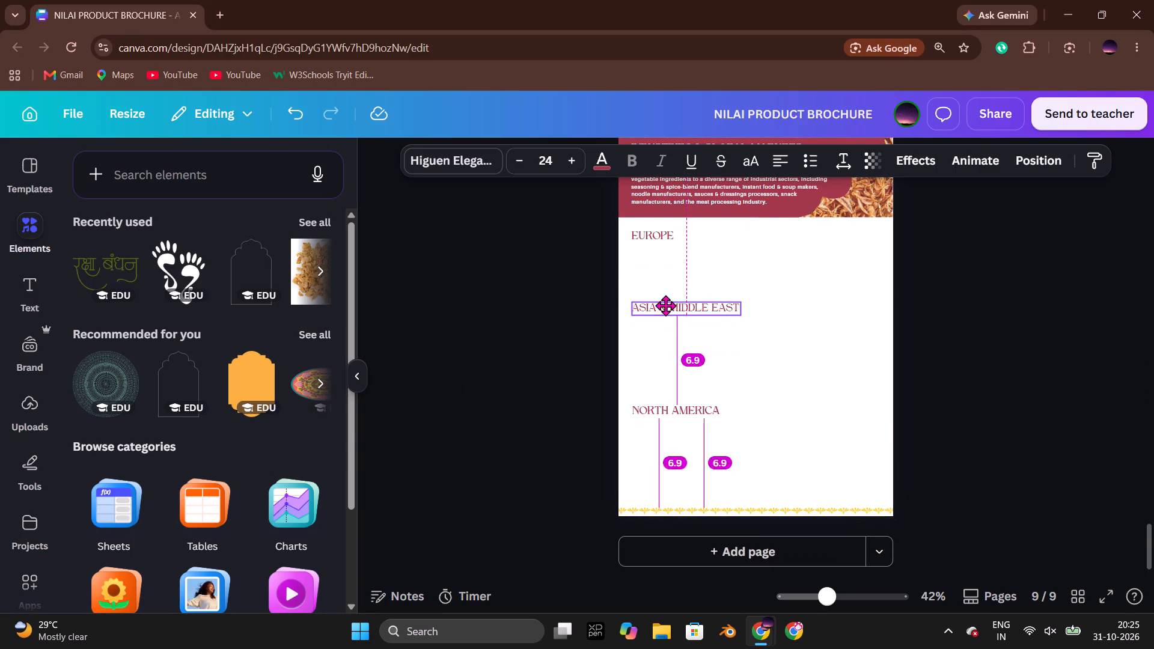
pyautogui.moveTo(665, 305); pyautogui.dragTo(665, 304)
pyautogui.moveTo(673, 409); pyautogui.dragTo(677, 384)
pyautogui.click(646, 224)
pyautogui.click(649, 227)
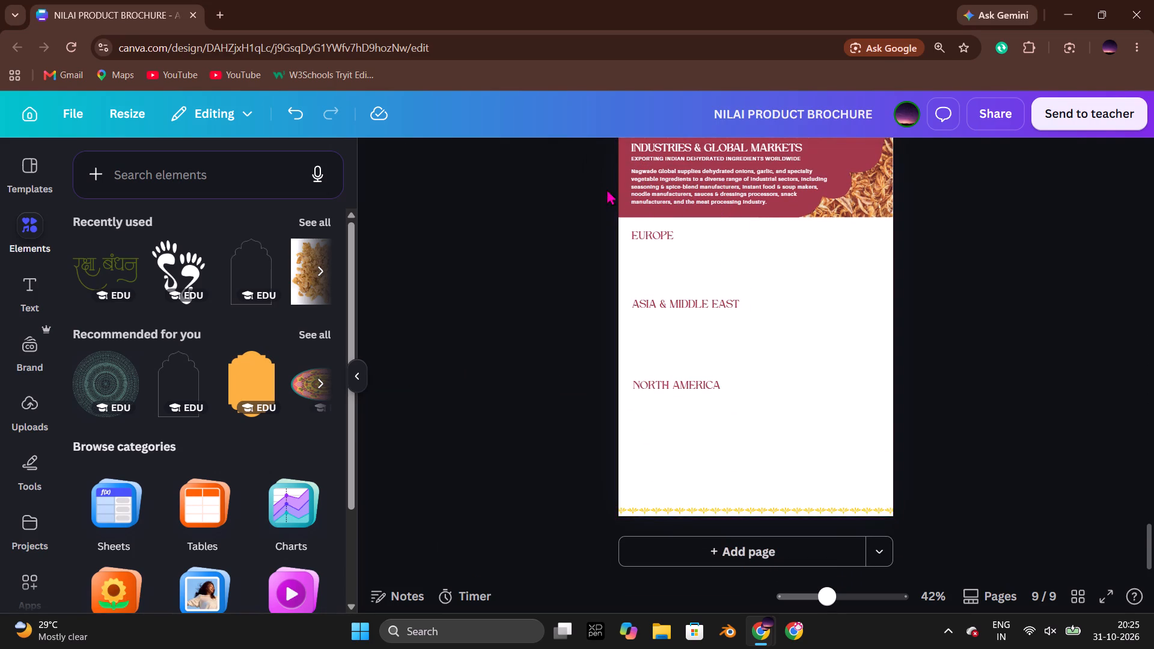
# Reduce the font size of page 9's "Europe", "Asia & Middle East" and "North America" headings to 18.
pyautogui.click(640, 239)
pyautogui.tripleClick(514, 159)
pyautogui.click(514, 159)
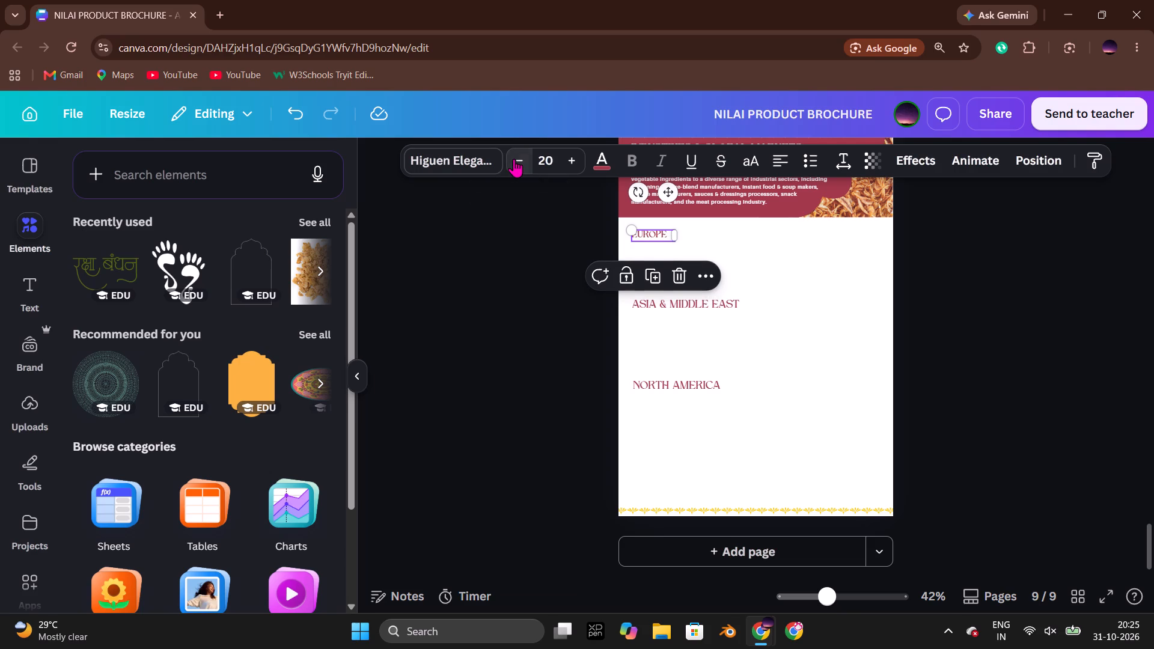
pyautogui.click(514, 159)
pyautogui.click(522, 163)
pyautogui.click(517, 255)
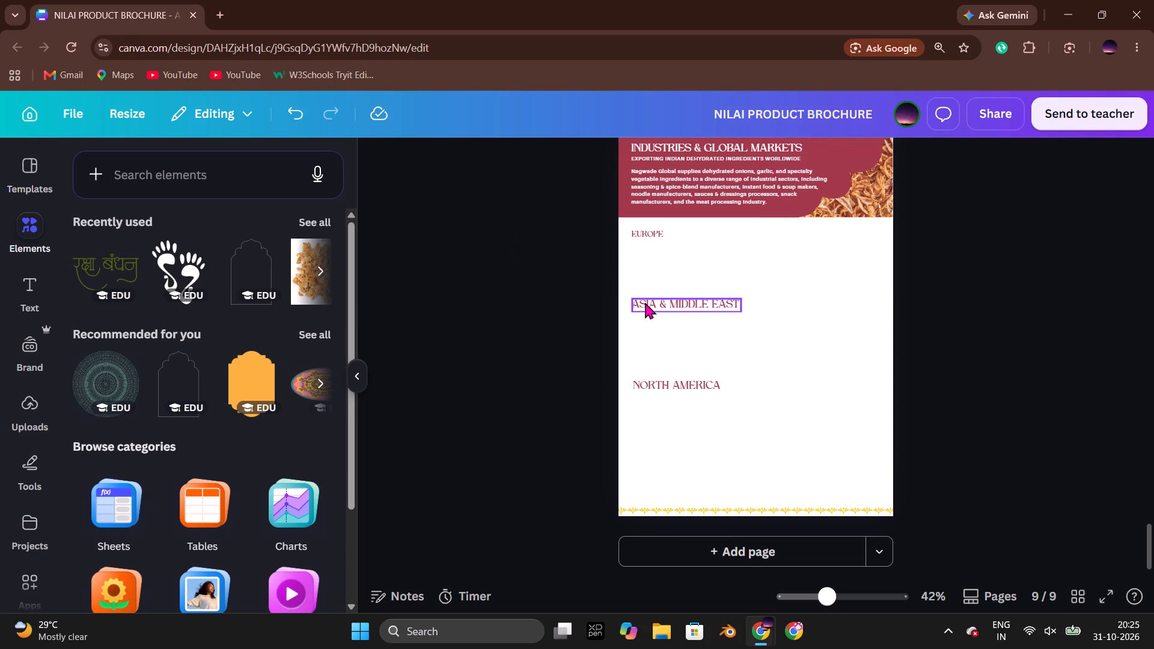
pyautogui.click(645, 302)
pyautogui.tripleClick(513, 160)
pyautogui.tripleClick(513, 160)
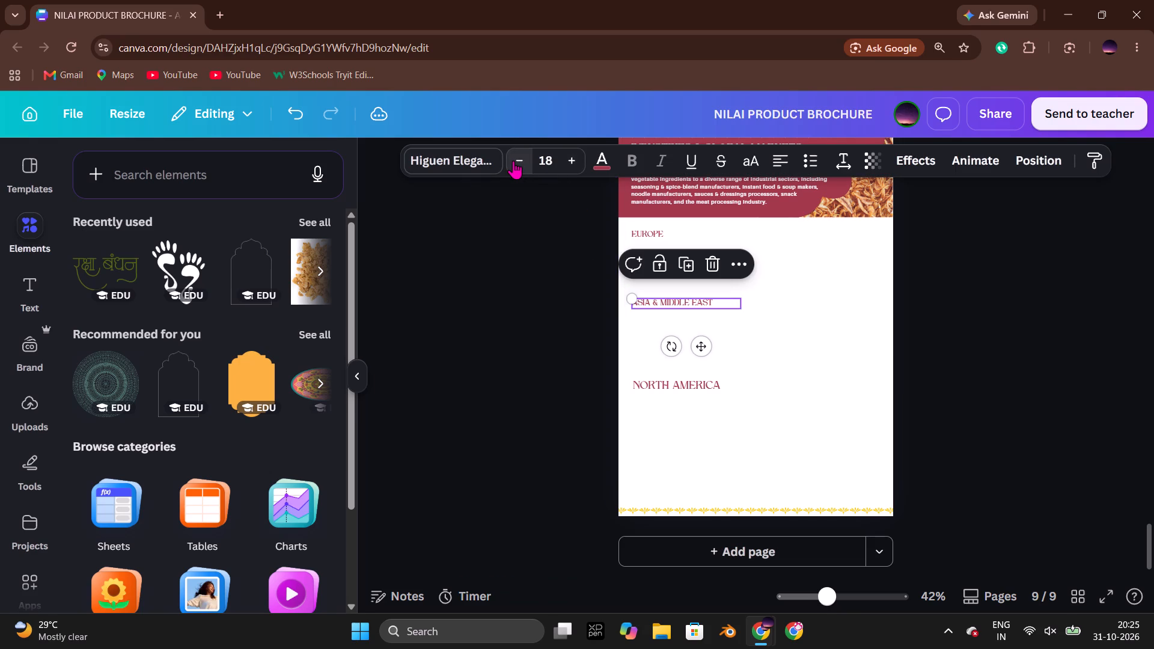
pyautogui.click(505, 255)
pyautogui.click(655, 380)
pyautogui.tripleClick(524, 161)
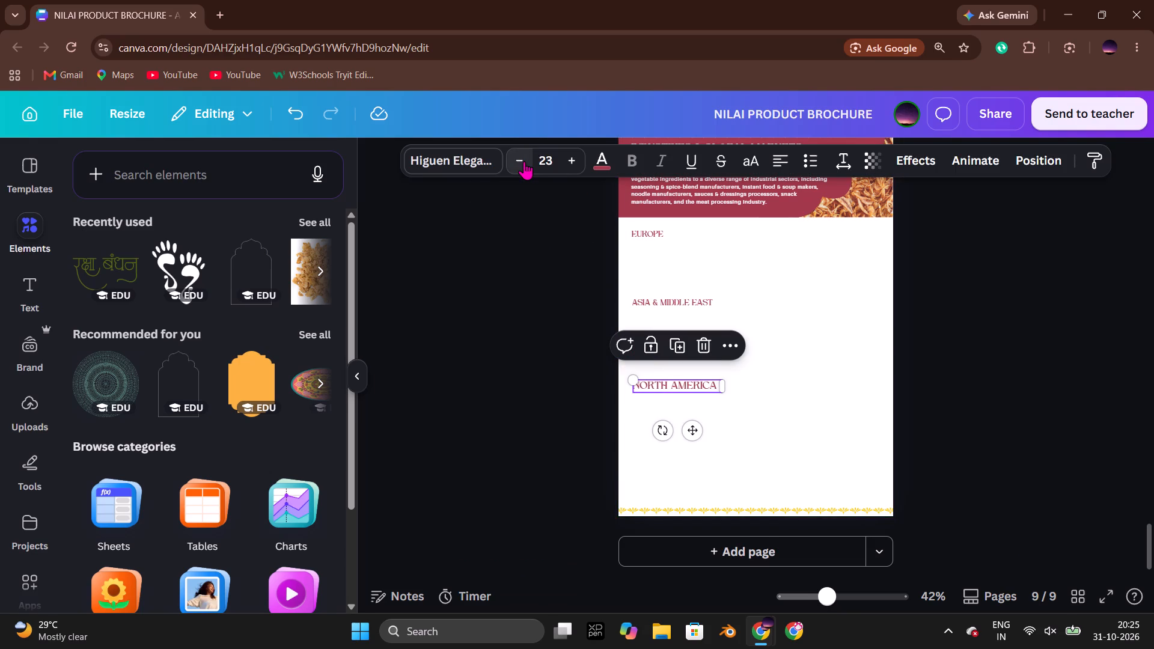
pyautogui.tripleClick(524, 161)
pyautogui.click(528, 275)
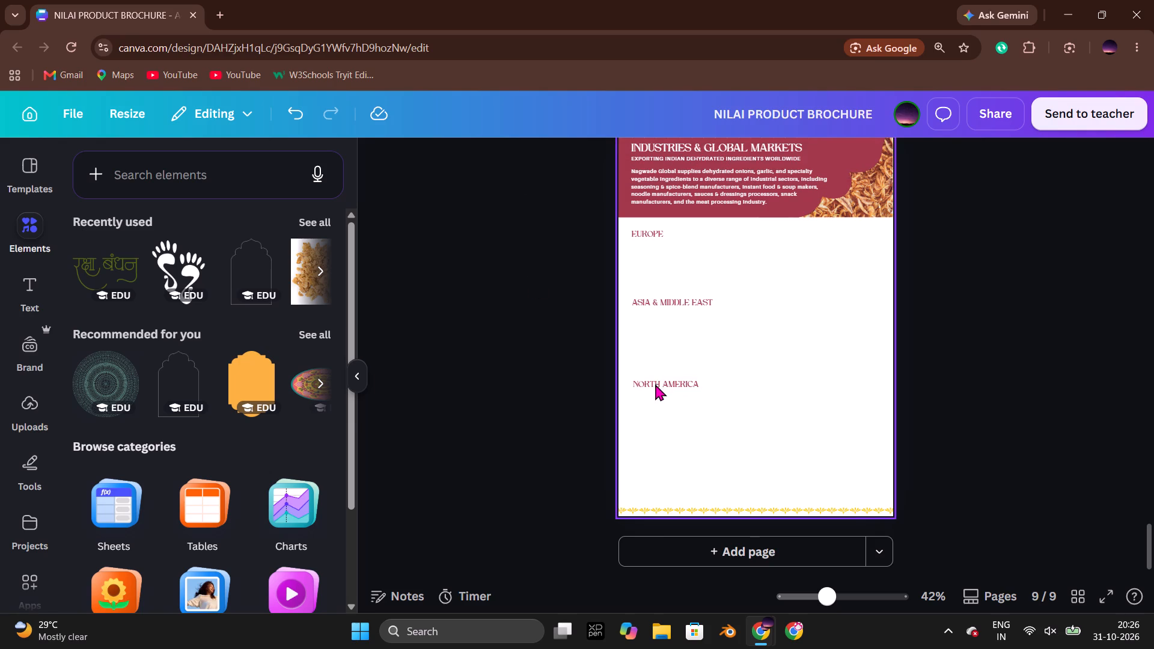
# Move the "North America" heading up, closer to the "Asia & Middle East" heading.
pyautogui.moveTo(655, 384); pyautogui.dragTo(652, 365)
pyautogui.click(552, 325)
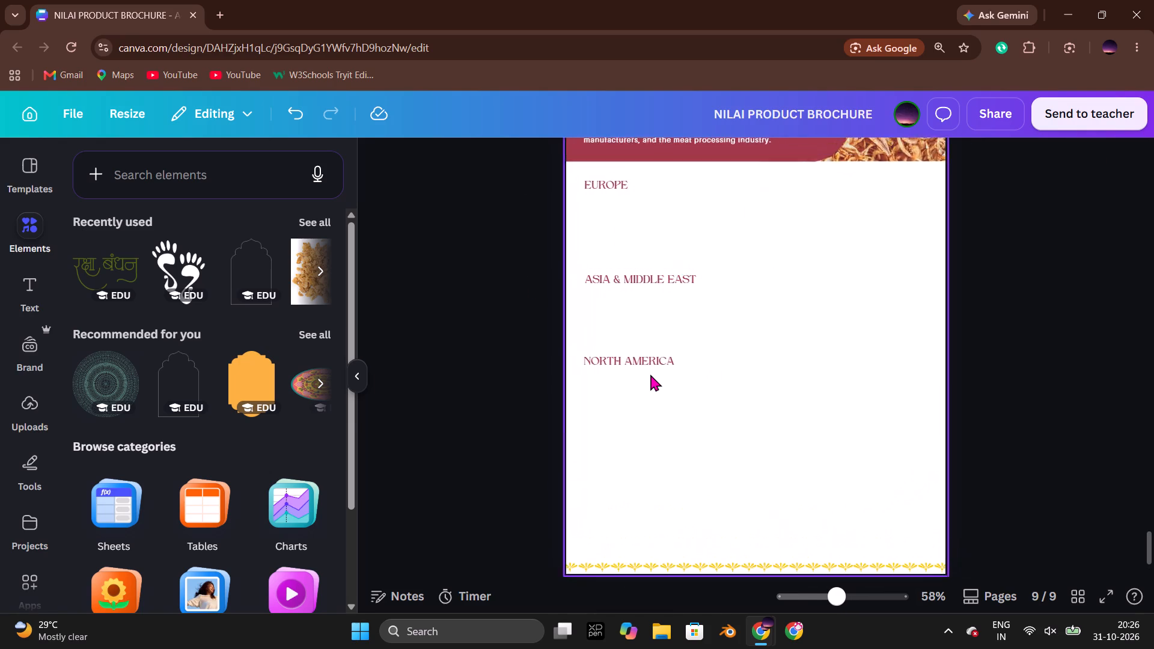
# Duplicate the "North America" heading below the original and replace the copy's text with the catalog's "South & Central America".
pyautogui.click(646, 365)
pyautogui.click(655, 315)
pyautogui.click(474, 356)
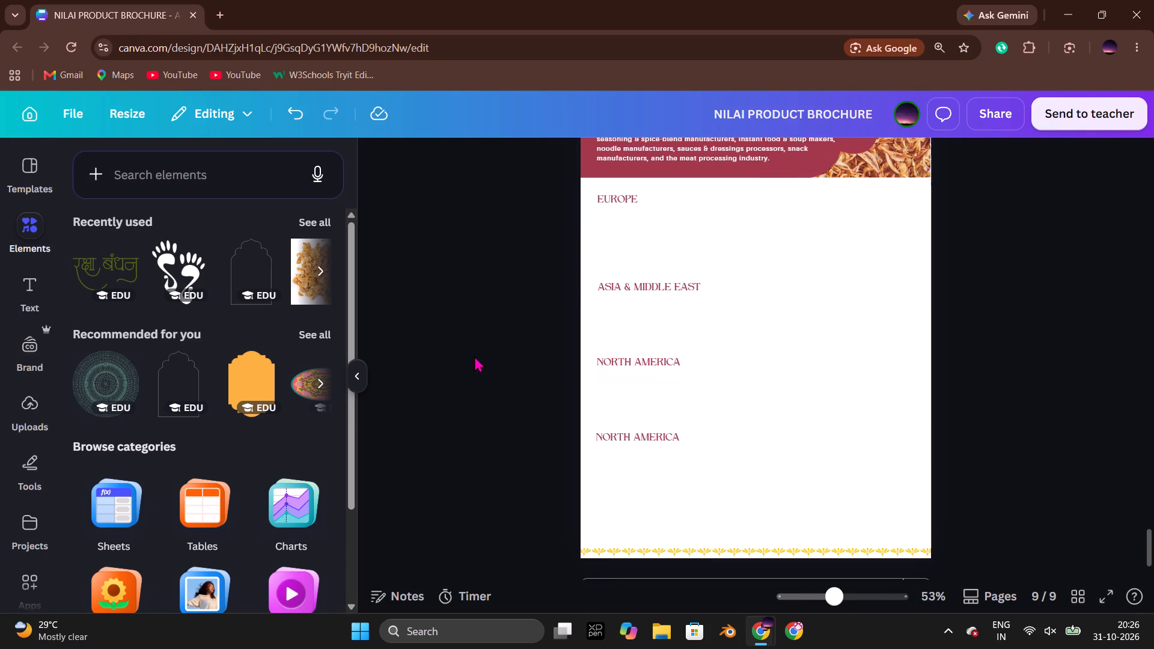
pyautogui.hotkey('alt', 'Tab')
pyautogui.doubleClick(502, 442)
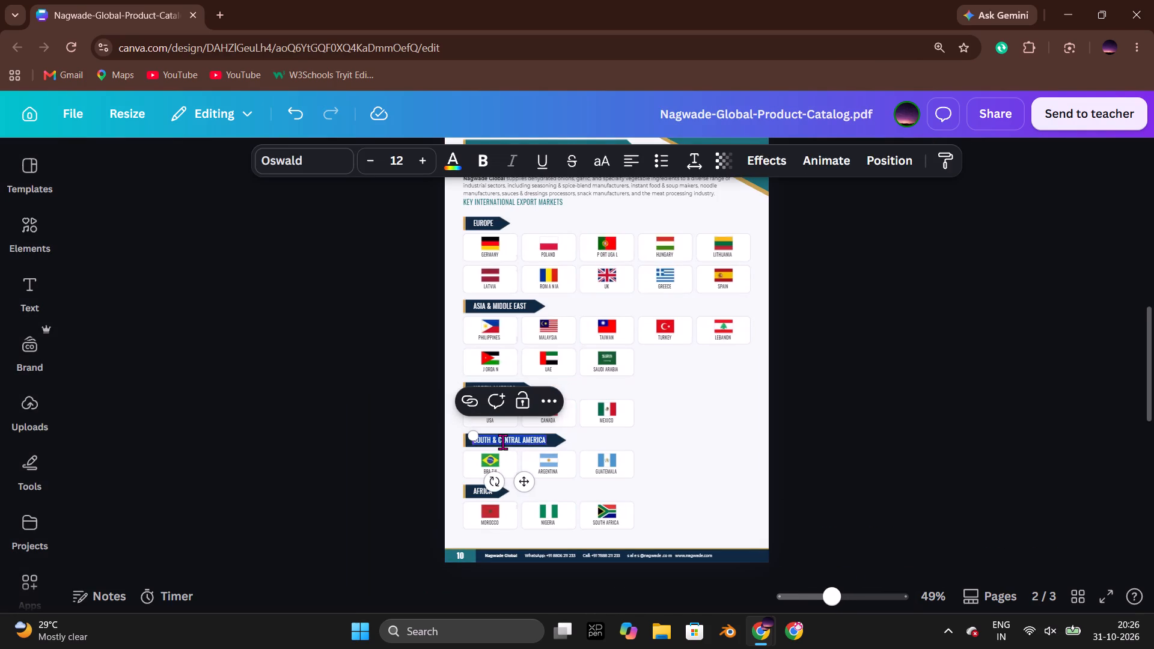
pyautogui.hotkey('ctrl', 'c')
pyautogui.click(377, 373)
pyautogui.hotkey('alt', 'Tab')
pyautogui.doubleClick(639, 440)
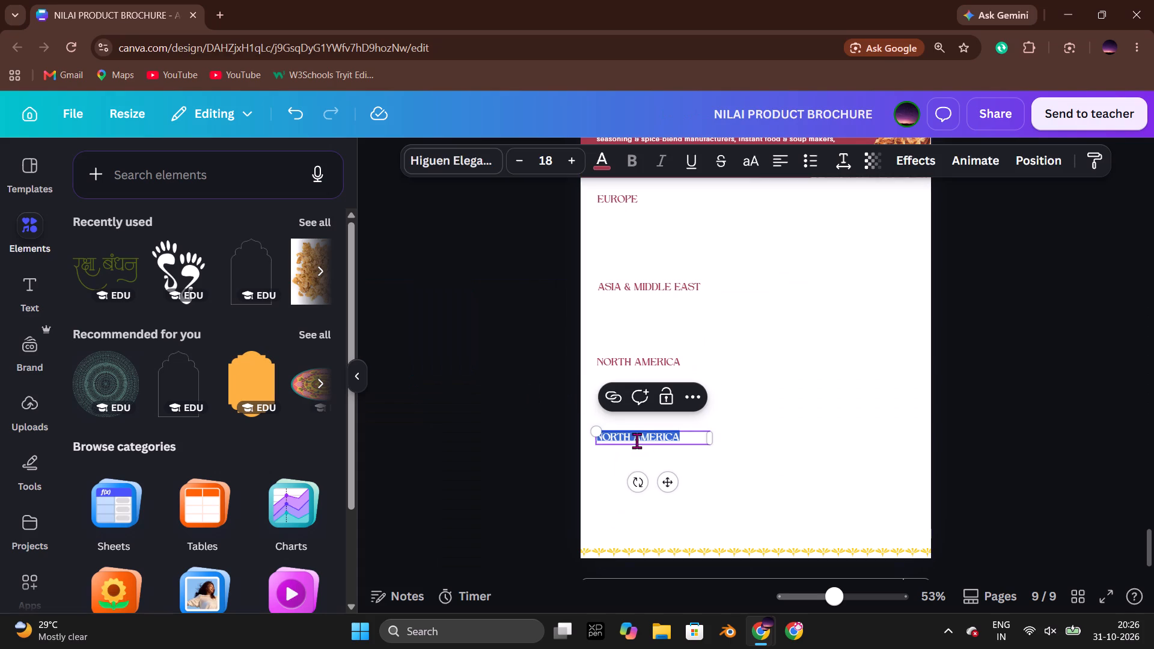
pyautogui.hotkey('ctrl', 'v')
pyautogui.click(513, 375)
# Widen the "South & Central America" text box so the heading fits on one line.
pyautogui.click(654, 445)
pyautogui.moveTo(712, 442); pyautogui.dragTo(738, 441)
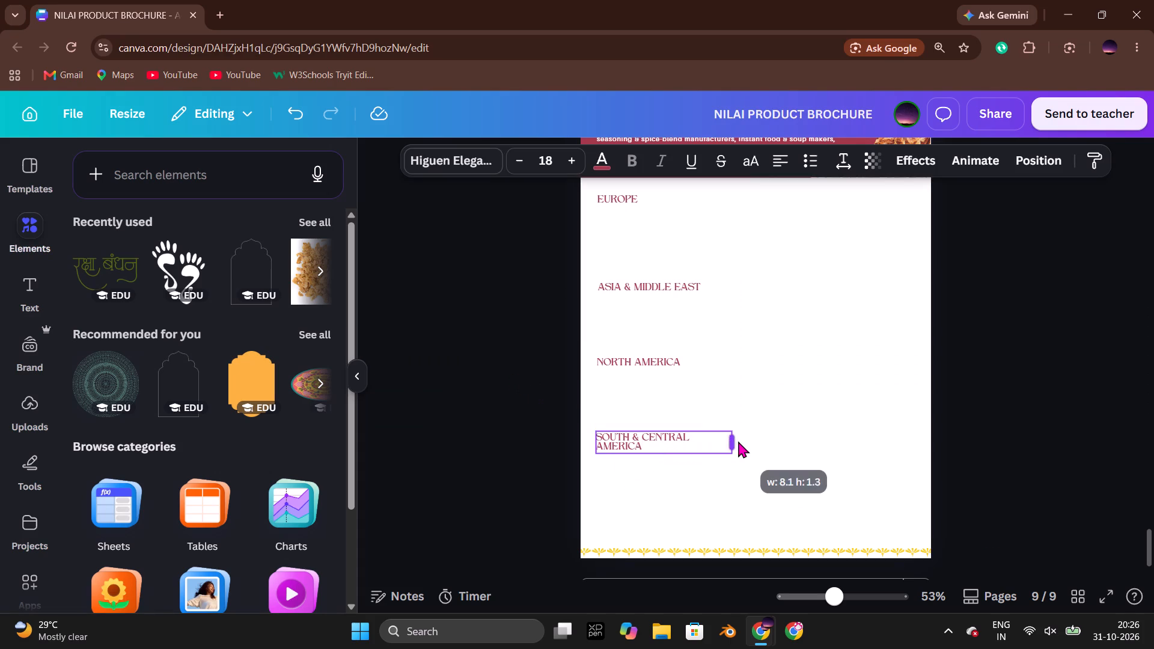
pyautogui.moveTo(738, 441); pyautogui.dragTo(749, 443)
pyautogui.click(1028, 422)
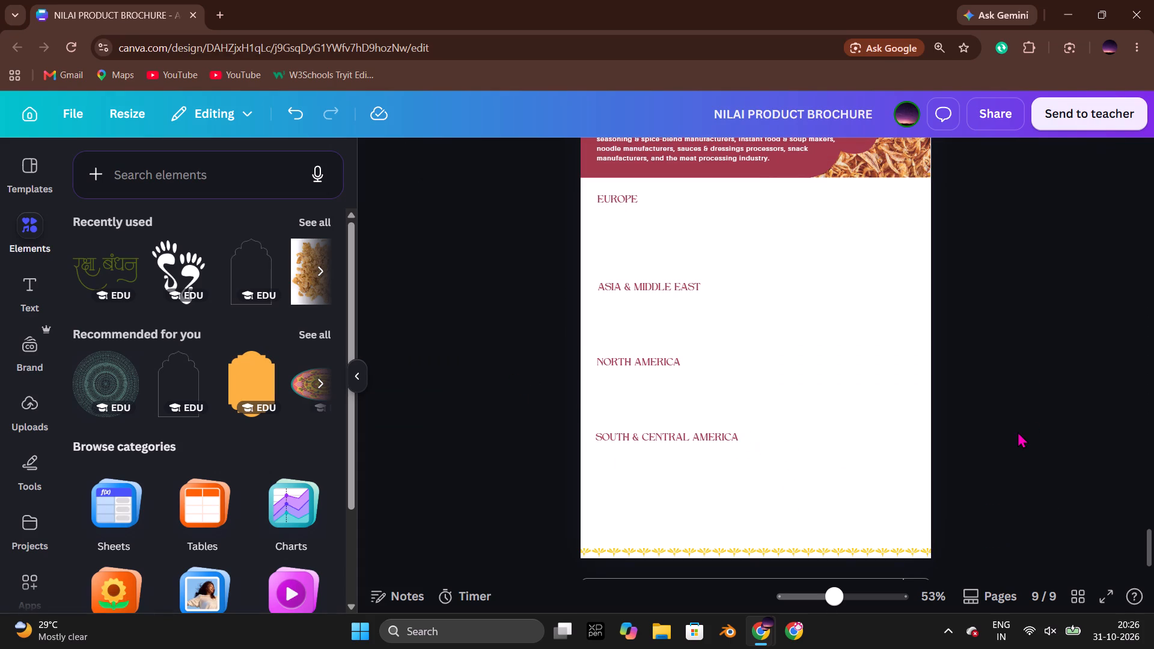
# Leave both browser windows for the desktop and launch Kuro.
pyautogui.click(1068, 3)
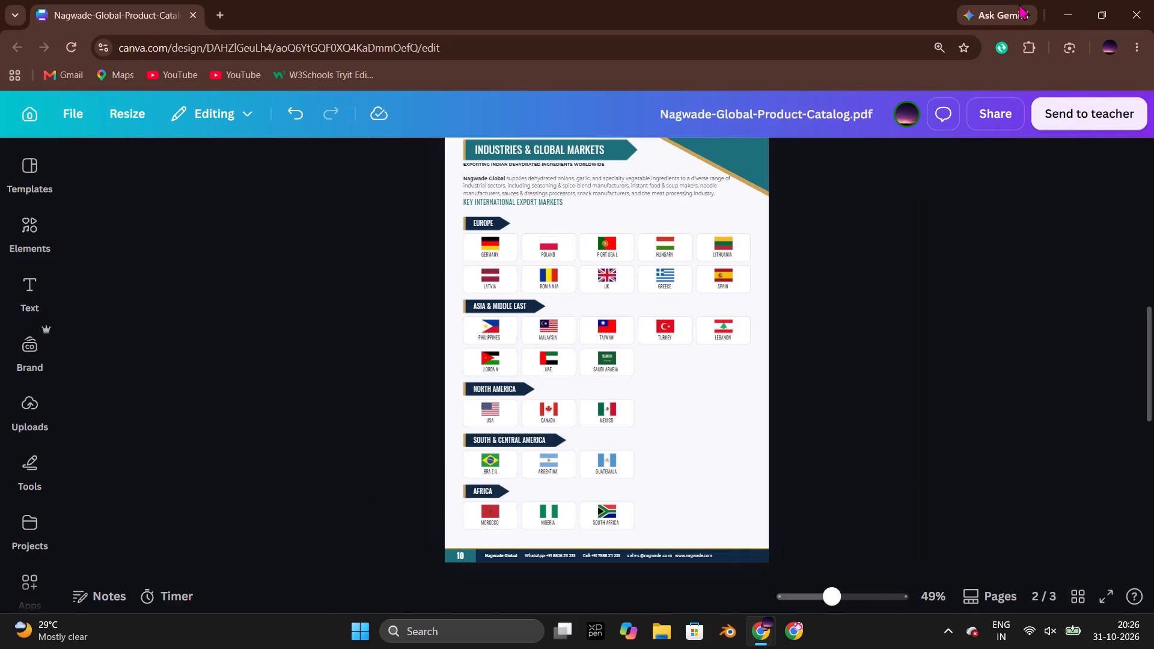
pyautogui.click(1069, 8)
pyautogui.doubleClick(104, 526)
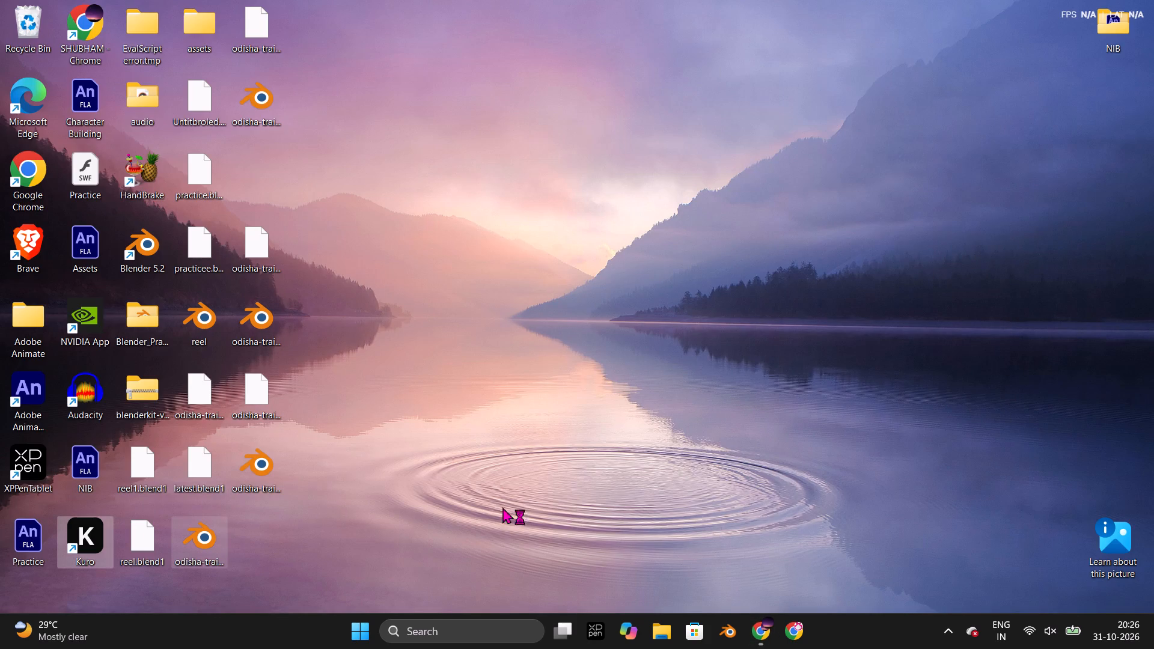
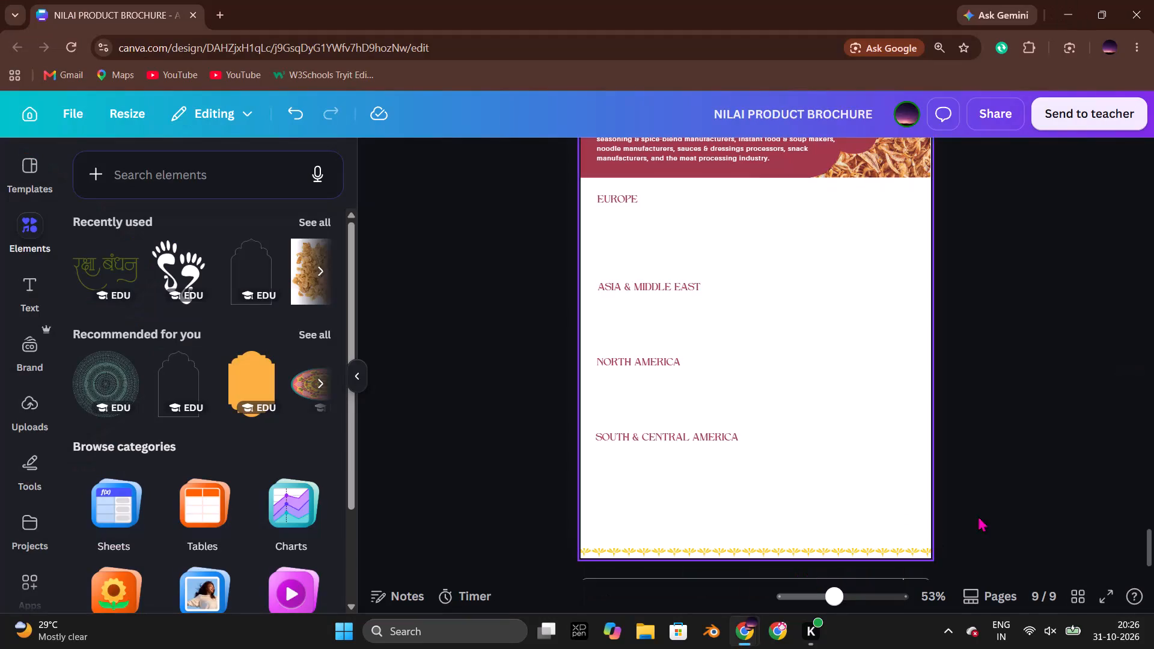
# Duplicate the "South & Central America" heading below the original and replace the copy's text with the catalog's "Africa".
pyautogui.click(1034, 483)
pyautogui.scroll(4, 1008, 475)
pyautogui.scroll(-3, 1008, 475)
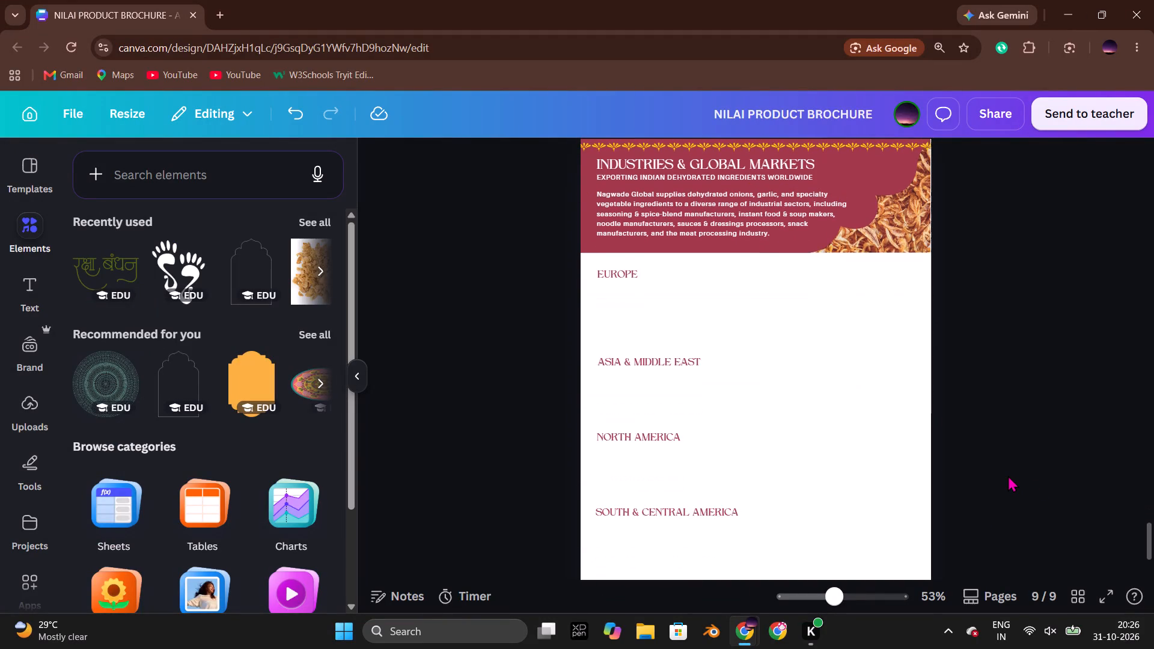
pyautogui.scroll(-3, 1008, 475)
pyautogui.hotkey('alt', 'Tab')
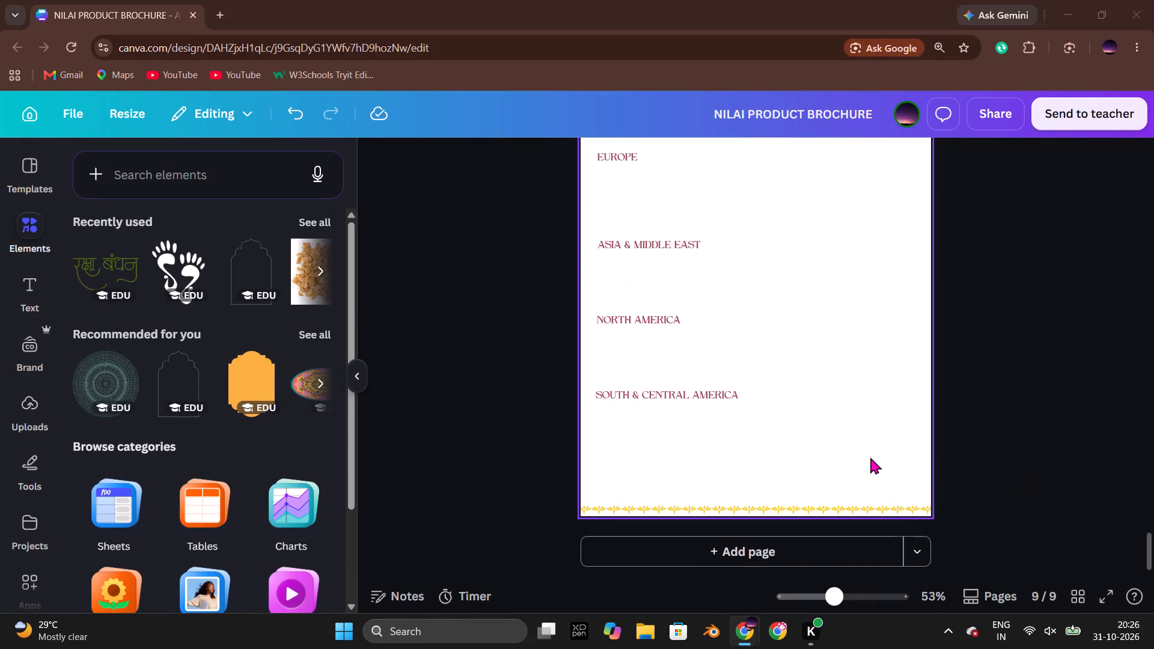
pyautogui.doubleClick(491, 489)
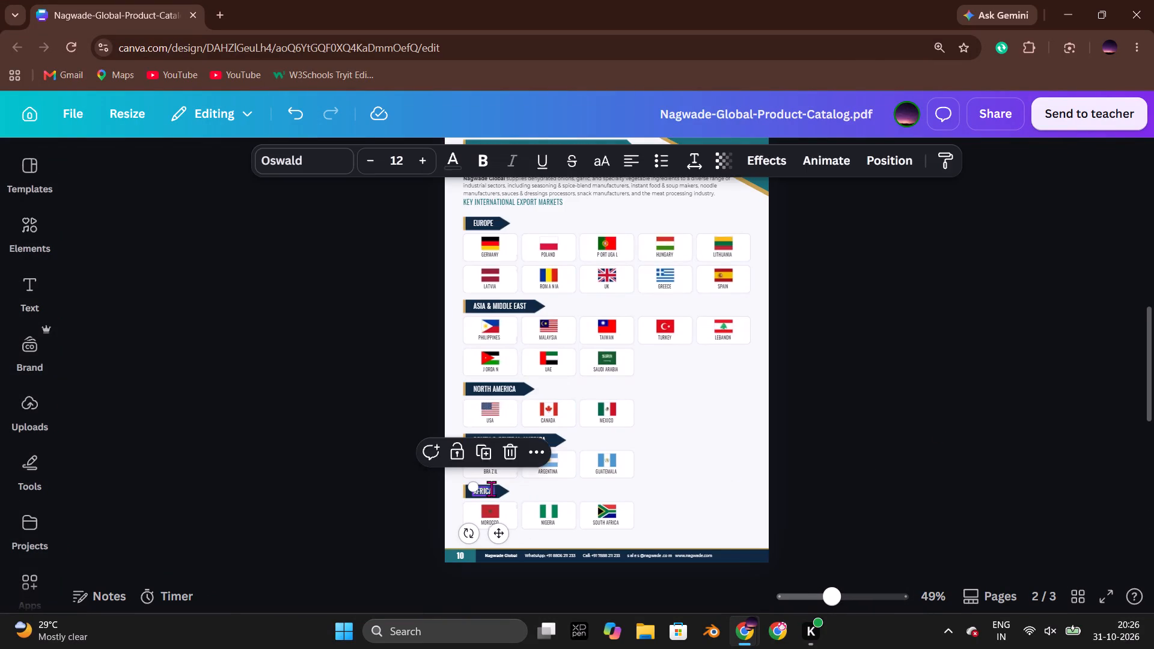
pyautogui.hotkey('ctrl', 'c')
pyautogui.click(923, 460)
pyautogui.hotkey('alt', 'Tab')
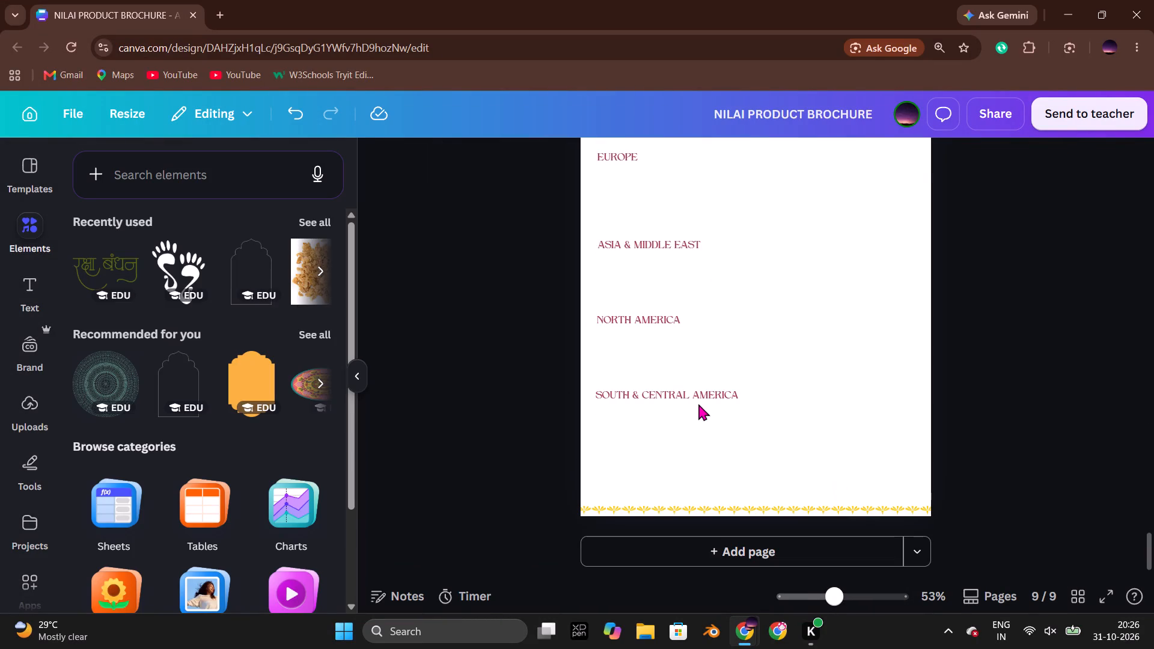
pyautogui.click(698, 404)
pyautogui.click(678, 403)
pyautogui.click(681, 395)
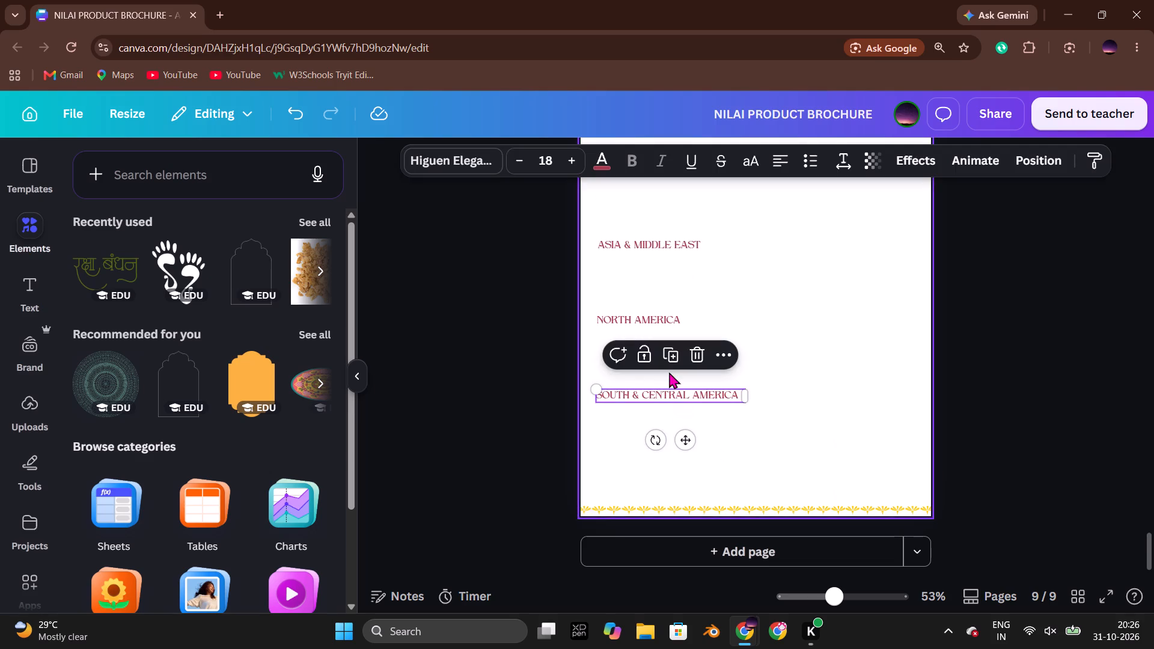
pyautogui.click(677, 359)
pyautogui.doubleClick(699, 471)
pyautogui.hotkey('ctrl', 'v')
pyautogui.click(977, 466)
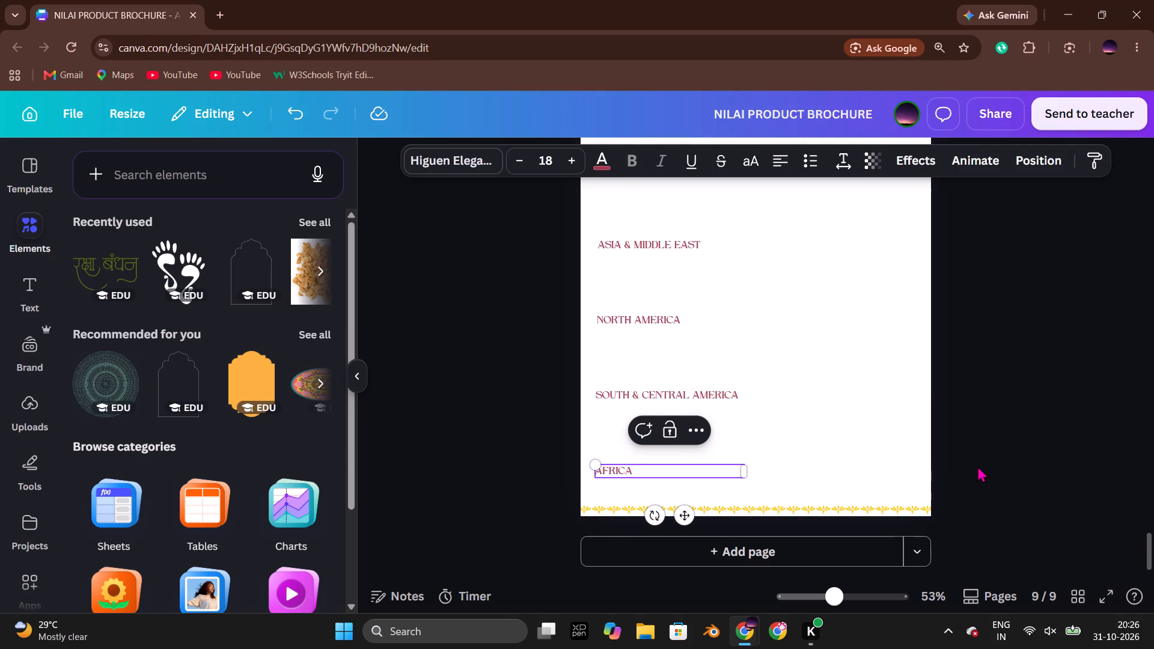
# Move the "Asia & Middle East", "North America", "South & Central America" and "Africa" headings up, closer together and aligned with "Europe".
pyautogui.scroll(1, 709, 346)
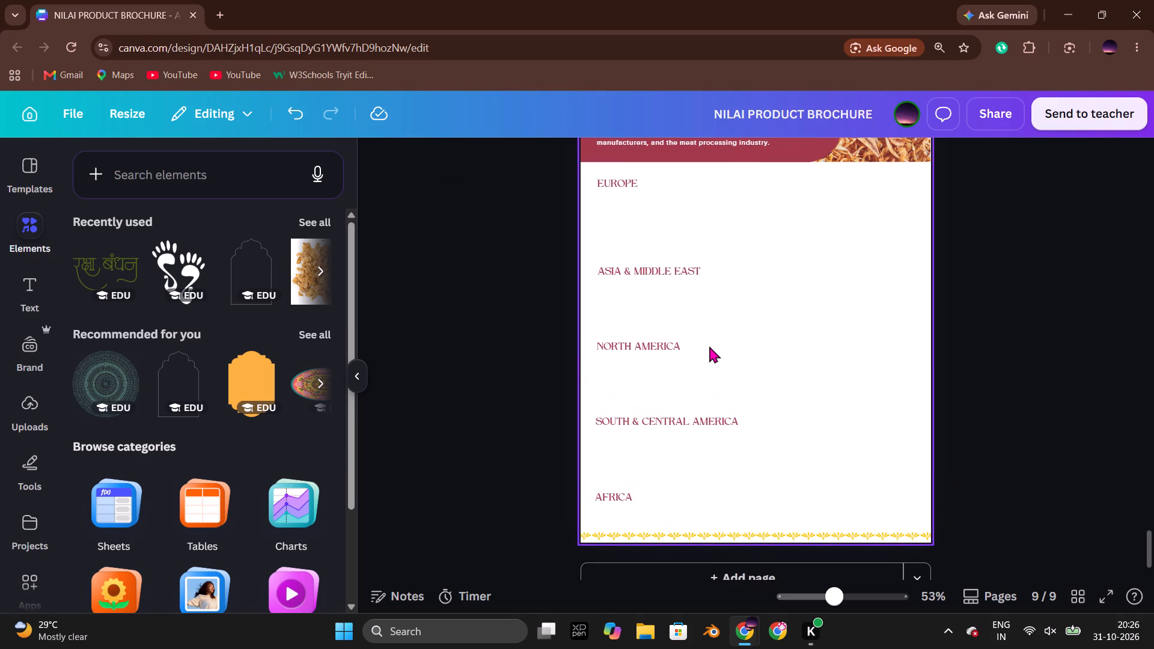
pyautogui.scroll(1, 709, 346)
pyautogui.moveTo(640, 272); pyautogui.dragTo(640, 240)
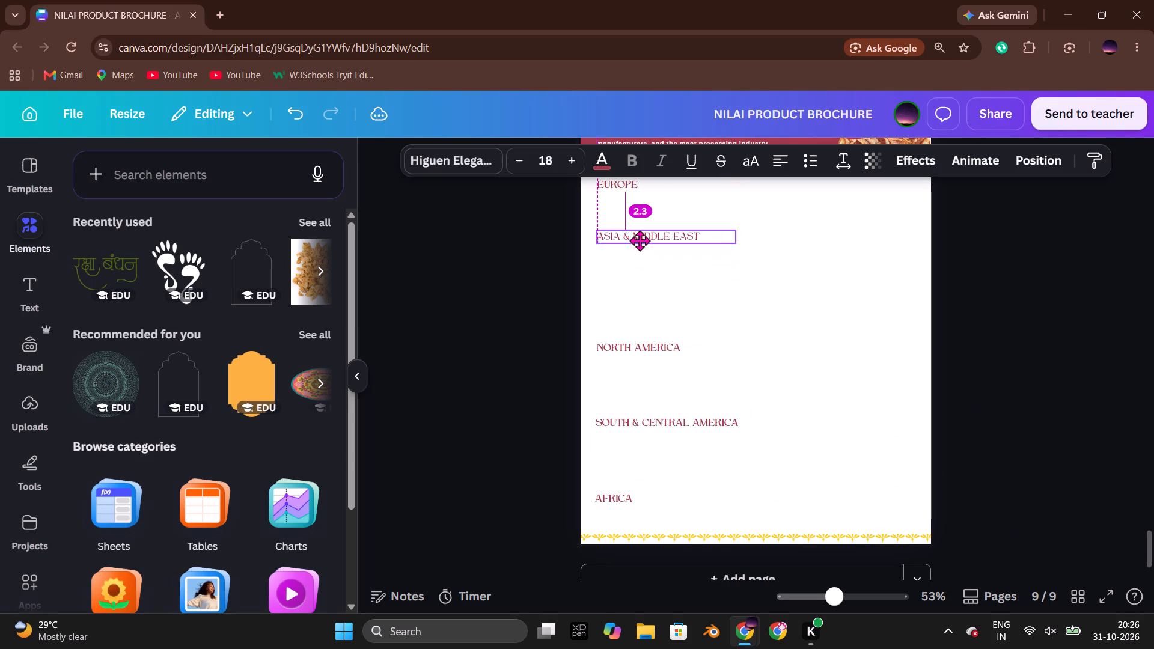
pyautogui.moveTo(640, 240); pyautogui.dragTo(640, 245)
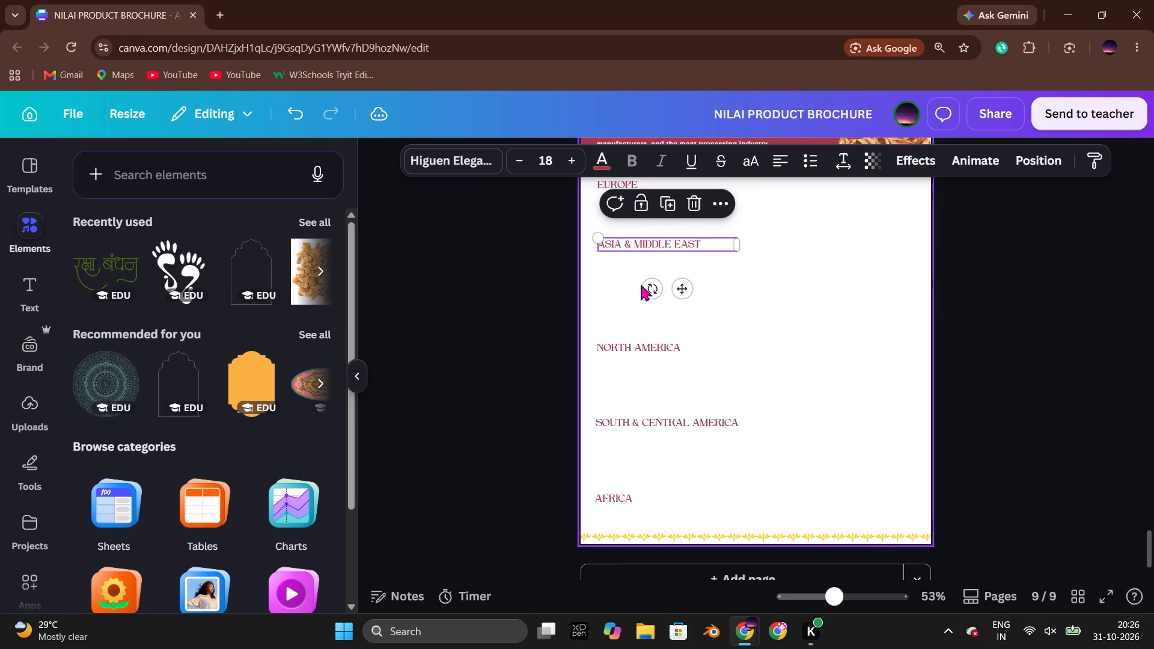
pyautogui.moveTo(637, 352); pyautogui.dragTo(638, 313)
pyautogui.moveTo(635, 419); pyautogui.dragTo(640, 370)
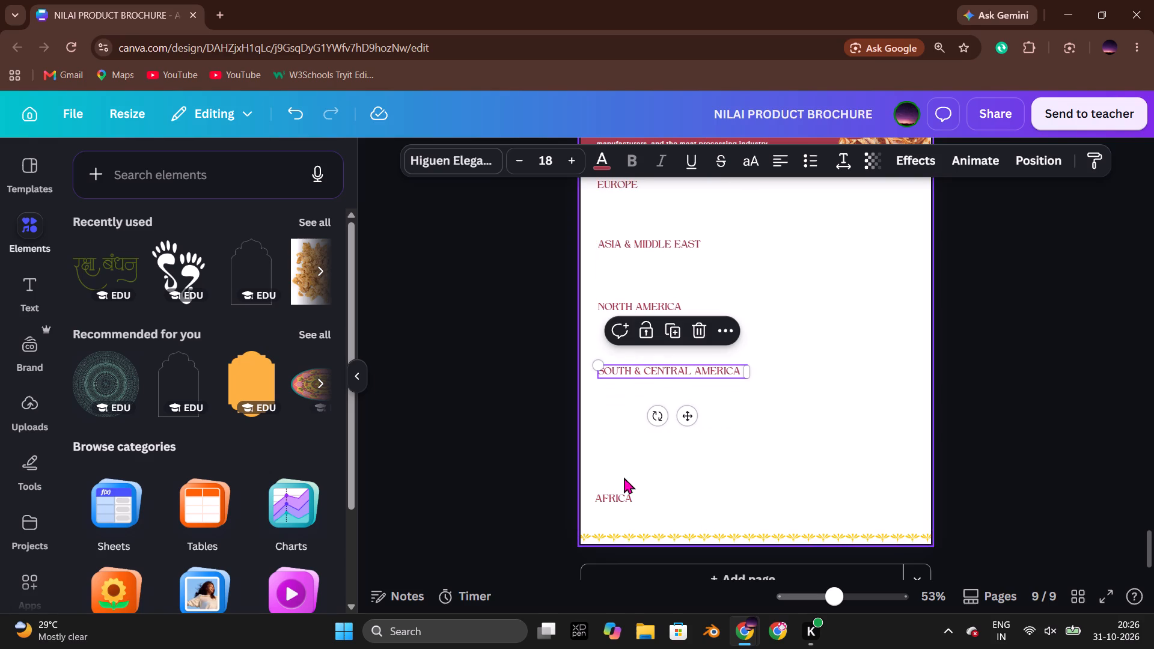
pyautogui.moveTo(621, 497); pyautogui.dragTo(624, 438)
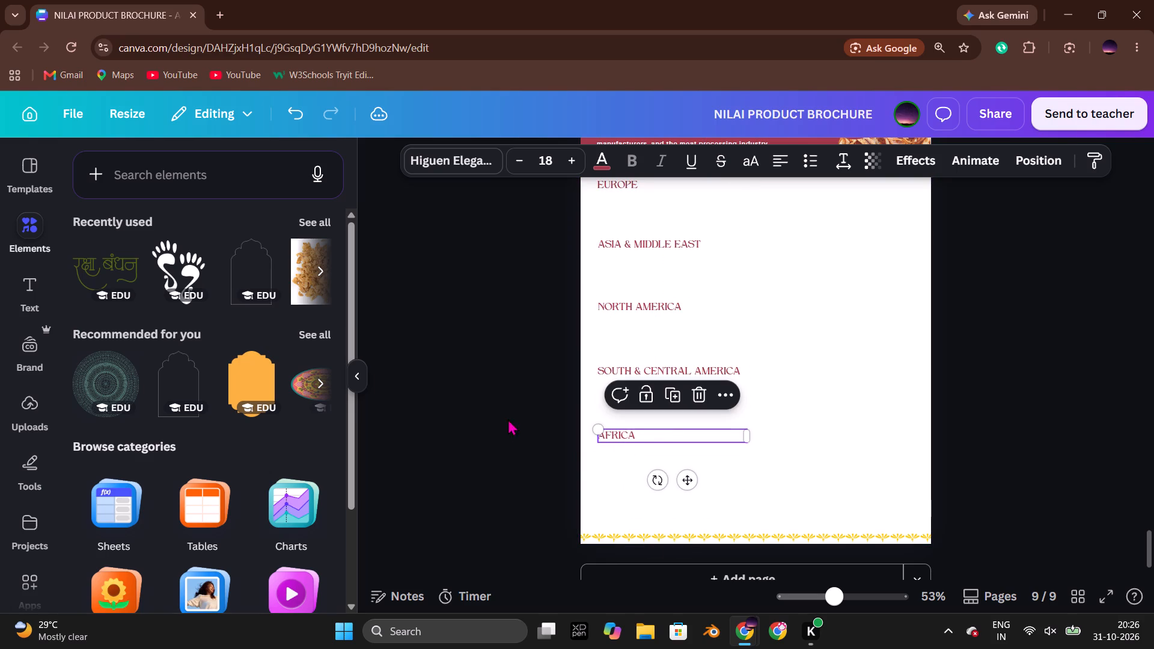
pyautogui.click(508, 419)
# Space all five region headings evenly in the vertical direction.
pyautogui.moveTo(570, 181); pyautogui.dragTo(637, 451)
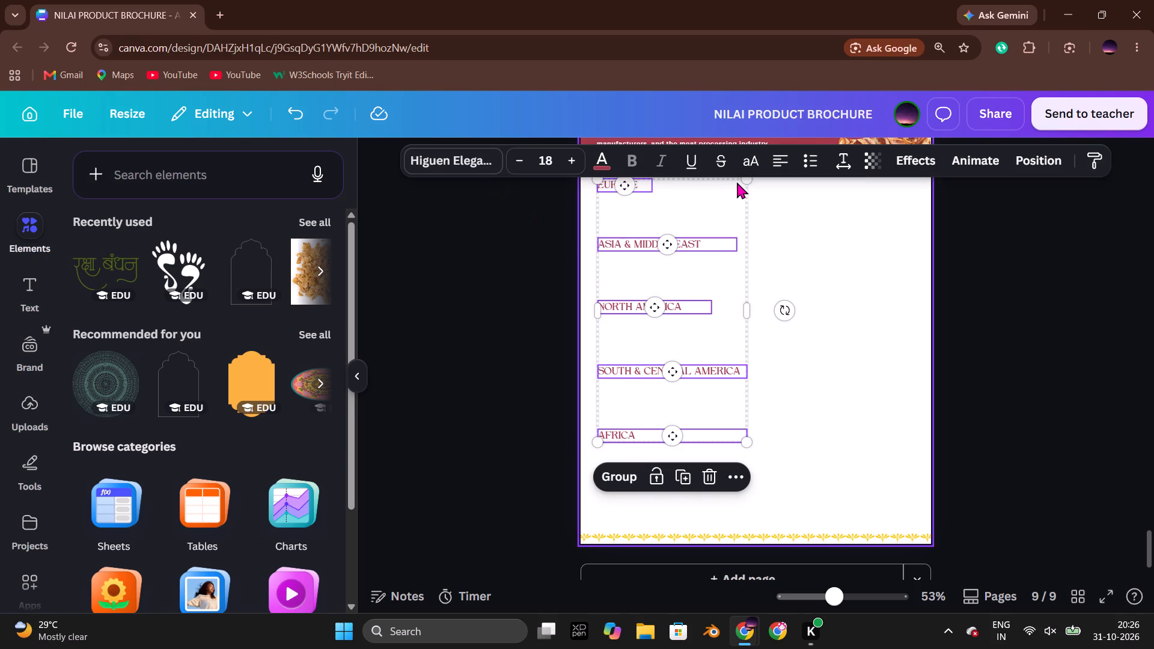
pyautogui.click(733, 481)
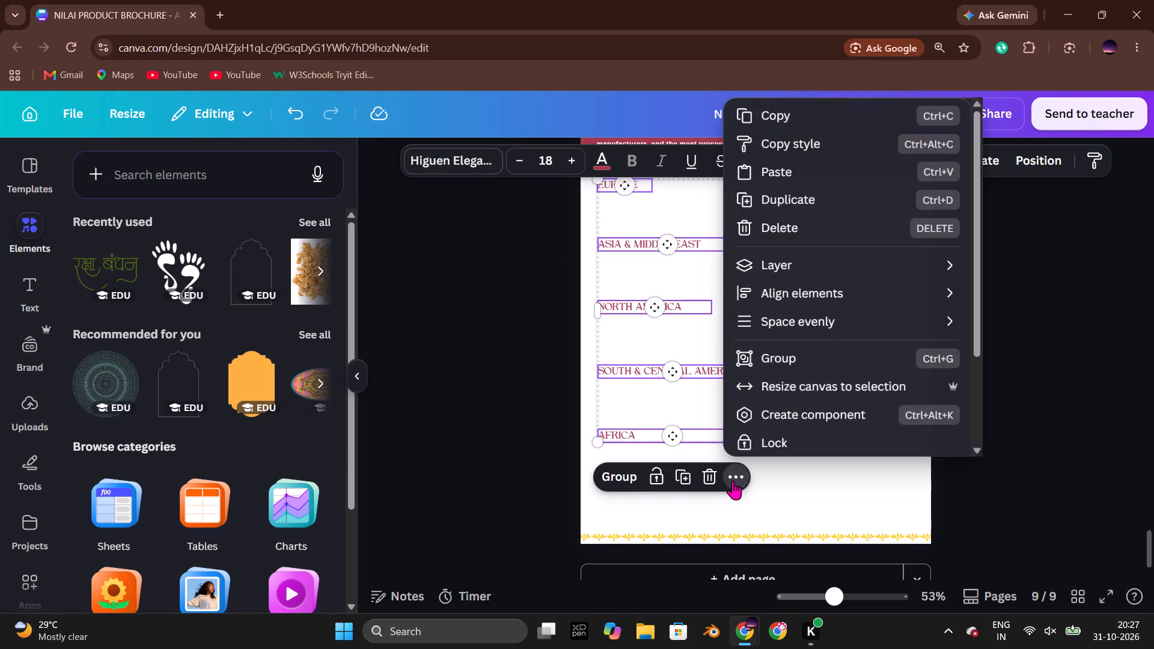
pyautogui.click(811, 317)
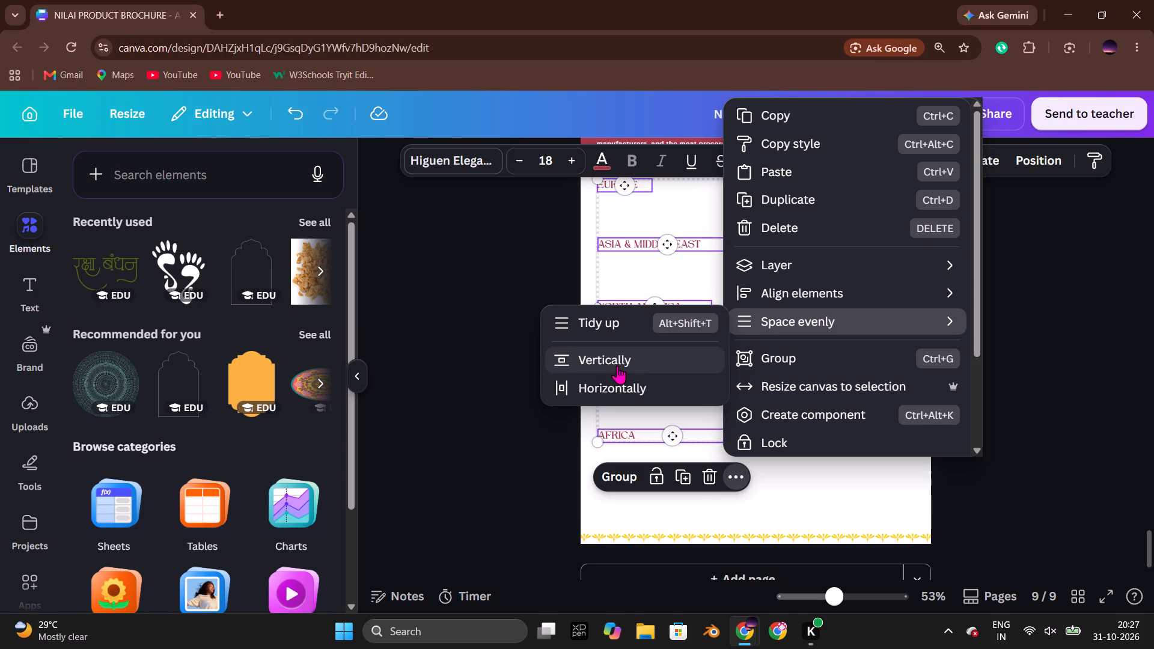
pyautogui.click(617, 365)
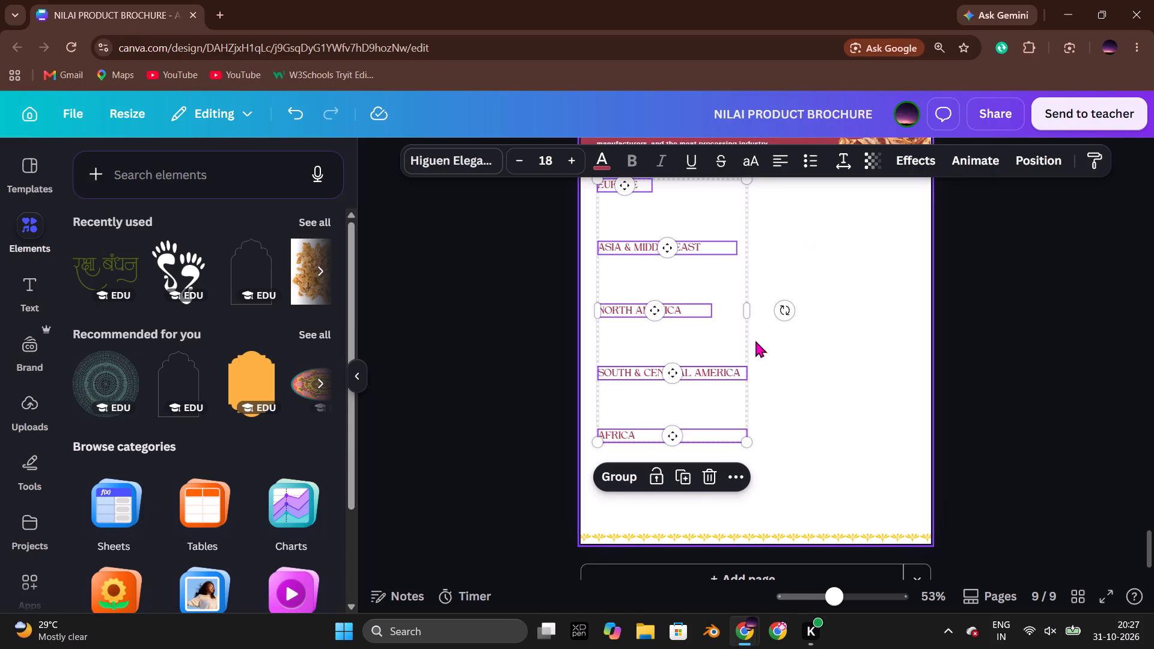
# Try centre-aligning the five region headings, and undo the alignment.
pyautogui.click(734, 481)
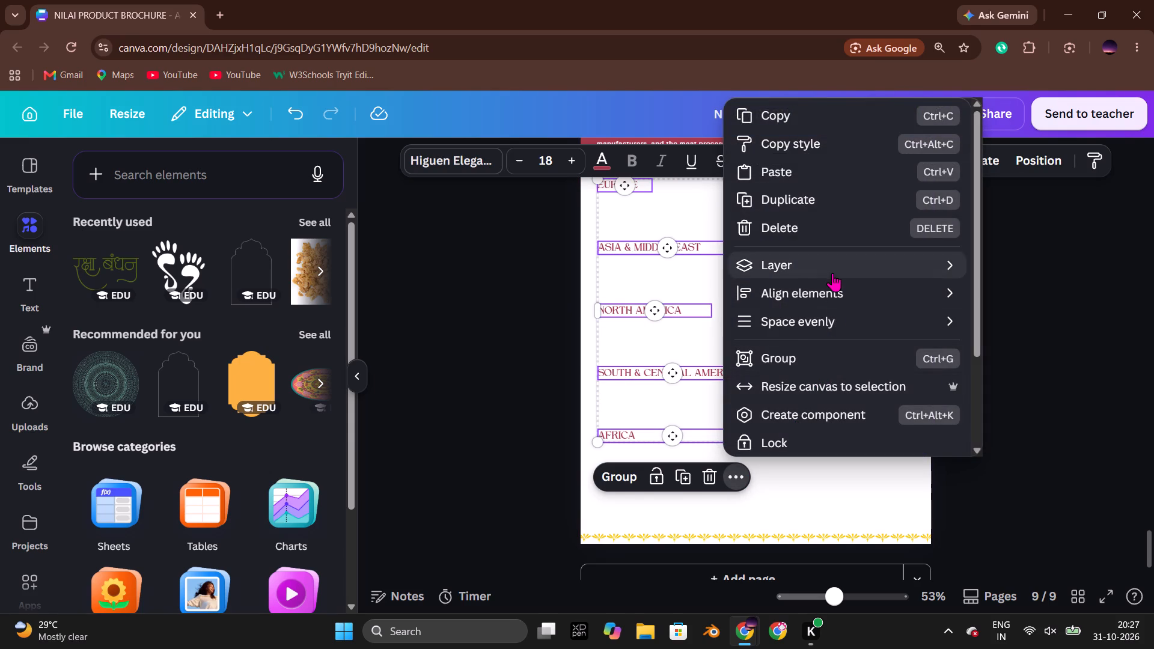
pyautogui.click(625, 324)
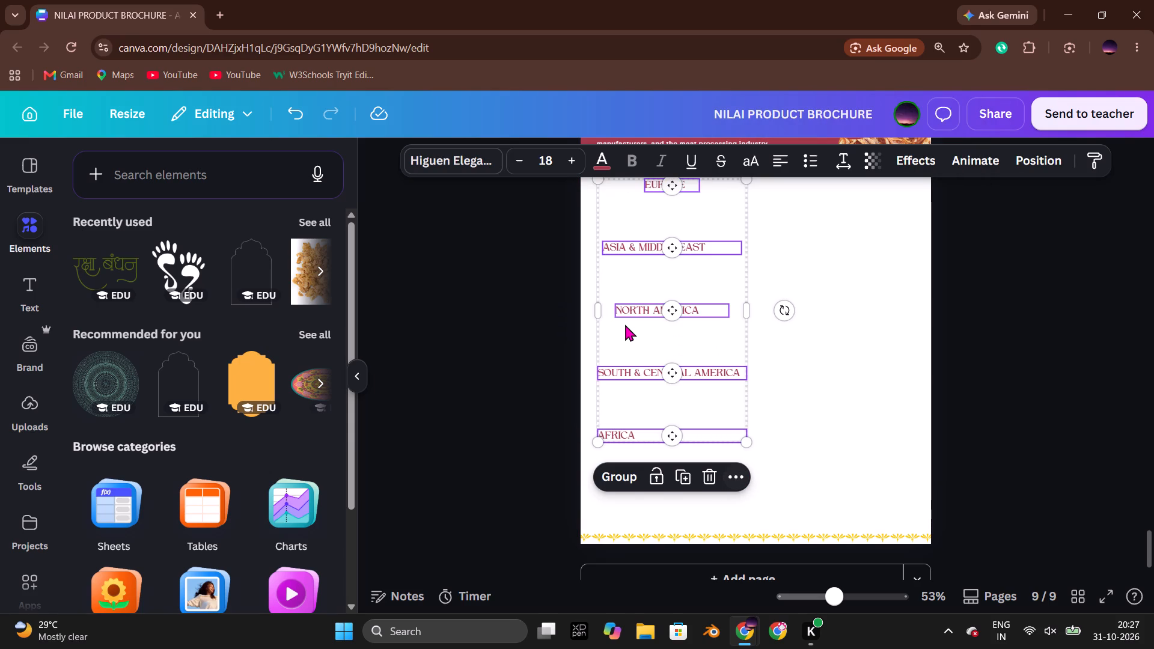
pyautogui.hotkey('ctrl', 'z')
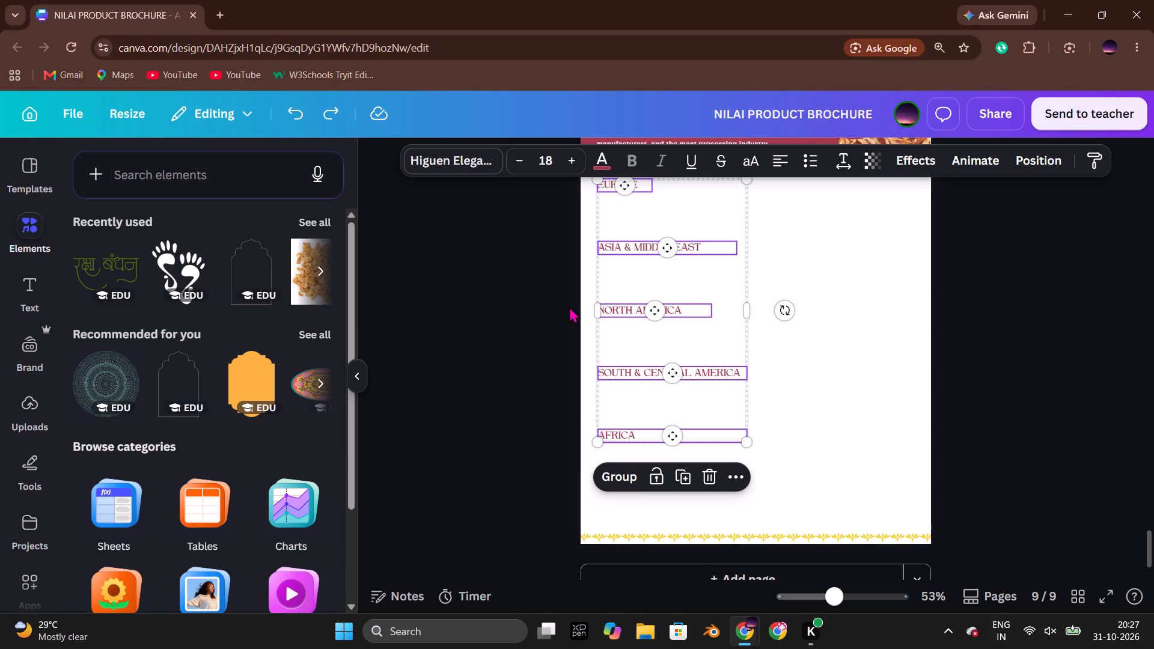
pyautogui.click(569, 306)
# Copy the image with the country flags from the Nagwade catalog's export markets page and paste it onto brochure page 9.
pyautogui.hotkey('alt', 'Tab')
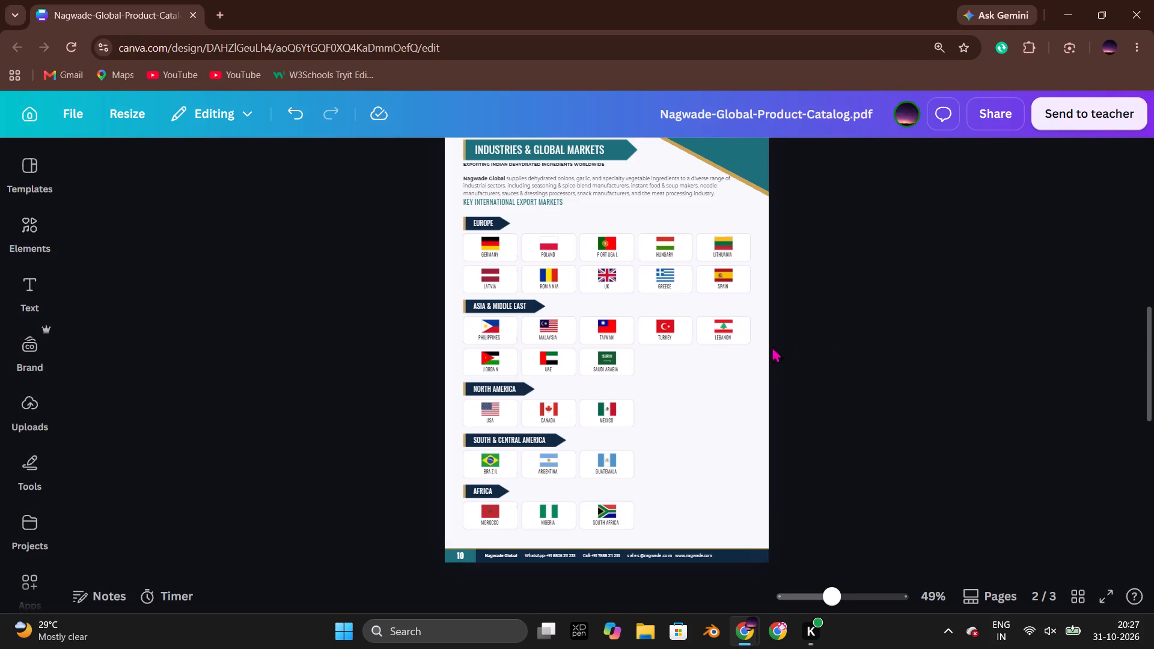
pyautogui.moveTo(694, 289); pyautogui.dragTo(707, 311)
pyautogui.hotkey('ctrl', 'z')
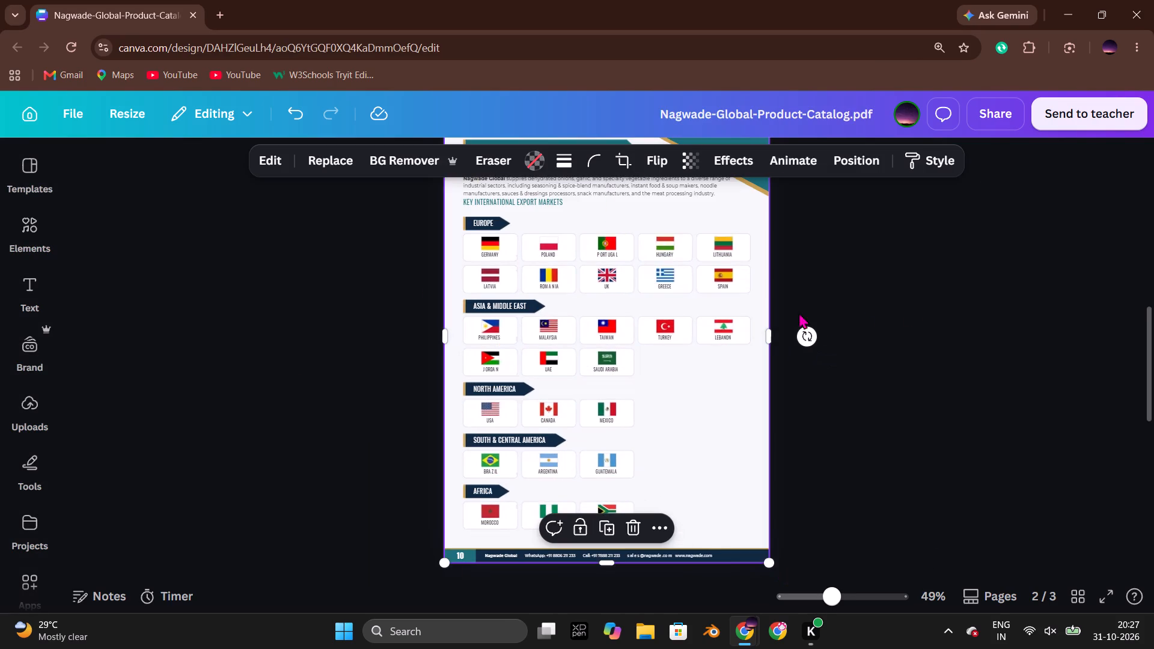
pyautogui.click(940, 312)
pyautogui.click(668, 315)
pyautogui.hotkey('ctrl', 'c')
pyautogui.hotkey('alt', 'Tab')
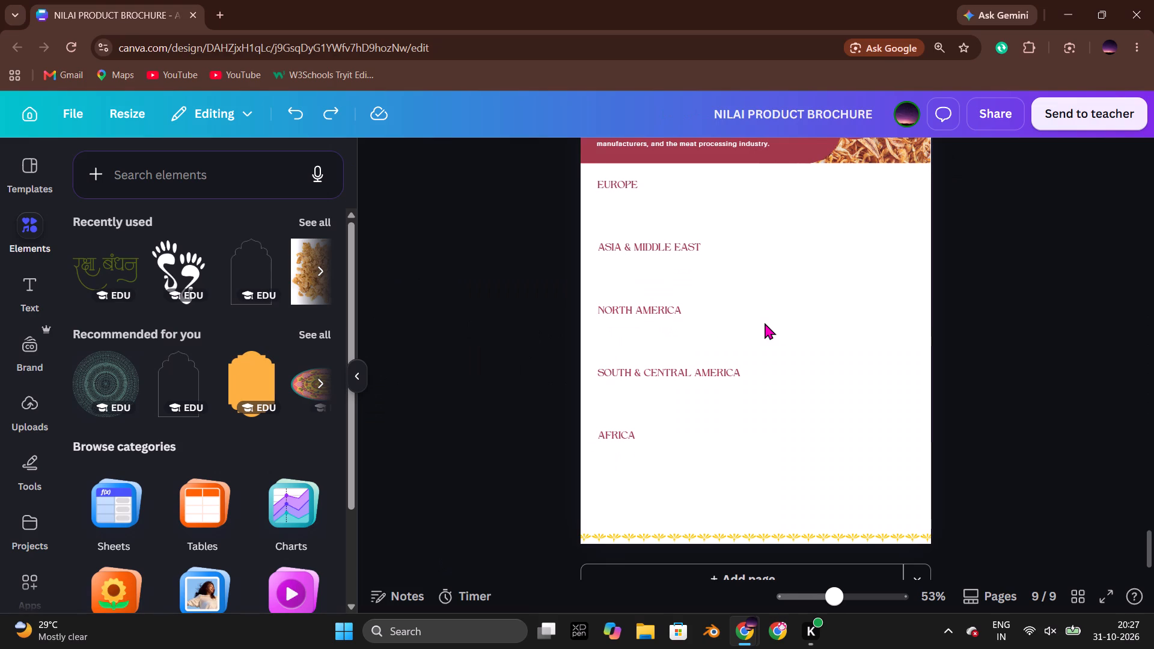
pyautogui.click(765, 323)
pyautogui.hotkey('ctrl', 'v')
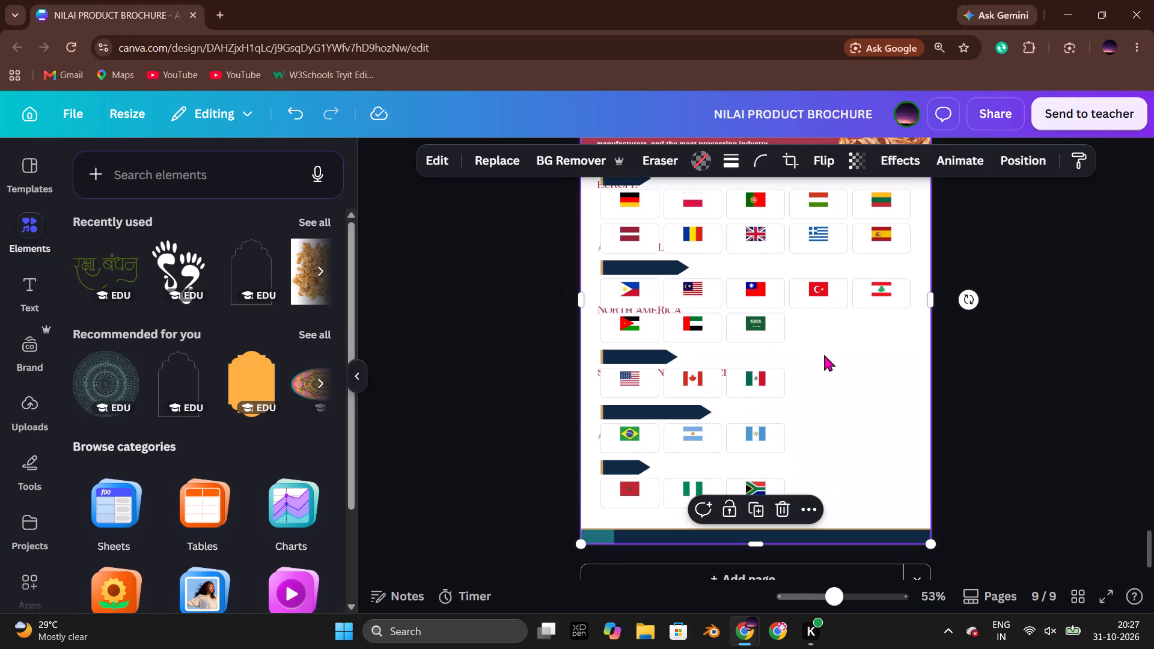
# Erase the teal title banner and the logo box from the pasted flag image with the Pixel Eraser.
pyautogui.click(652, 156)
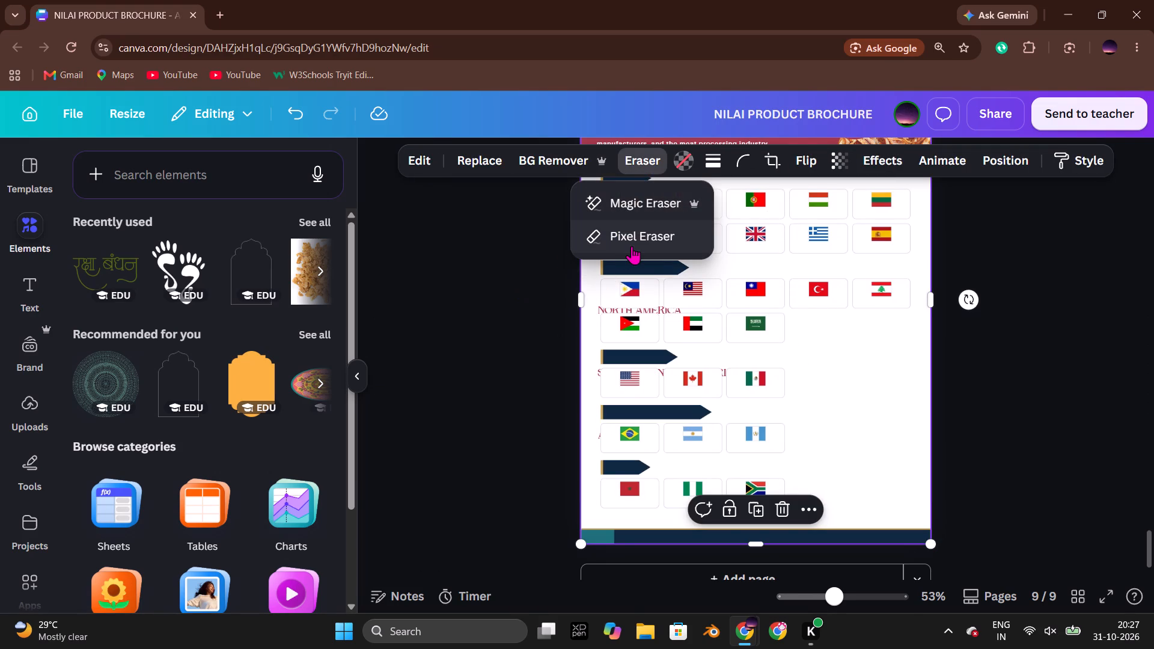
pyautogui.click(632, 246)
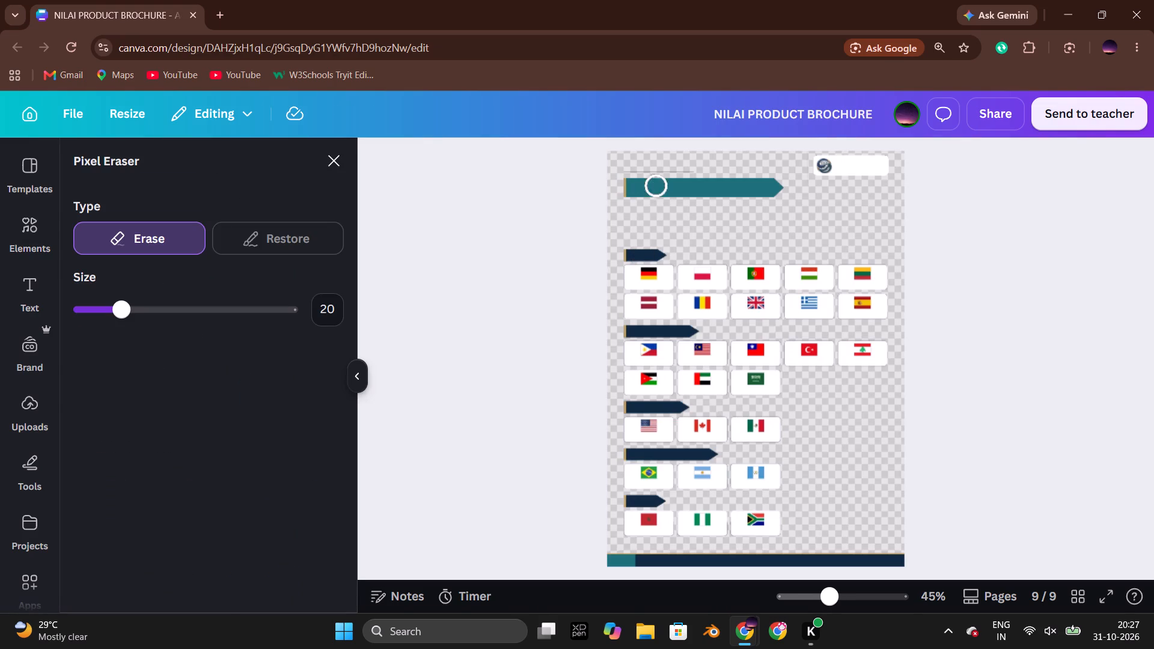
pyautogui.moveTo(626, 177); pyautogui.dragTo(745, 181)
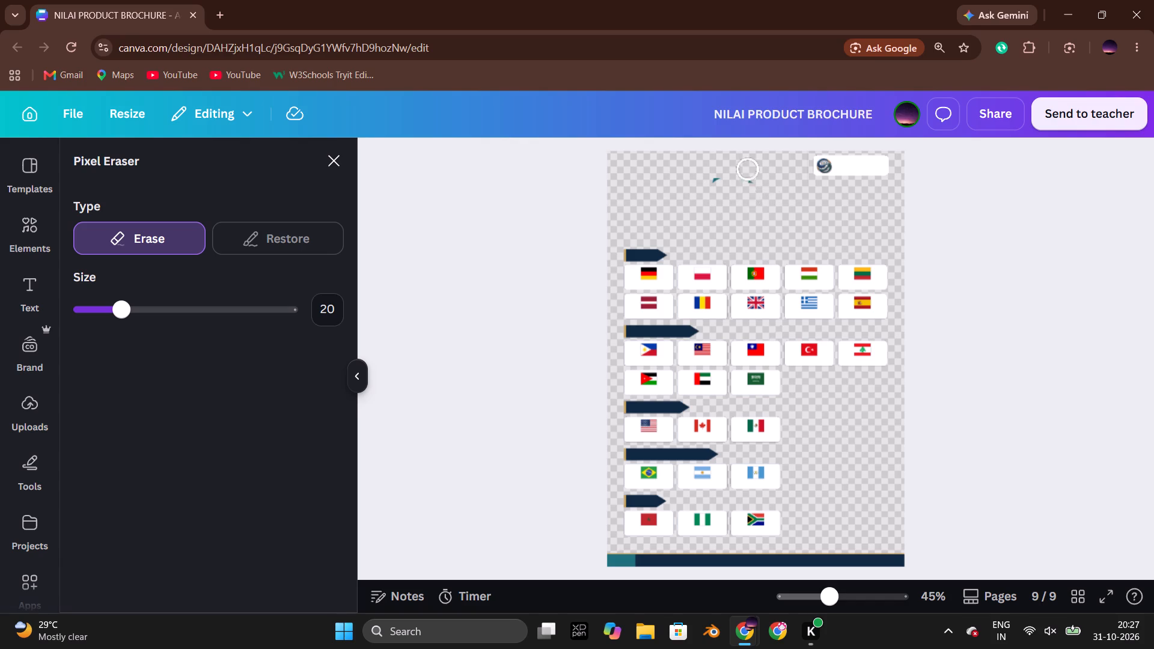
pyautogui.moveTo(745, 181); pyautogui.dragTo(643, 234)
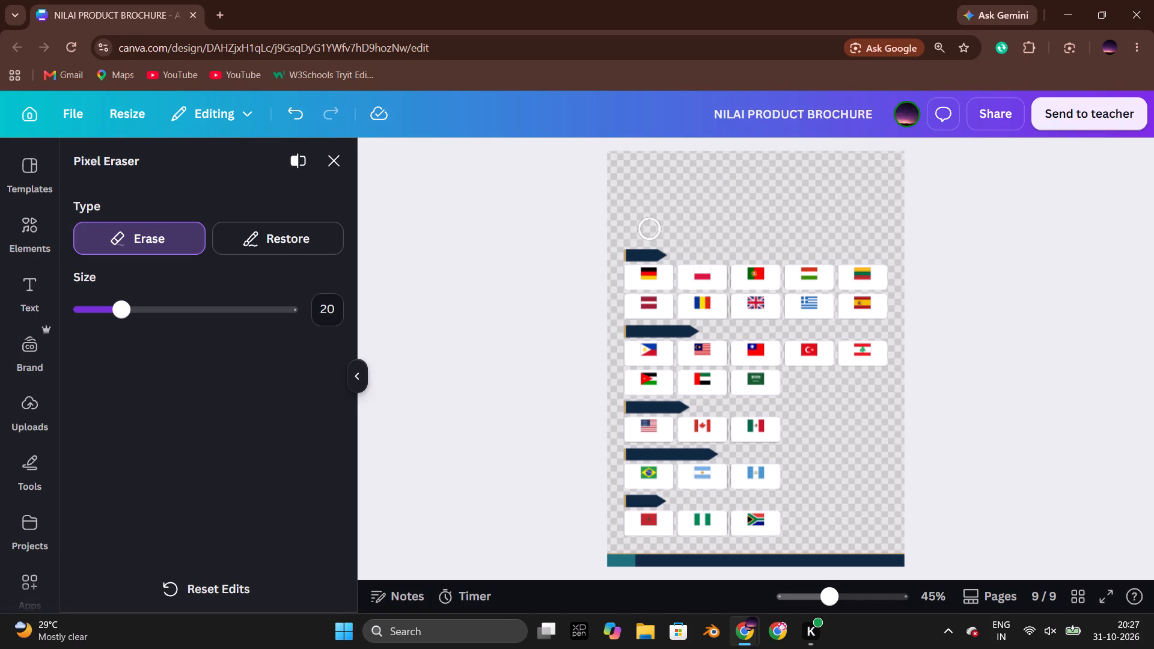
# Erase the navy banner above the European flags in the image.
pyautogui.scroll(1, 664, 272)
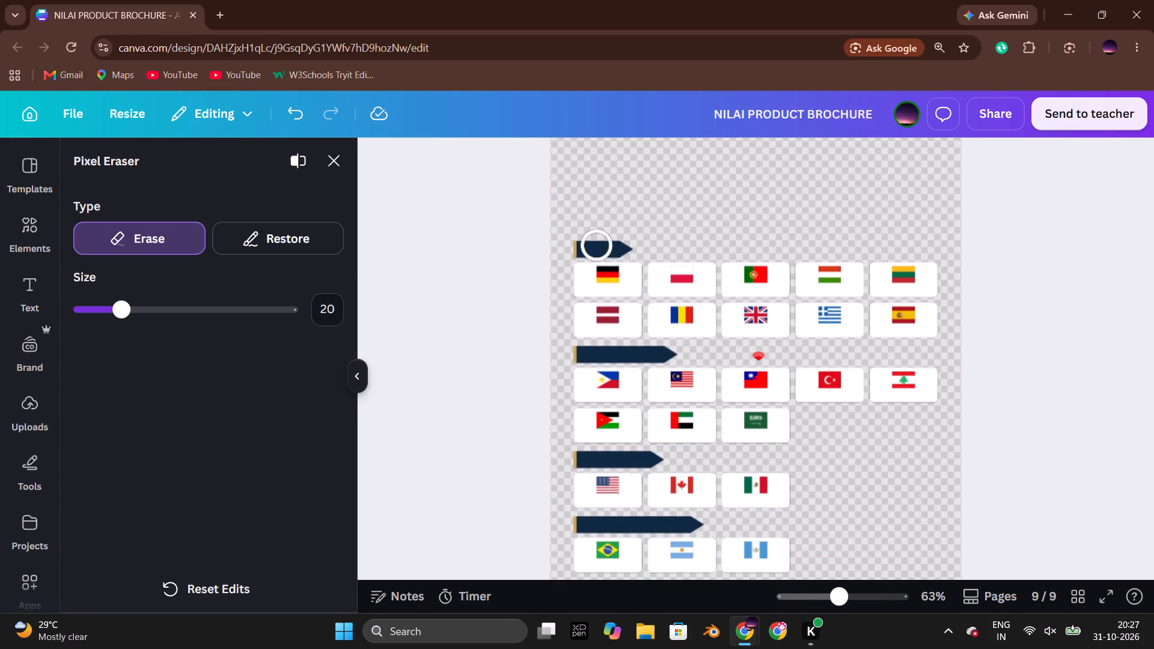
pyautogui.moveTo(517, 235); pyautogui.dragTo(521, 242)
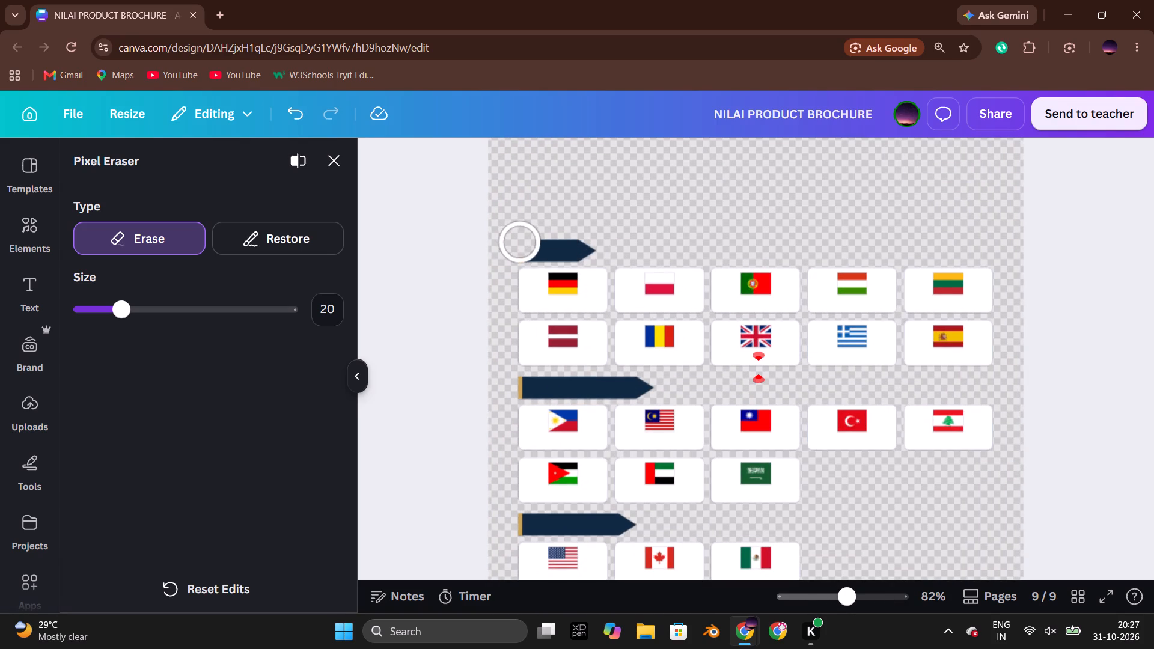
pyautogui.moveTo(521, 242); pyautogui.dragTo(587, 244)
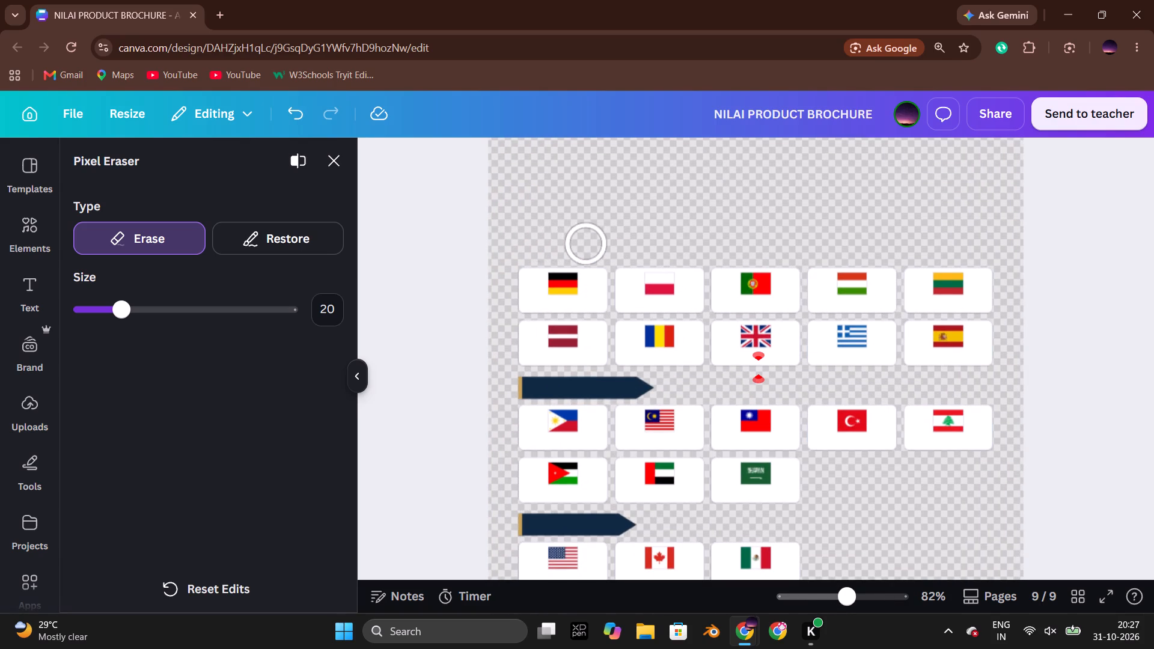
pyautogui.moveTo(587, 244); pyautogui.dragTo(587, 242)
# Set the eraser size to 6 and erase the navy banner above the Asia & Middle East flags.
pyautogui.scroll(-2, 718, 267)
pyautogui.moveTo(129, 312); pyautogui.dragTo(98, 312)
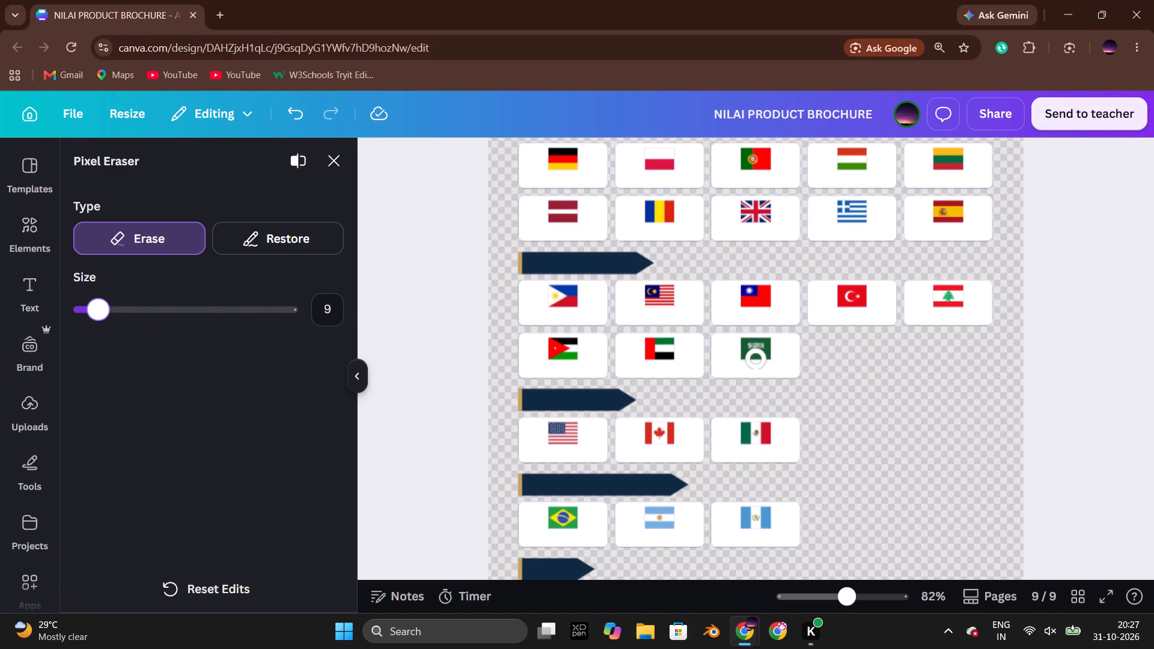
pyautogui.moveTo(98, 312); pyautogui.dragTo(91, 314)
pyautogui.moveTo(519, 259); pyautogui.dragTo(625, 258)
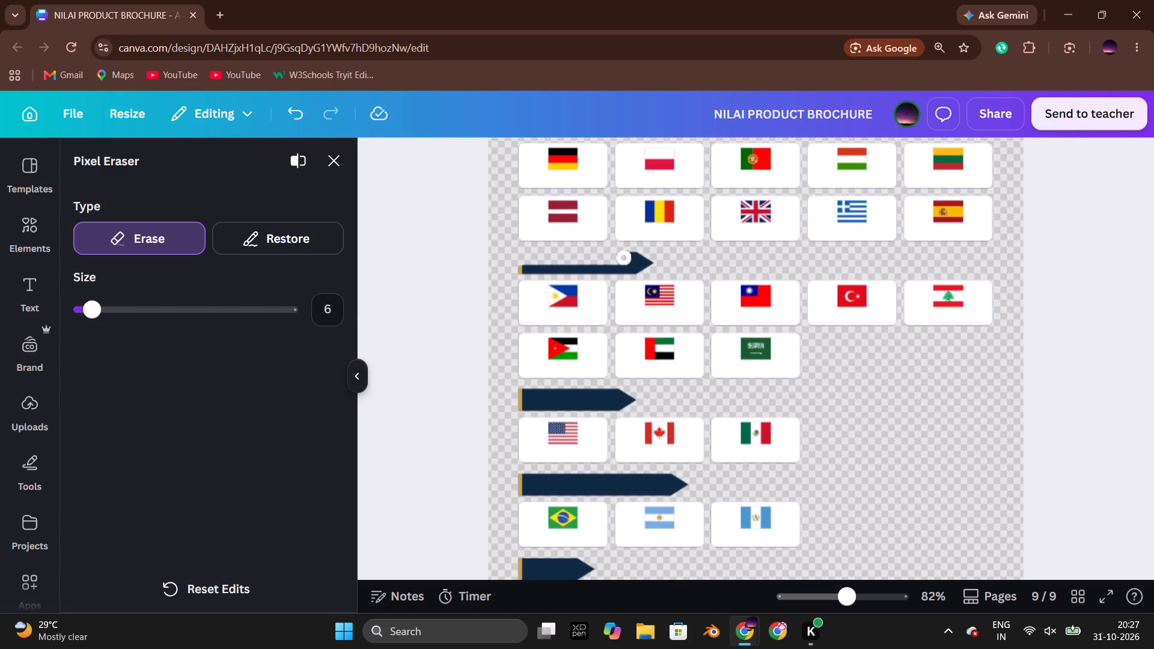
pyautogui.moveTo(625, 258); pyautogui.dragTo(517, 266)
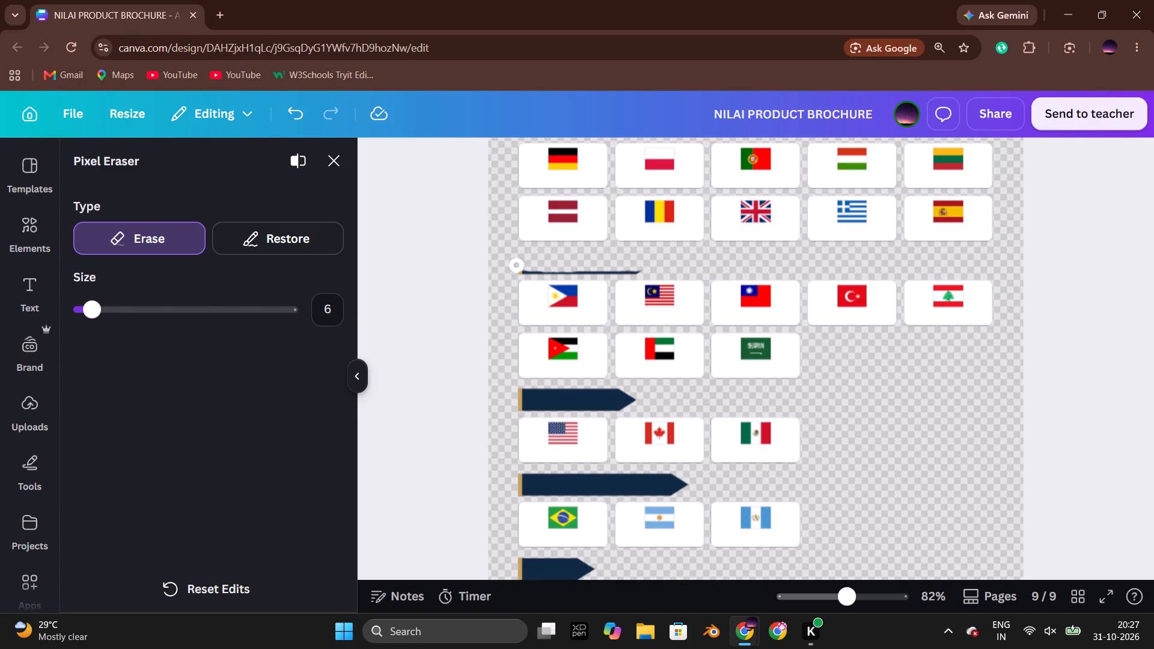
pyautogui.moveTo(517, 266); pyautogui.dragTo(631, 271)
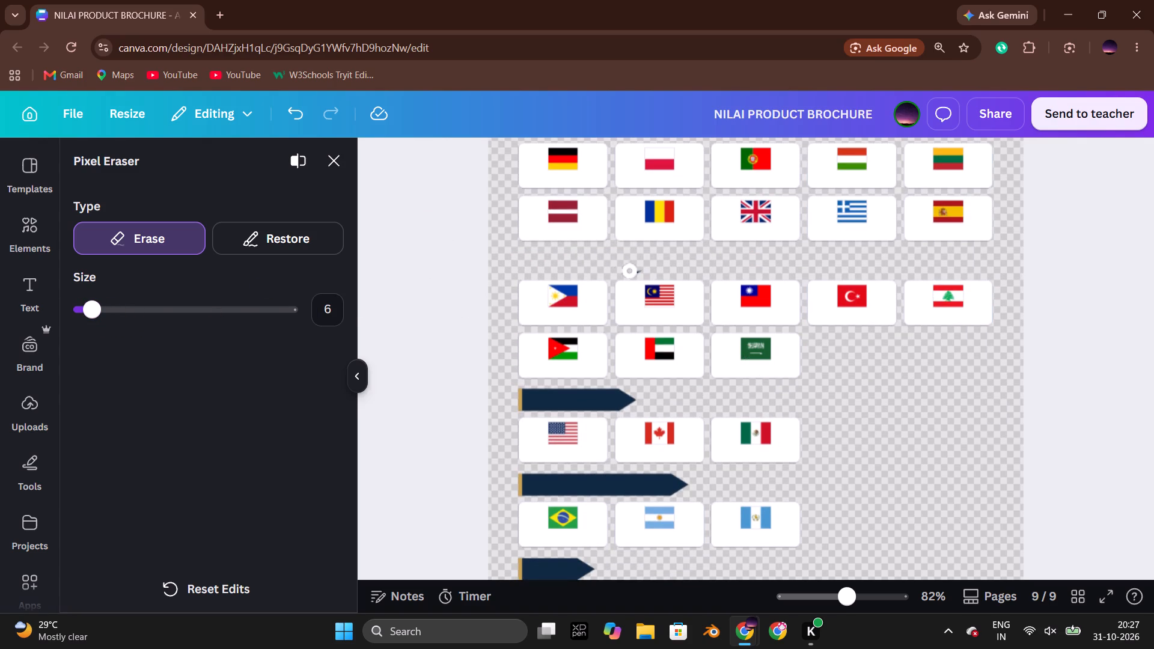
pyautogui.moveTo(631, 271); pyautogui.dragTo(641, 270)
# Erase the navy banner above the North American flags in the image.
pyautogui.scroll(-1, 728, 341)
pyautogui.moveTo(508, 314); pyautogui.dragTo(549, 310)
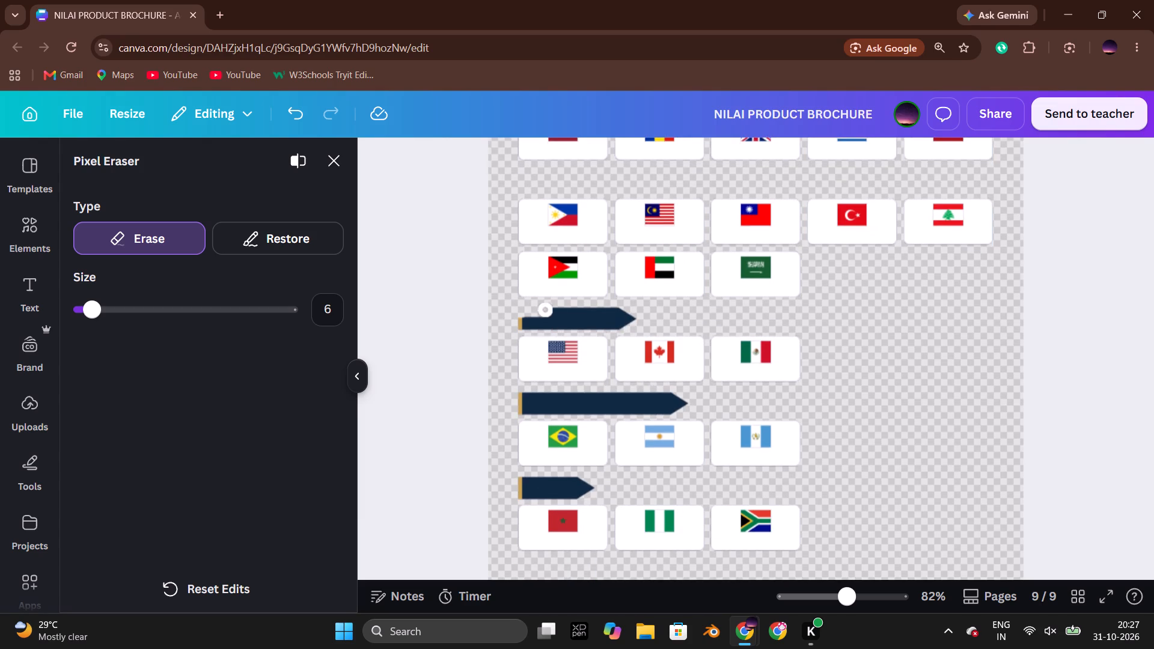
pyautogui.moveTo(549, 310); pyautogui.dragTo(628, 316)
pyautogui.moveTo(509, 321); pyautogui.dragTo(582, 319)
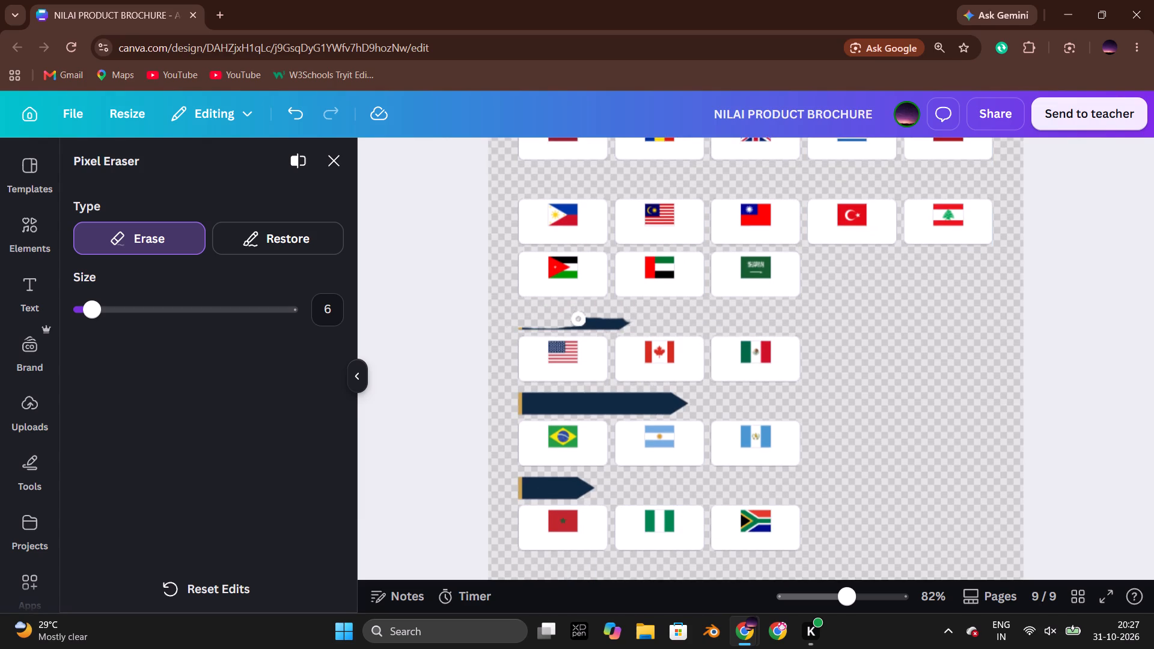
pyautogui.moveTo(582, 319); pyautogui.dragTo(632, 317)
pyautogui.moveTo(512, 327); pyautogui.dragTo(563, 325)
pyautogui.moveTo(563, 325); pyautogui.dragTo(628, 324)
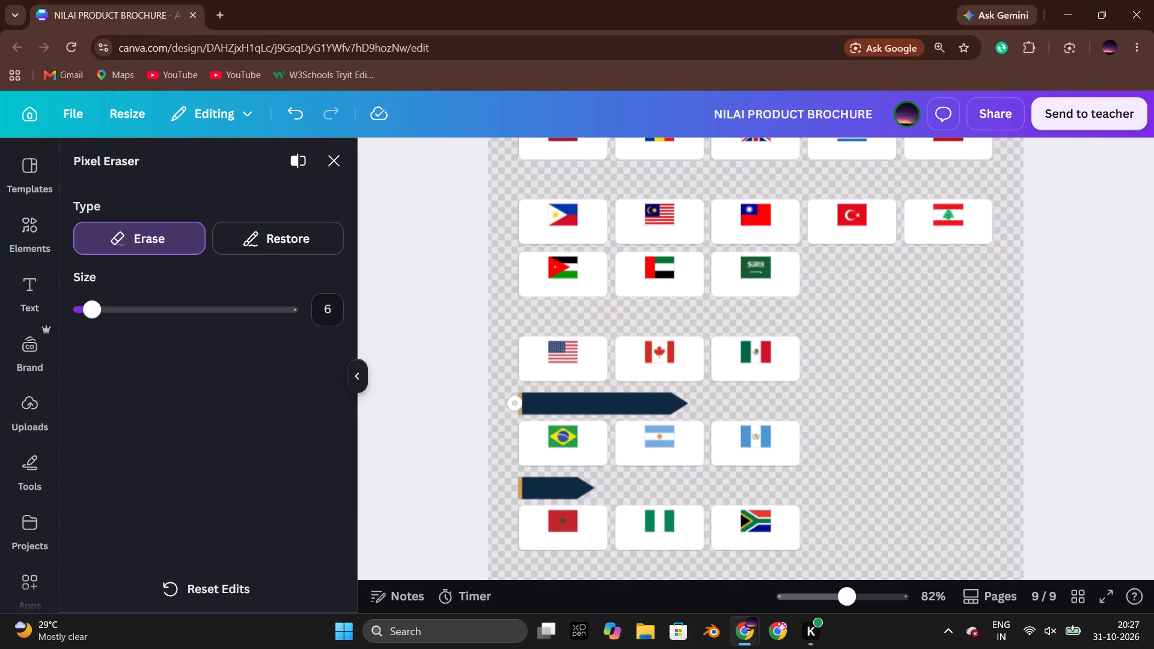
# Erase the navy banner above the South & Central American flags in the image.
pyautogui.moveTo(514, 397); pyautogui.dragTo(689, 395)
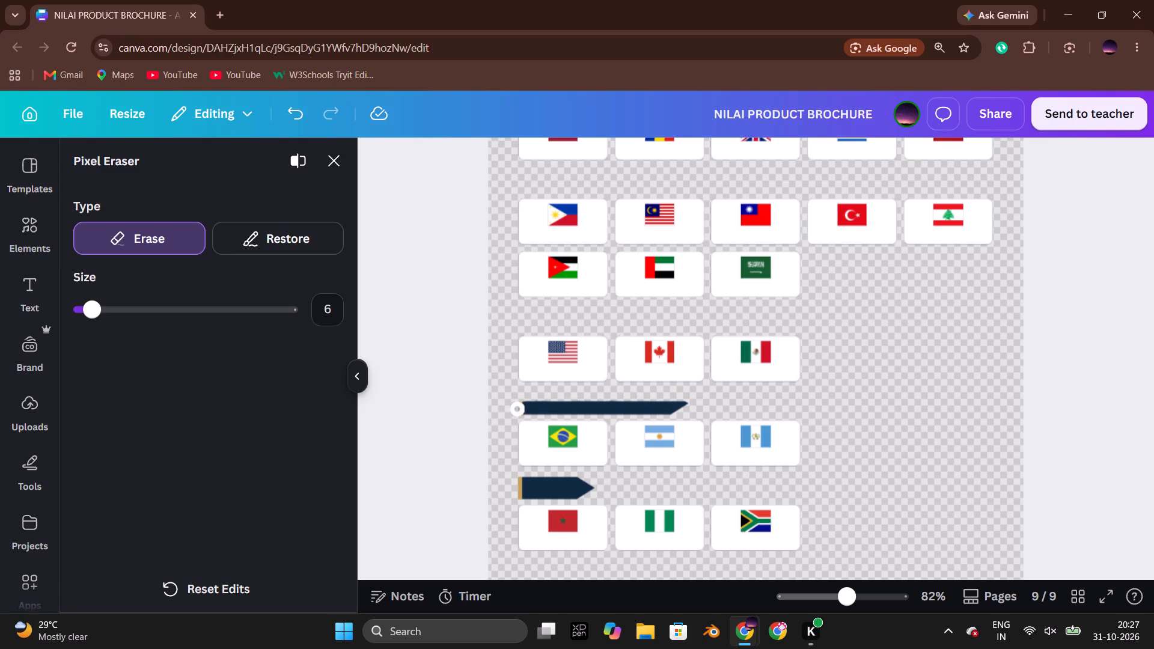
pyautogui.moveTo(510, 410); pyautogui.dragTo(681, 401)
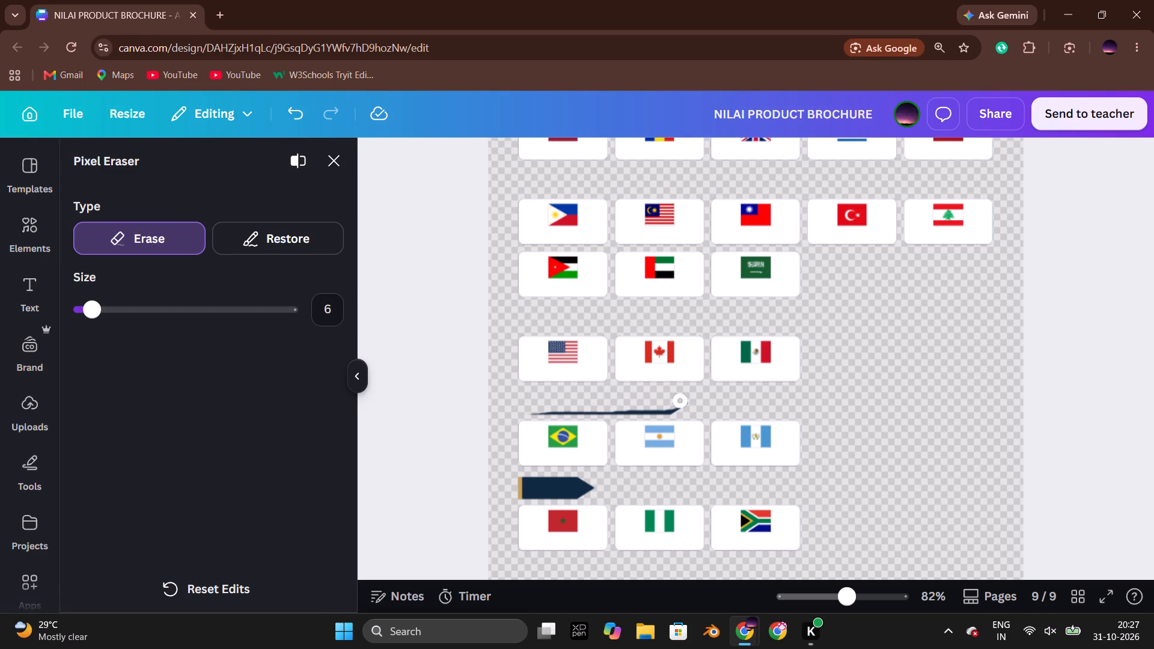
pyautogui.moveTo(681, 401); pyautogui.dragTo(682, 400)
pyautogui.moveTo(528, 409); pyautogui.dragTo(605, 407)
pyautogui.moveTo(605, 407); pyautogui.dragTo(624, 410)
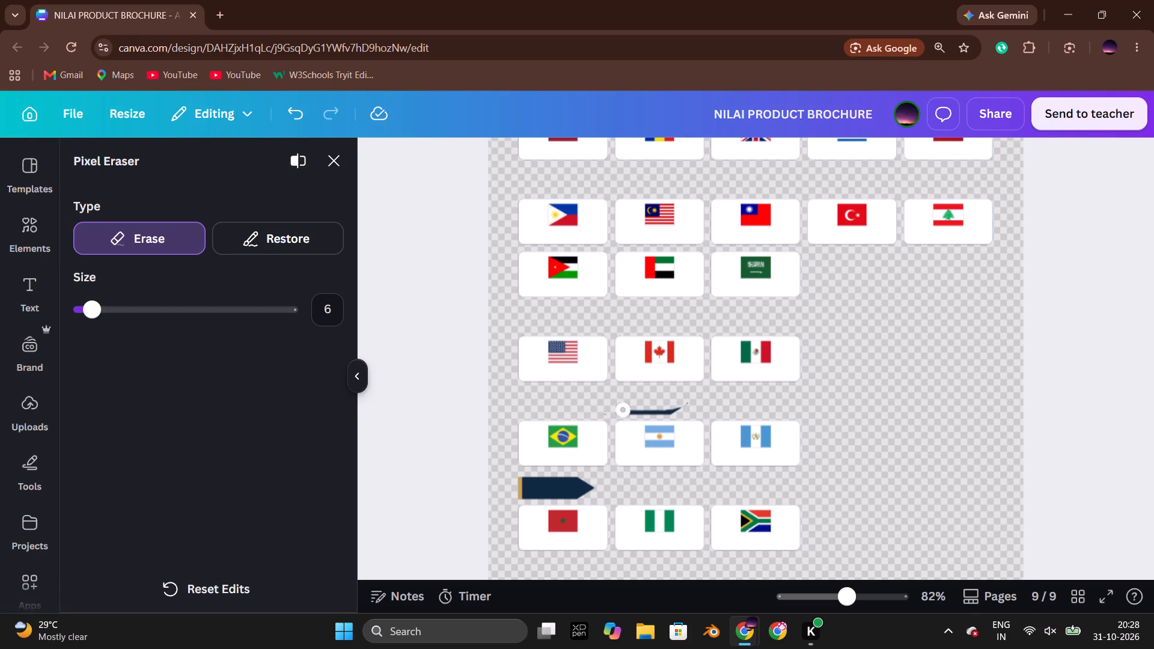
pyautogui.moveTo(624, 410); pyautogui.dragTo(692, 404)
# Erase the navy banner above the African flags in the image.
pyautogui.moveTo(513, 480); pyautogui.dragTo(517, 490)
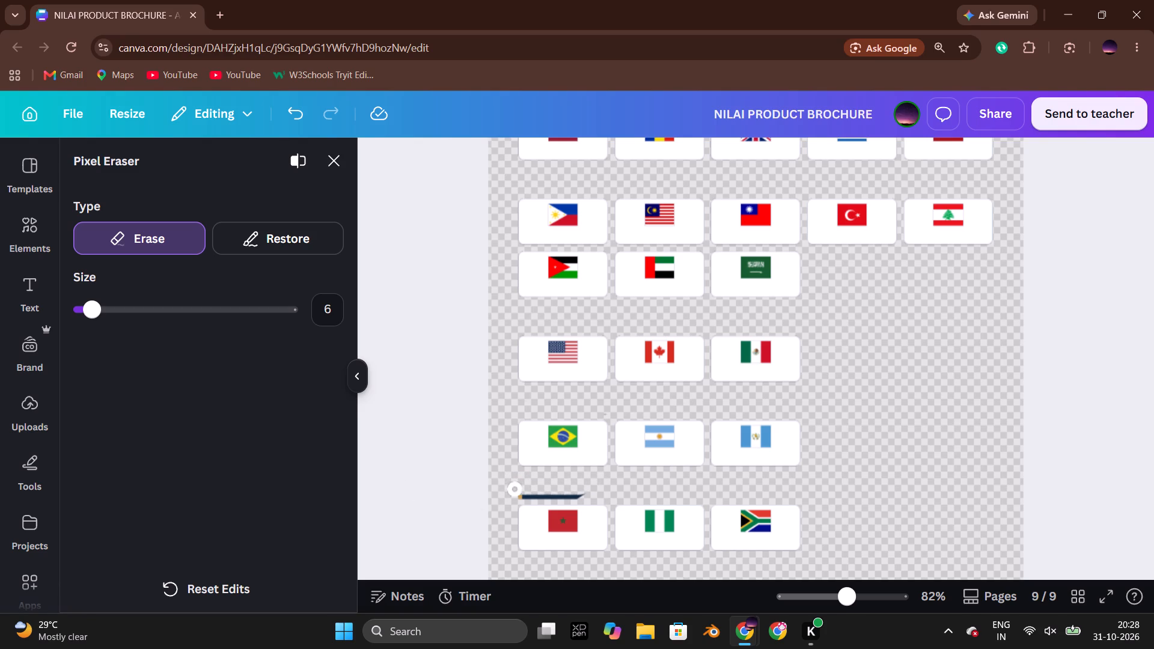
pyautogui.moveTo(517, 490); pyautogui.dragTo(590, 490)
# Erase the teal and navy footer strip of the flag image with eraser size 38, and leave the Pixel Eraser.
pyautogui.scroll(-1, 805, 403)
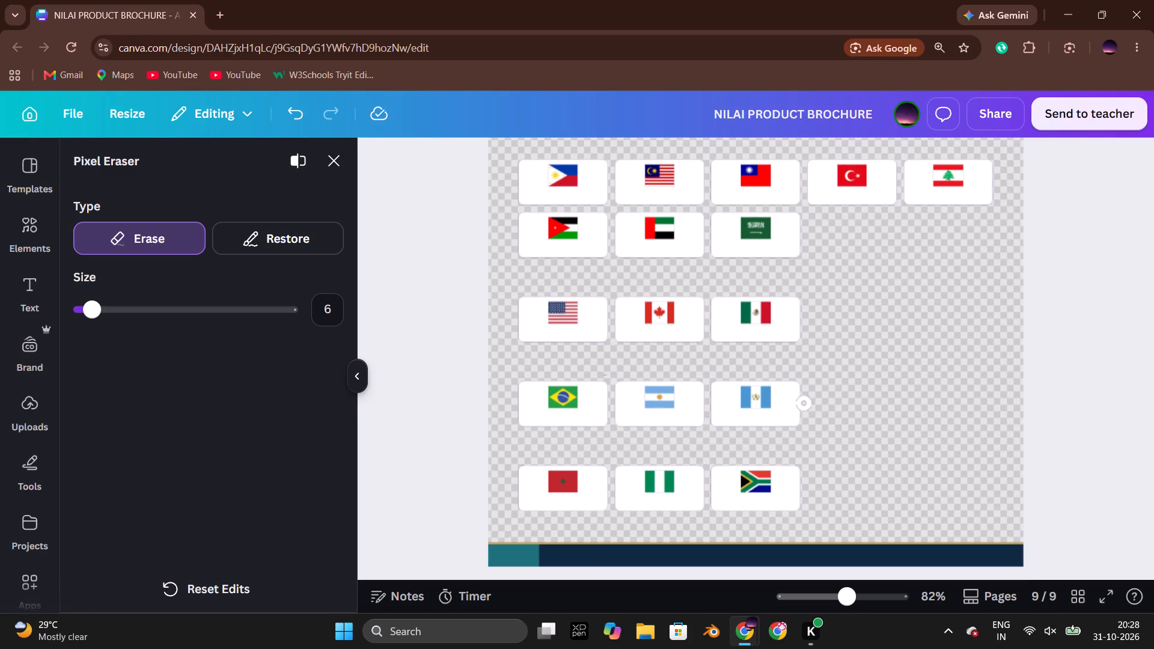
pyautogui.moveTo(481, 545); pyautogui.dragTo(495, 556)
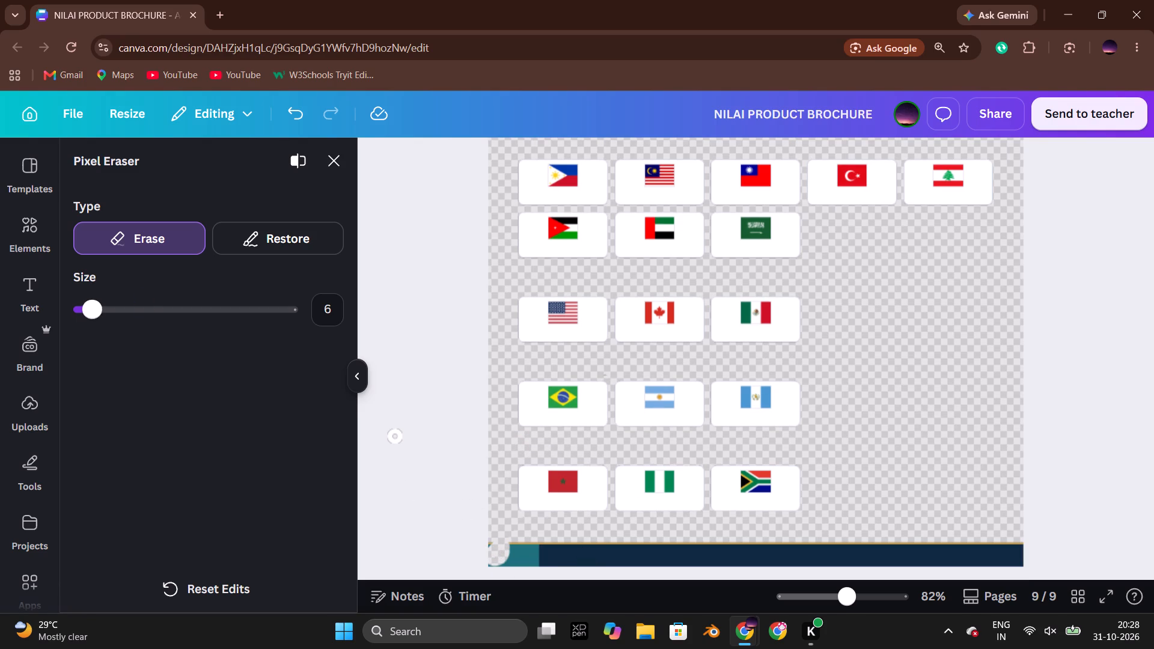
pyautogui.moveTo(91, 311); pyautogui.dragTo(158, 323)
pyautogui.moveTo(488, 555); pyautogui.dragTo(694, 574)
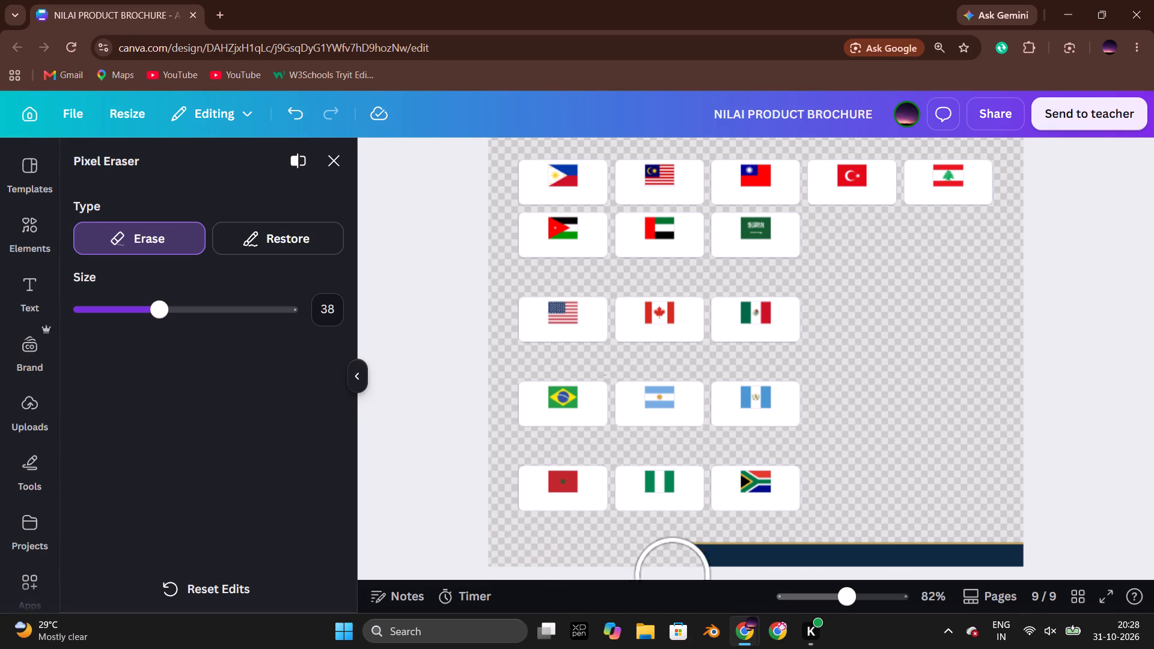
pyautogui.moveTo(694, 574); pyautogui.dragTo(1023, 550)
pyautogui.scroll(5, 763, 243)
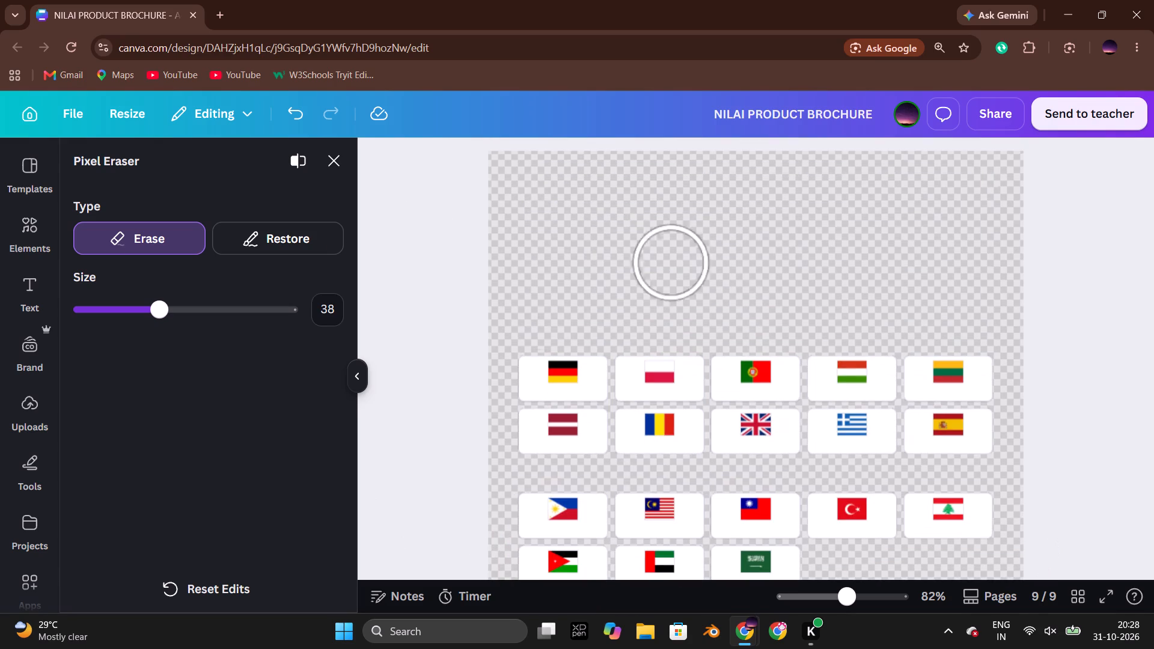
pyautogui.click(107, 308)
pyautogui.click(332, 169)
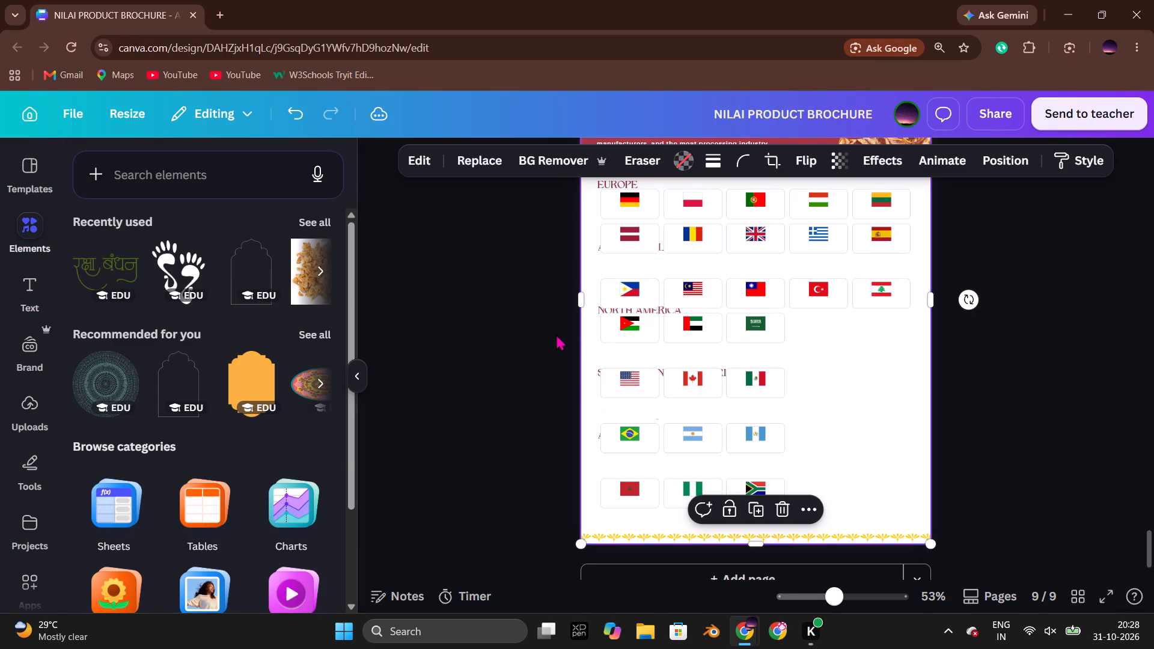
# Upscale the flag image on page 9.
pyautogui.scroll(1, 547, 320)
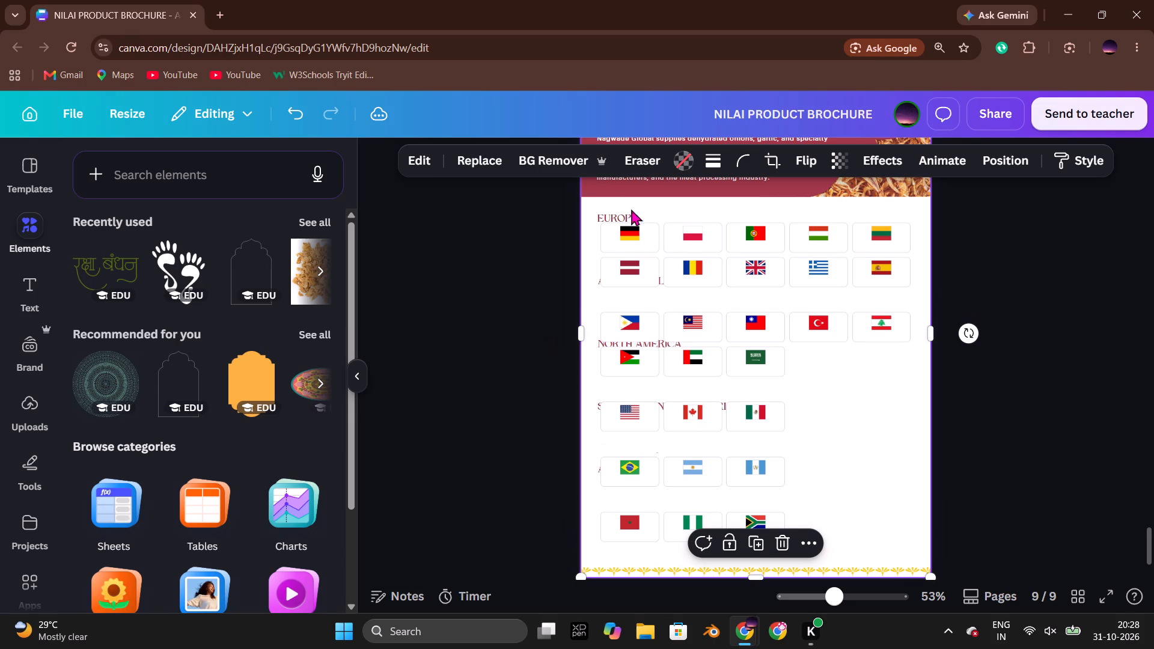
pyautogui.click(418, 159)
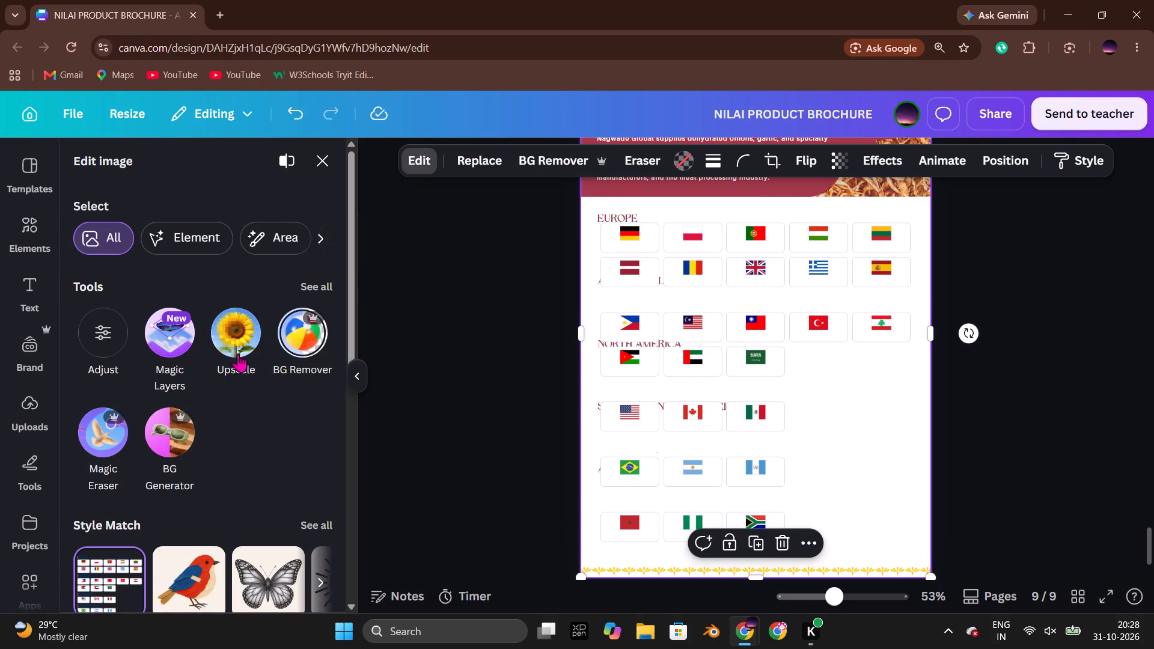
pyautogui.click(238, 340)
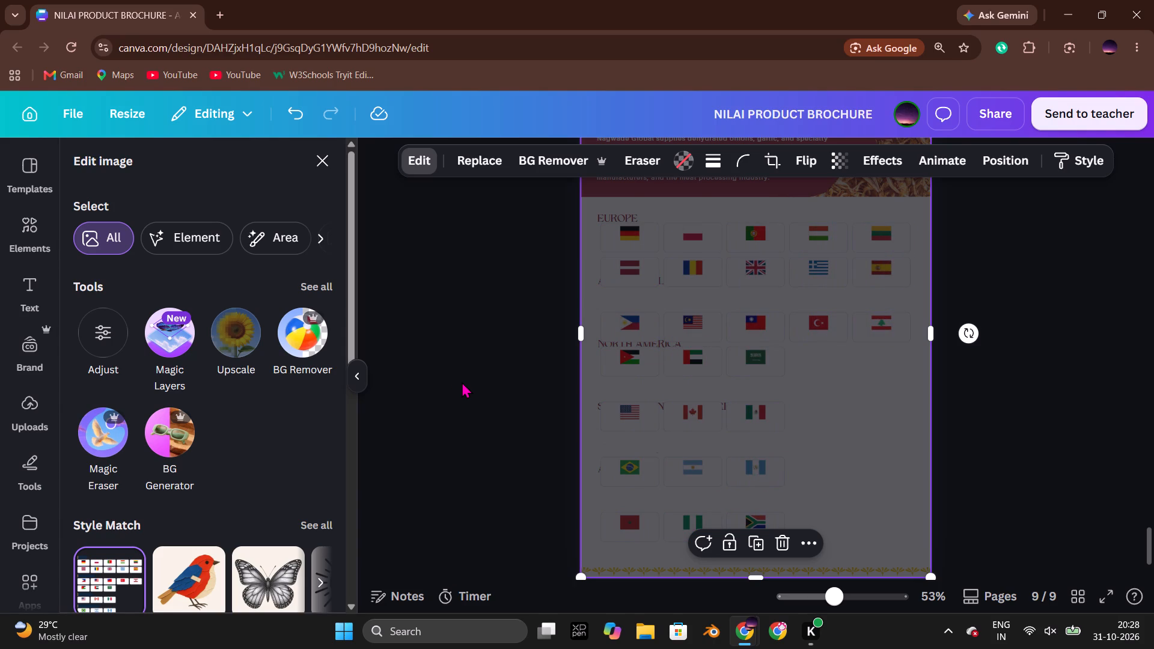
pyautogui.click(484, 373)
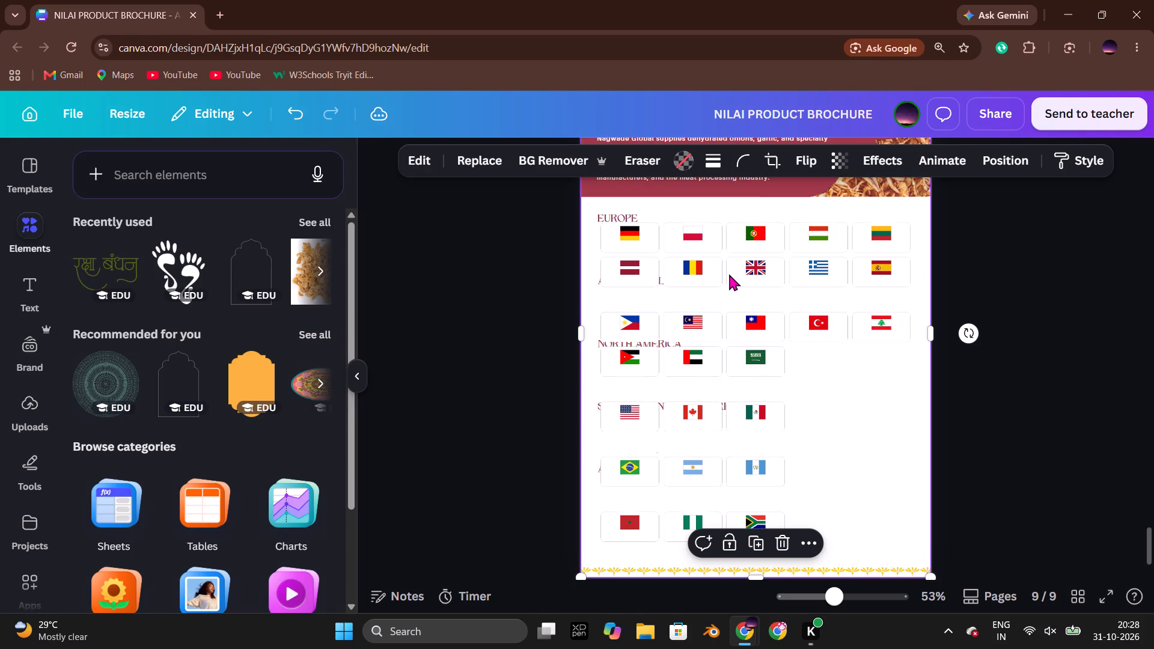
# Position the flag image slightly lower on page 9, its first row just below the EUROPE heading, and align it horizontally to the page.
pyautogui.click(730, 267)
pyautogui.click(783, 288)
pyautogui.moveTo(783, 275); pyautogui.dragTo(781, 287)
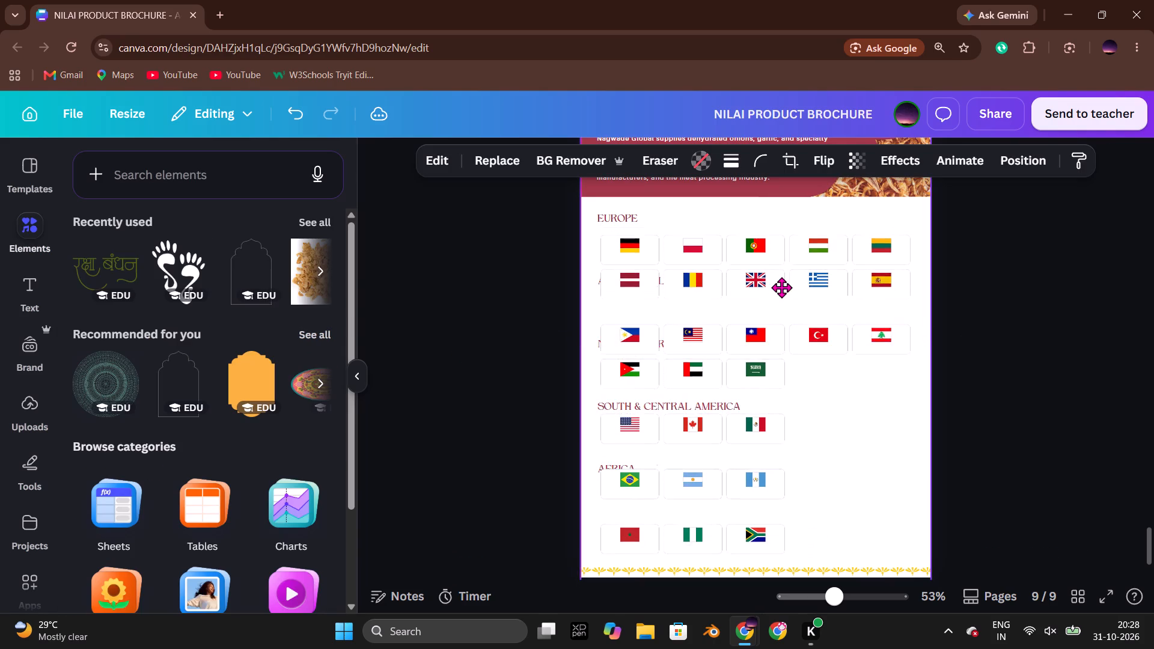
pyautogui.moveTo(781, 287); pyautogui.dragTo(775, 276)
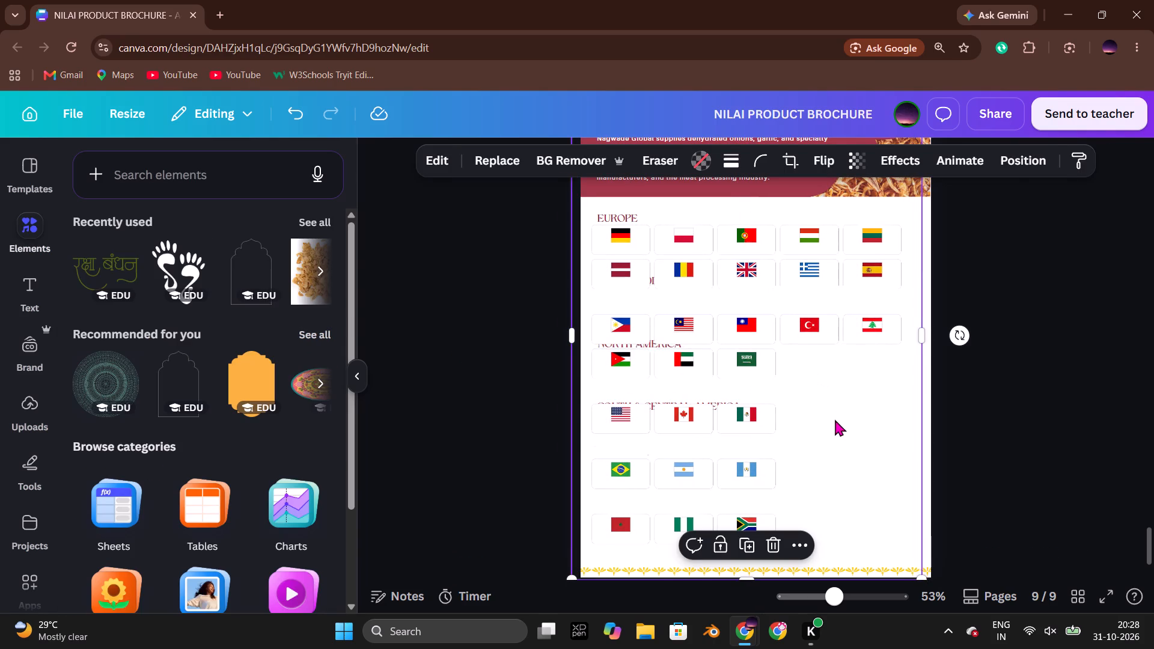
pyautogui.moveTo(835, 419); pyautogui.dragTo(840, 435)
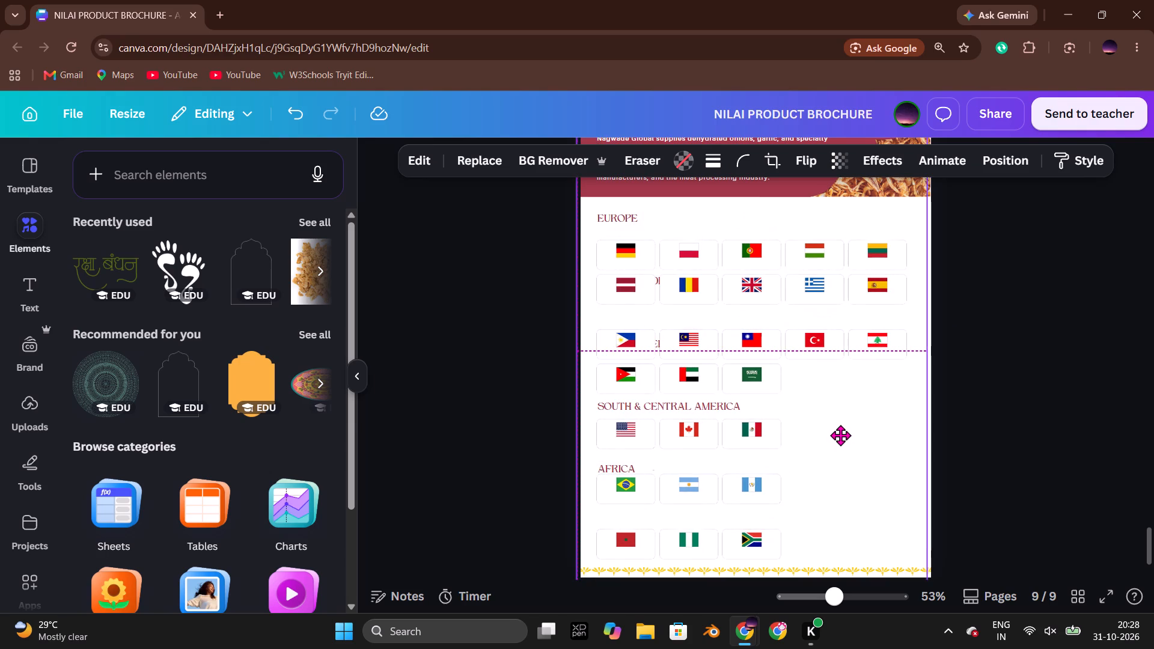
pyautogui.moveTo(840, 435); pyautogui.dragTo(841, 435)
pyautogui.click(810, 203)
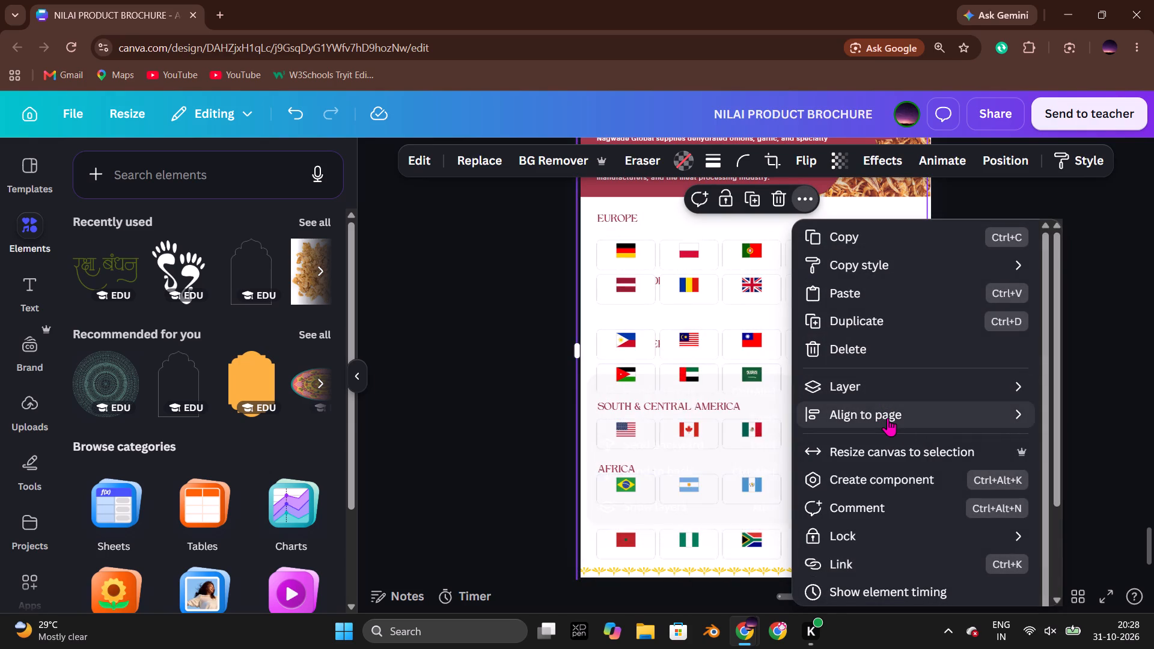
pyautogui.click(756, 442)
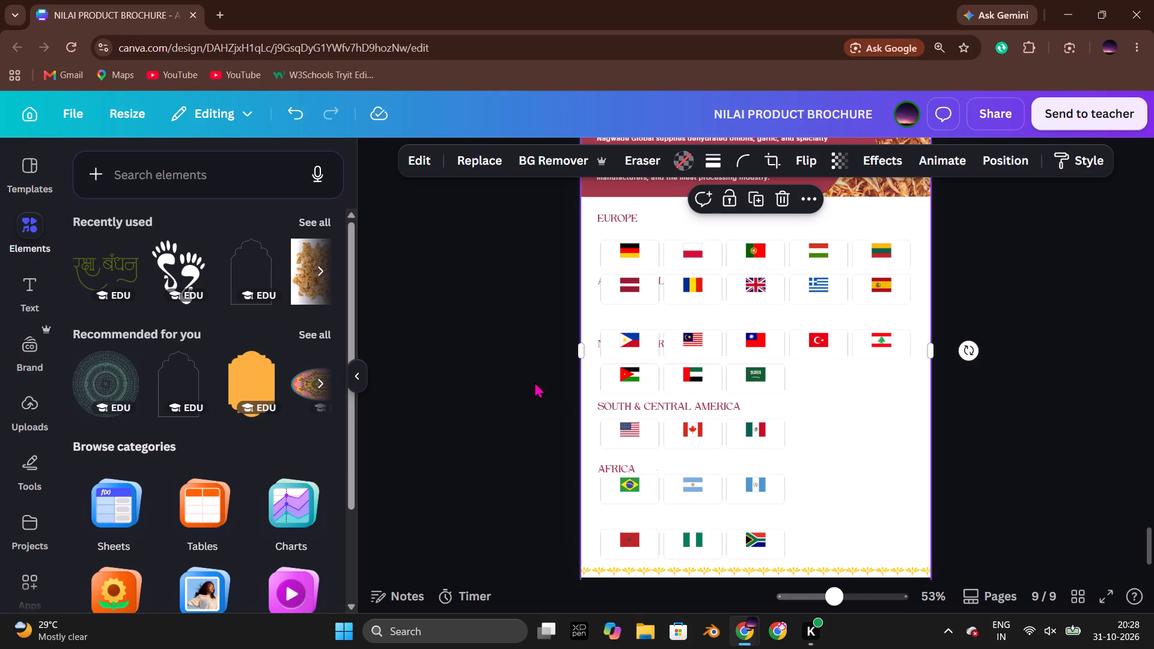
pyautogui.click(534, 382)
pyautogui.click(759, 255)
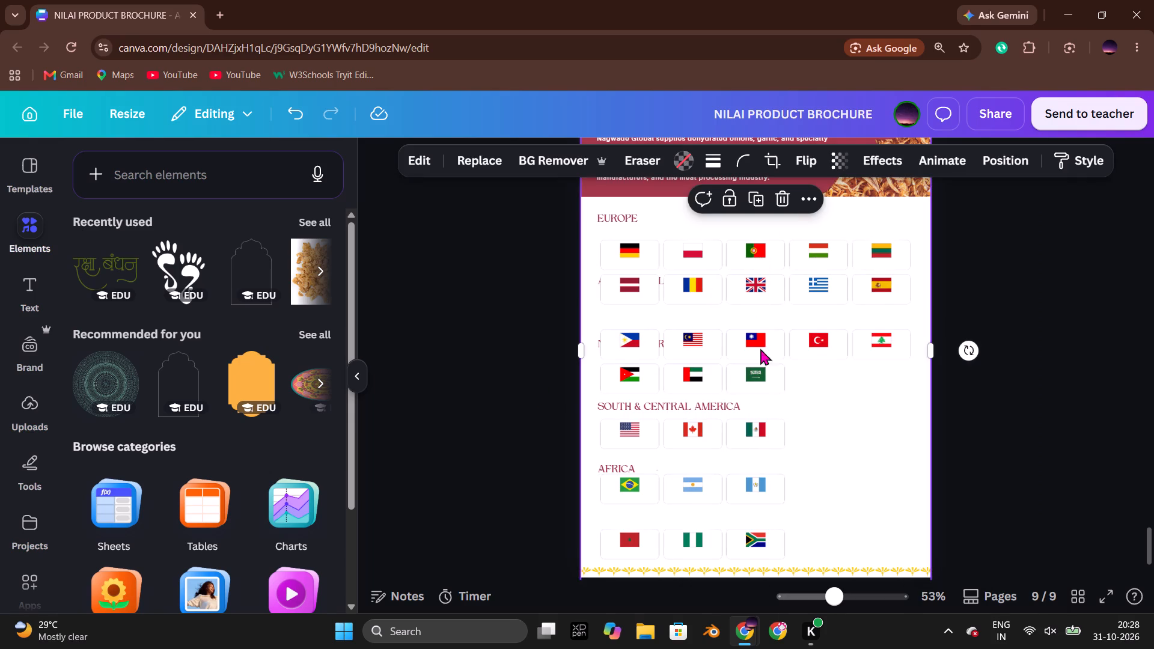
pyautogui.moveTo(780, 423); pyautogui.dragTo(780, 418)
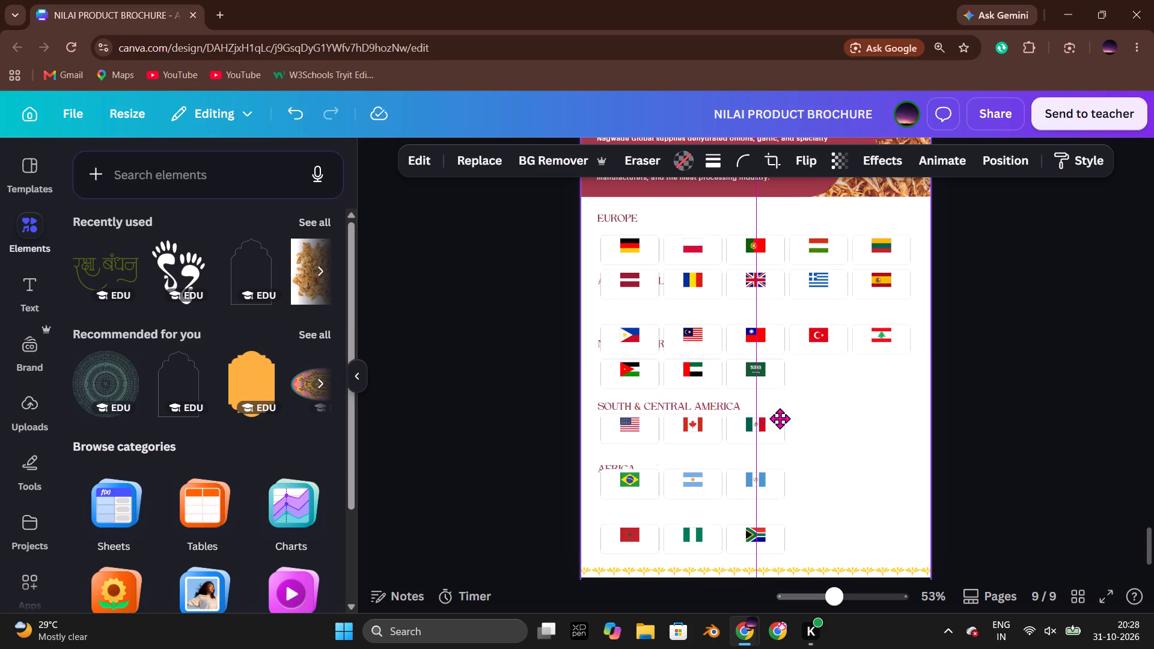
pyautogui.moveTo(780, 418); pyautogui.dragTo(780, 416)
pyautogui.click(505, 360)
# Send the flag image to the back, behind the region headings.
pyautogui.click(862, 243)
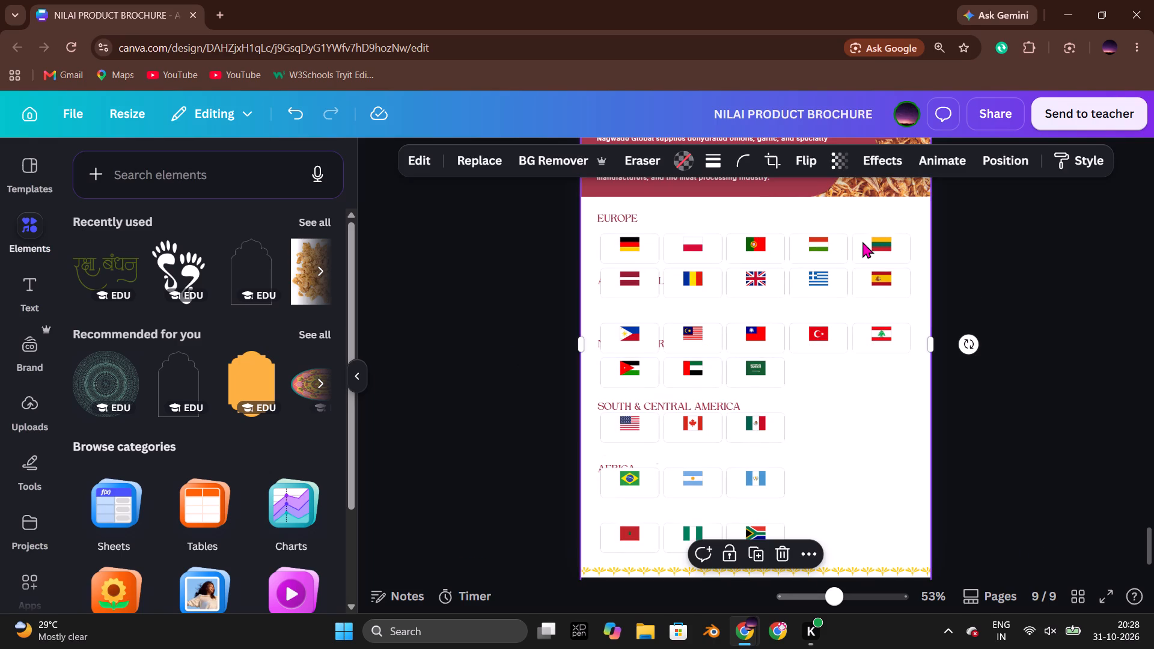
pyautogui.click(813, 555)
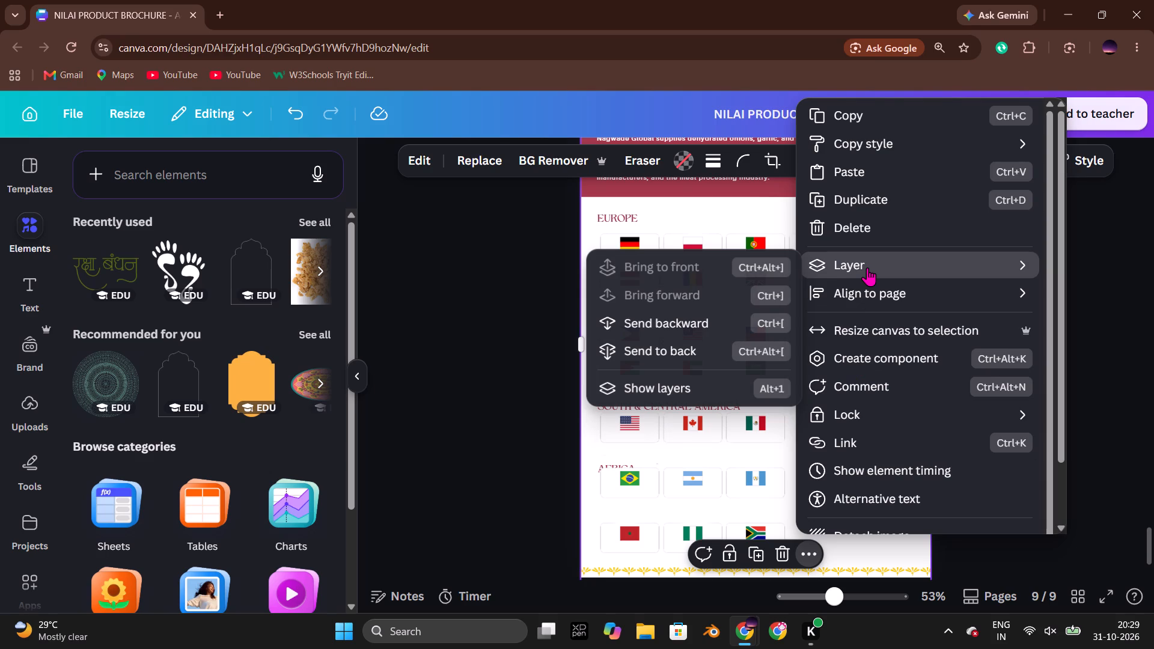
pyautogui.click(697, 350)
pyautogui.click(522, 334)
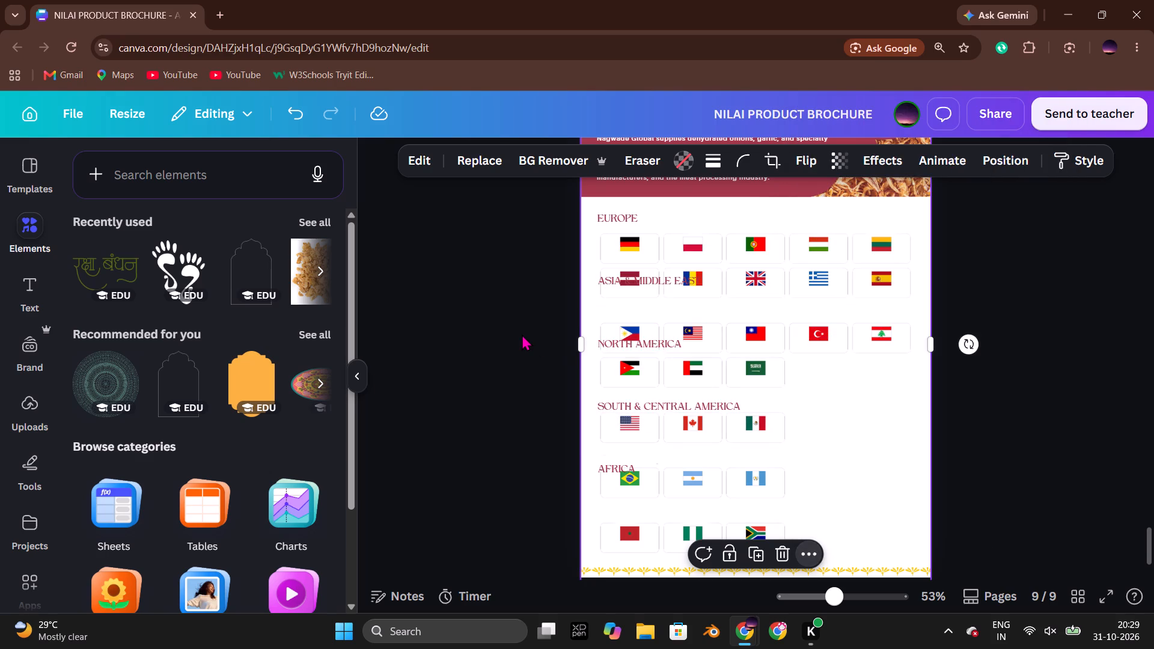
# Align the EUROPE heading with the flag cards and move the ASIA & MIDDLE EAST heading directly above the Philippine flag row.
pyautogui.moveTo(630, 218); pyautogui.dragTo(635, 217)
pyautogui.click(517, 272)
pyautogui.moveTo(627, 279); pyautogui.dragTo(631, 311)
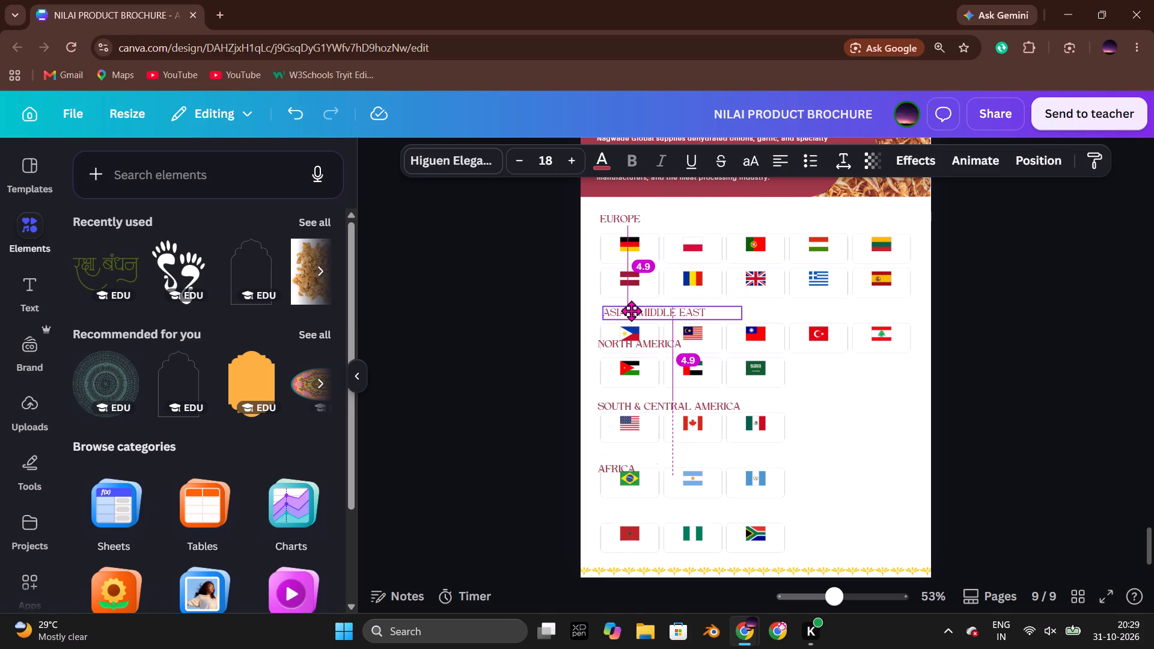
pyautogui.moveTo(631, 311); pyautogui.dragTo(629, 311)
pyautogui.click(548, 340)
# Move the NORTH AMERICA heading below the Asia & Middle East flags, left-aligned with the headings above.
pyautogui.moveTo(633, 344); pyautogui.dragTo(637, 387)
pyautogui.click(537, 400)
# Move the AFRICA heading directly above the bottom flag row, left-aligned with the other moved headings.
pyautogui.moveTo(614, 468); pyautogui.dragTo(620, 511)
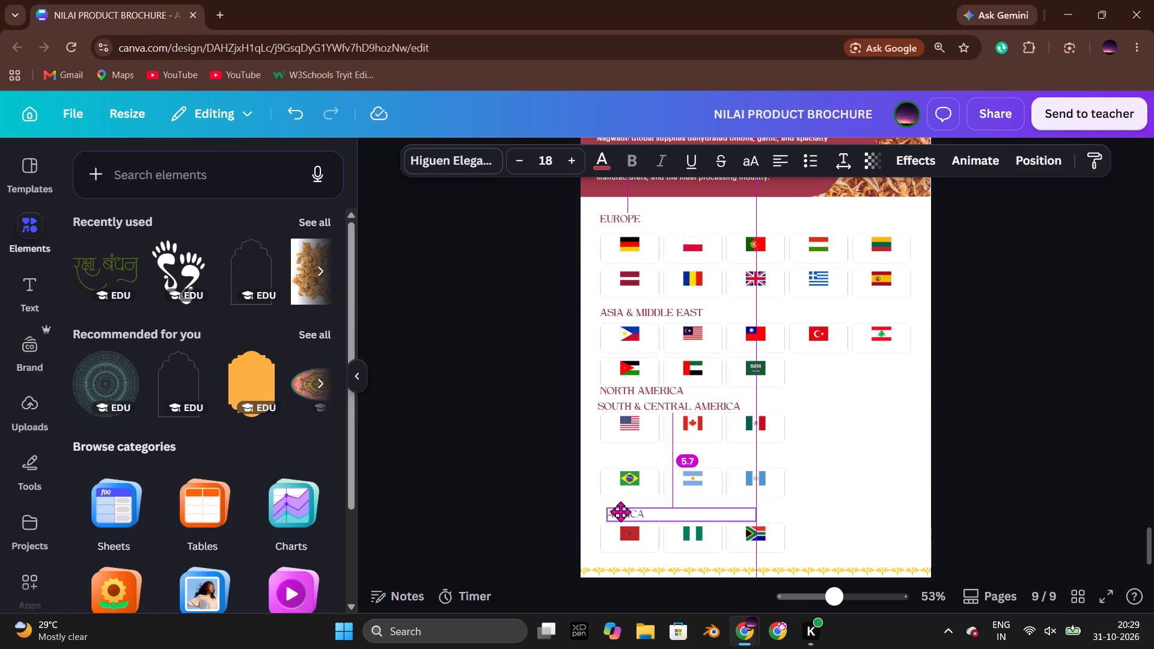
pyautogui.moveTo(620, 511); pyautogui.dragTo(618, 508)
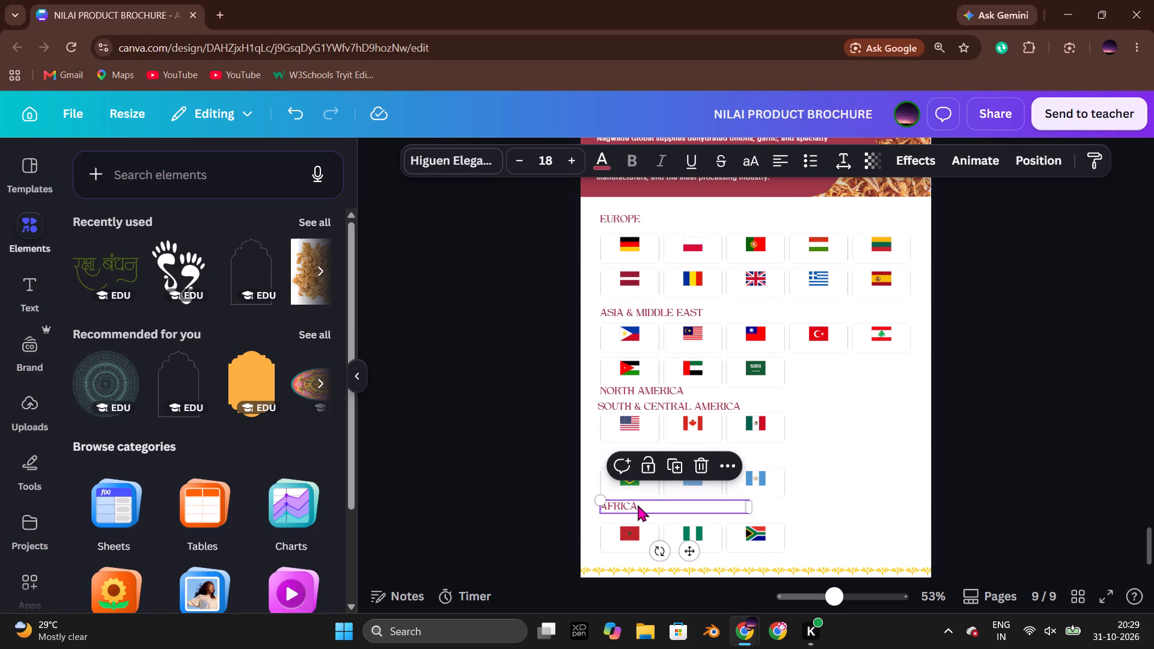
pyautogui.press('Down')
pyautogui.press('Down')
pyautogui.press('Down')
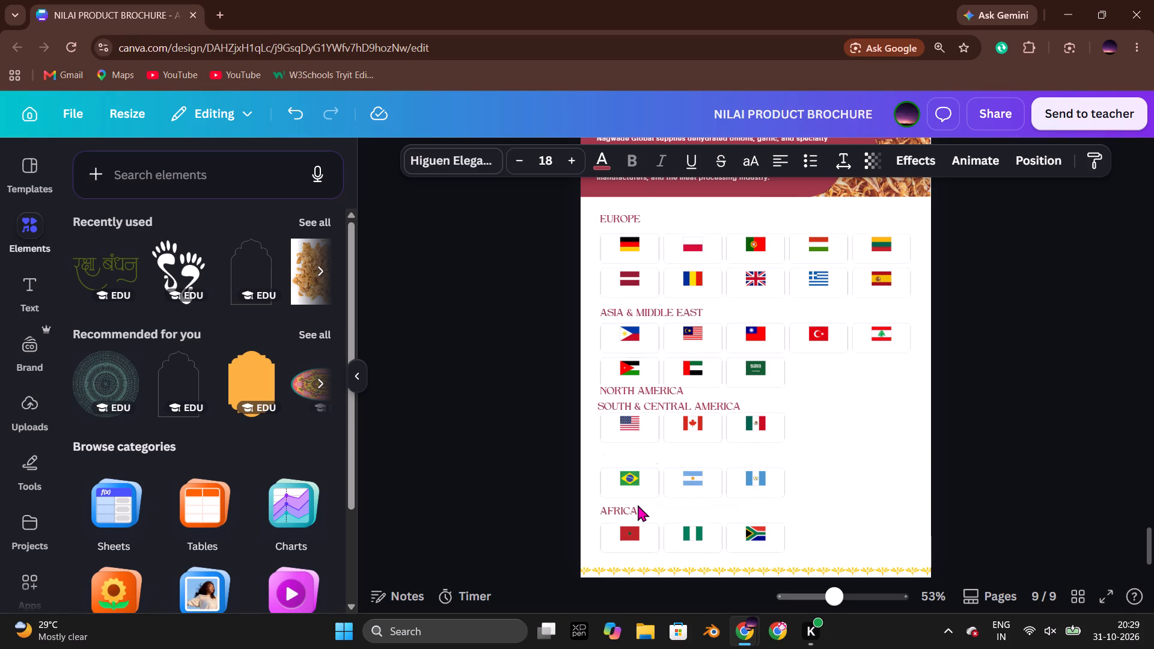
# Move the SOUTH & CENTRAL AMERICA heading directly above the Brazilian flag row and left-align it with the other headings.
pyautogui.click(629, 405)
pyautogui.press('Down')
pyautogui.press('Down')
pyautogui.press('Down')
pyautogui.press('Down')
pyautogui.press('Down')
pyautogui.press('Down')
pyautogui.press('Down')
pyautogui.press('Down')
pyautogui.press('Down')
pyautogui.press('Down')
pyautogui.press('Down')
pyautogui.press('Down')
pyautogui.press('Down')
pyautogui.press('Down')
pyautogui.press('Down')
pyautogui.press('Down')
pyautogui.press('Down')
pyautogui.press('Down')
pyautogui.press('Down')
pyautogui.press('Down')
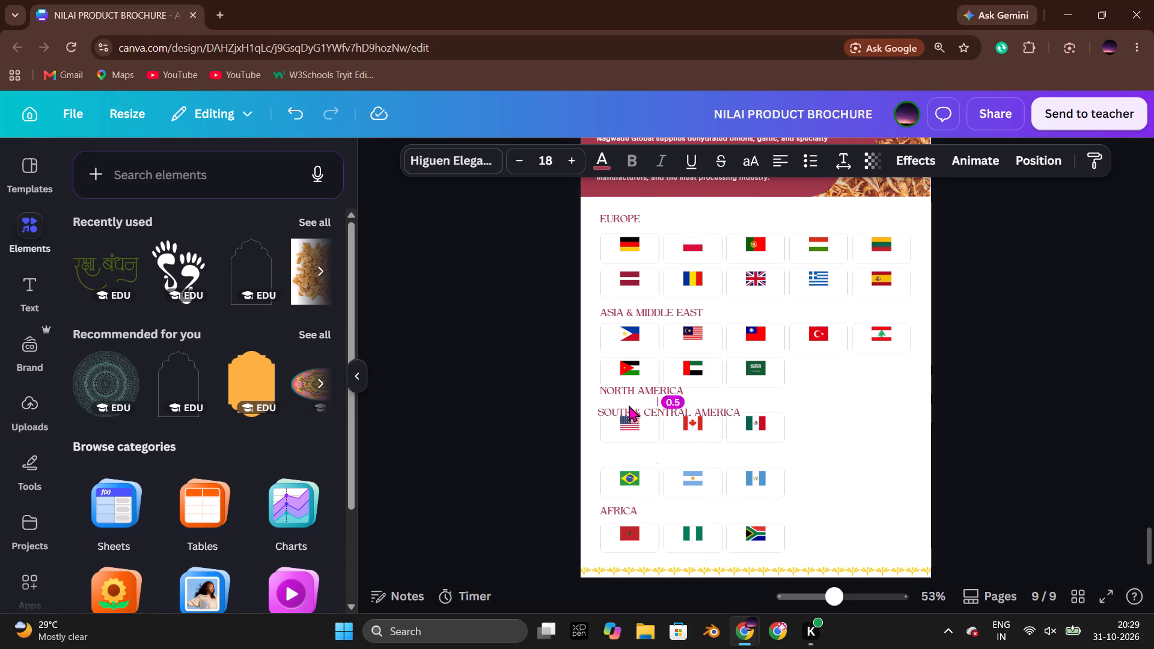
pyautogui.press('Right')
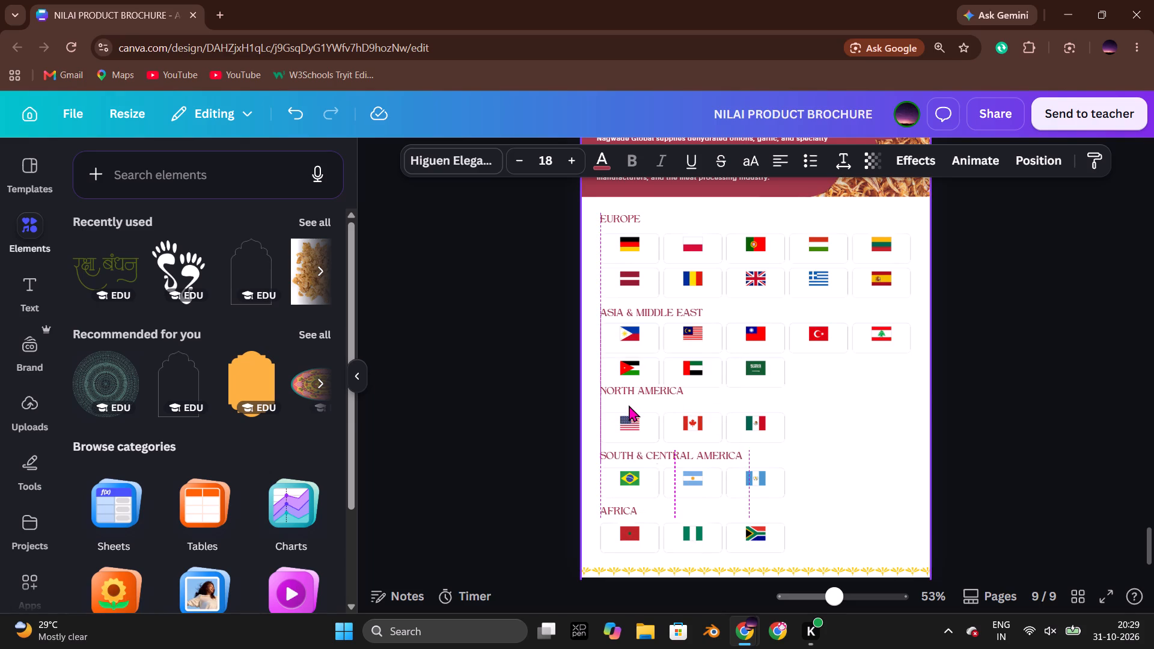
# Even out the heading spacing by moving NORTH AMERICA down towards the US flag row and ASIA & MIDDLE EAST slightly up.
pyautogui.click(525, 437)
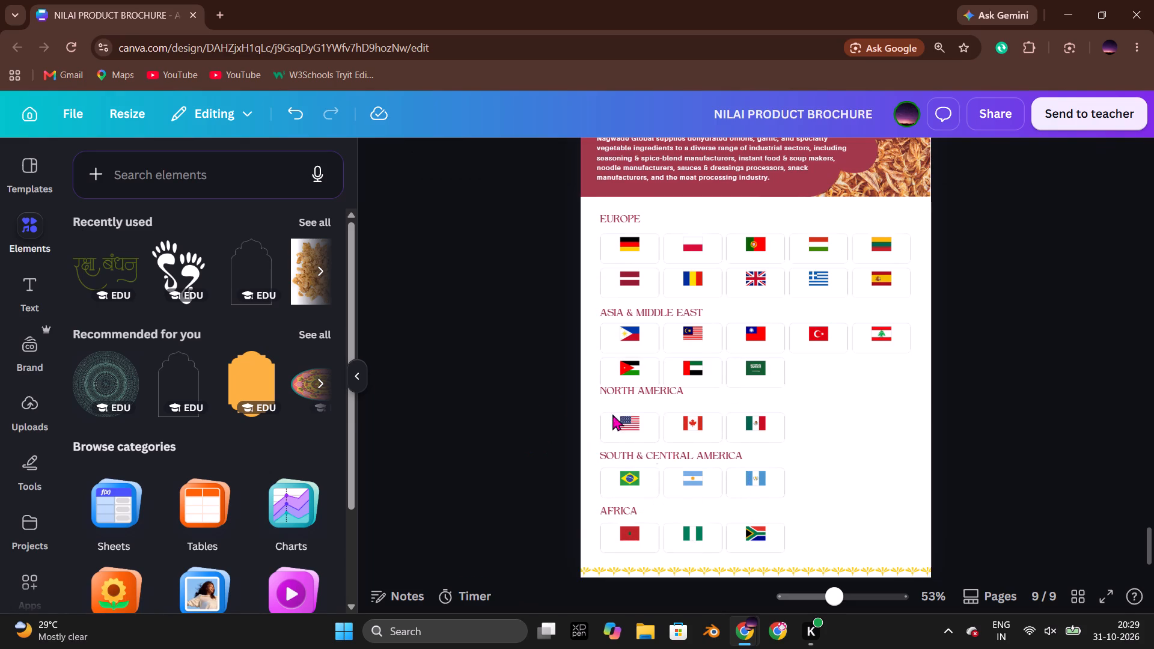
pyautogui.moveTo(627, 386); pyautogui.dragTo(630, 395)
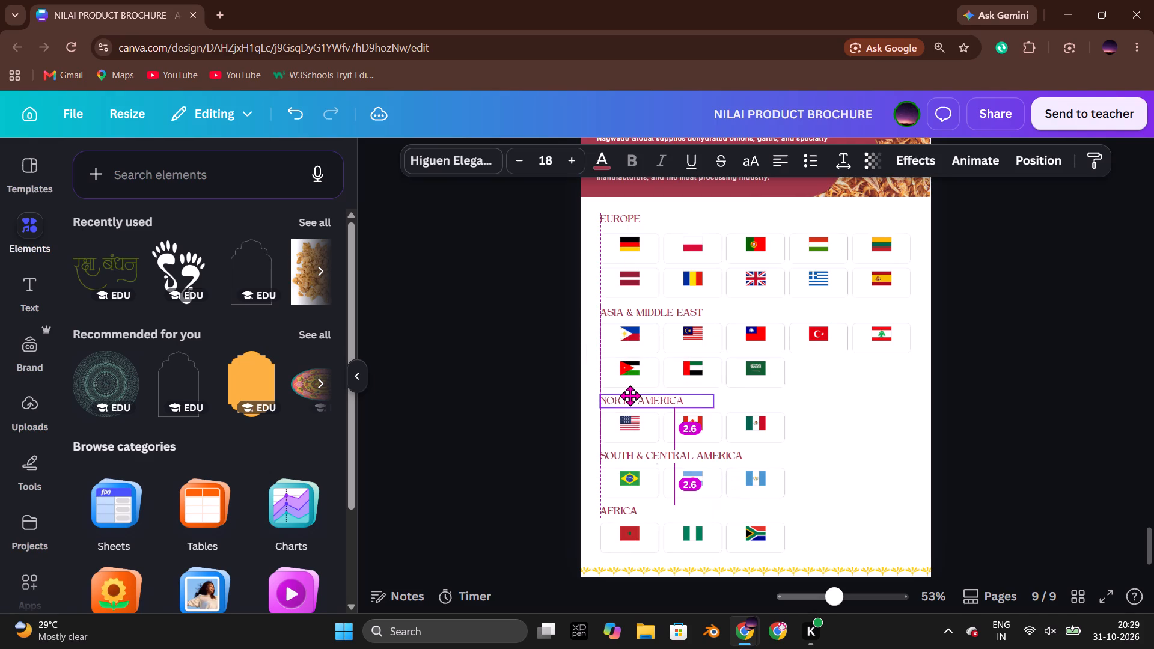
pyautogui.moveTo(630, 395); pyautogui.dragTo(630, 395)
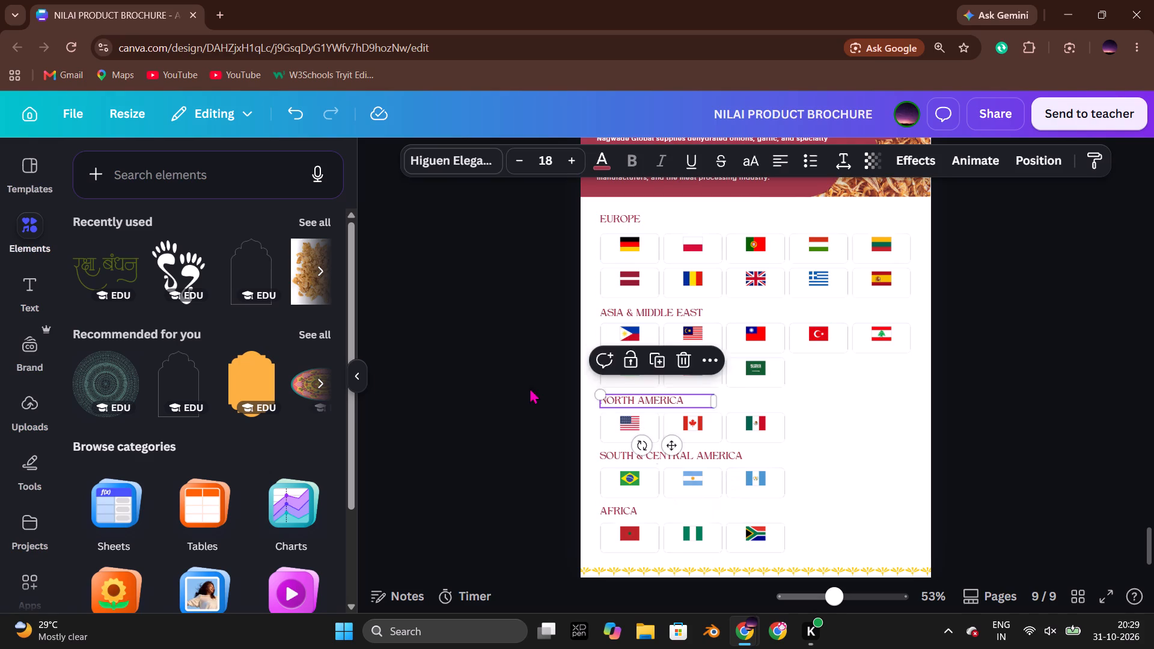
pyautogui.click(476, 376)
pyautogui.click(615, 312)
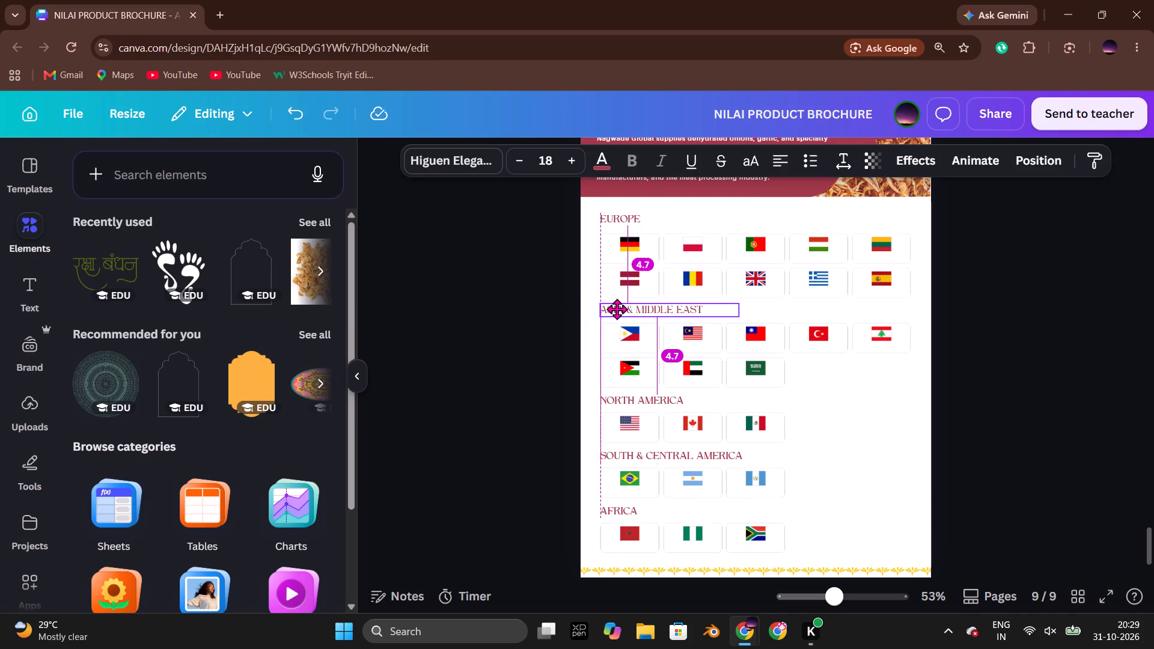
pyautogui.click(478, 319)
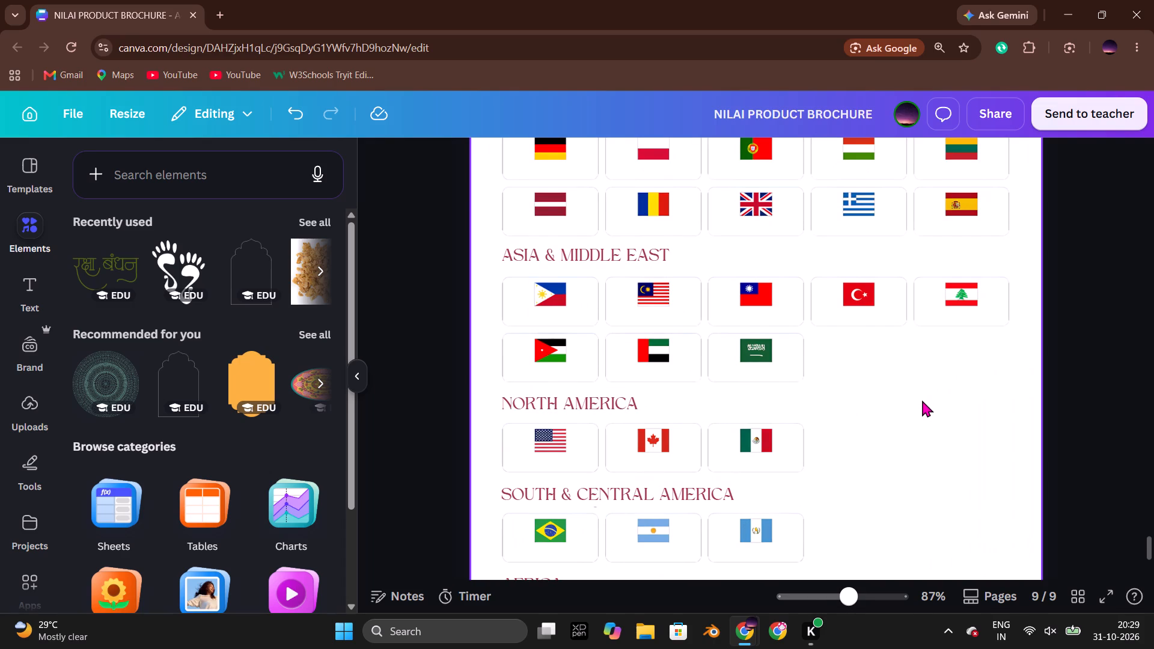
# Switch to the Nagwade-Global-Product-Catalog.pdf design and delete its first page, OUR PRODUCTS.
pyautogui.hotkey('alt', 'Tab')
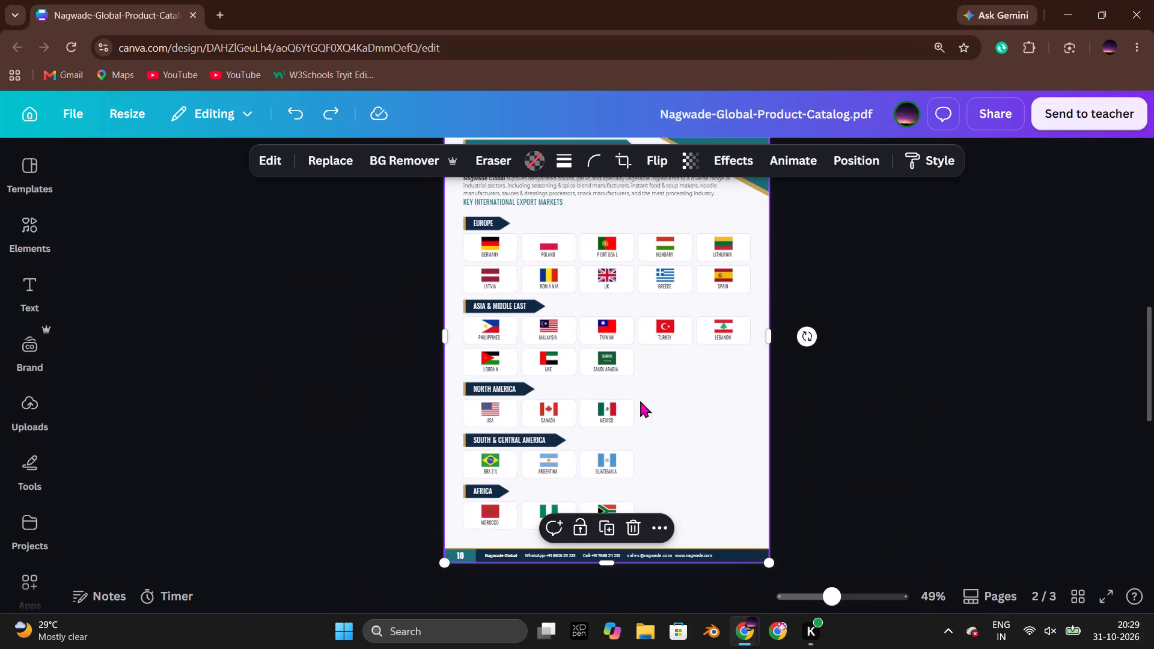
pyautogui.click(643, 401)
pyautogui.click(886, 465)
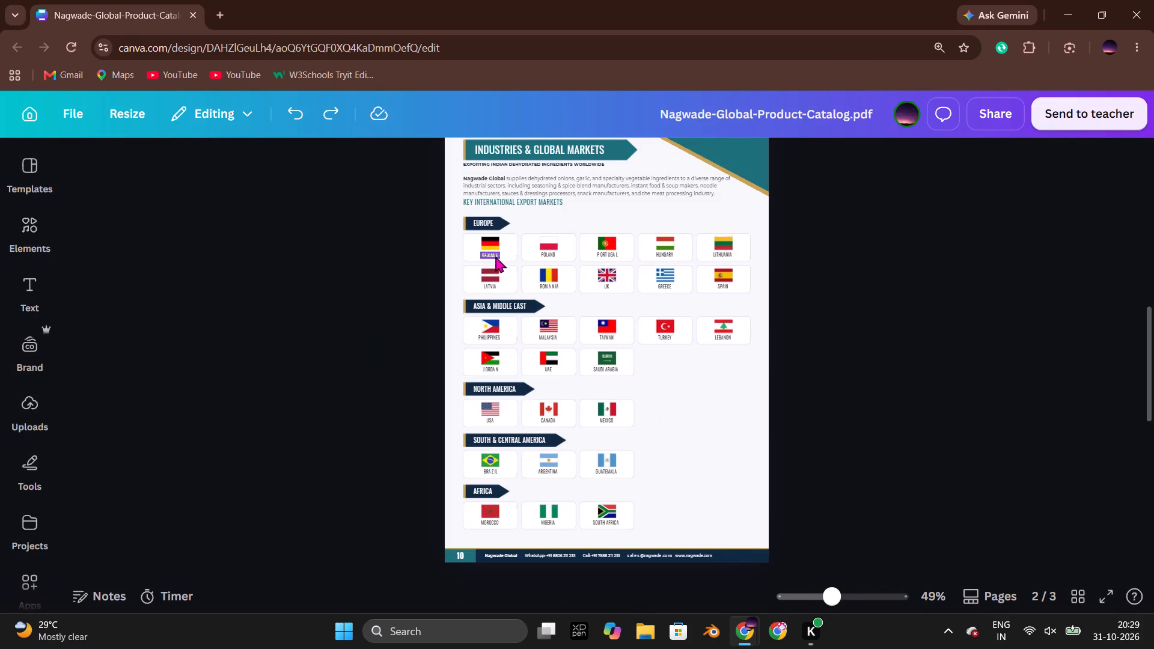
pyautogui.click(703, 413)
pyautogui.scroll(4, 896, 379)
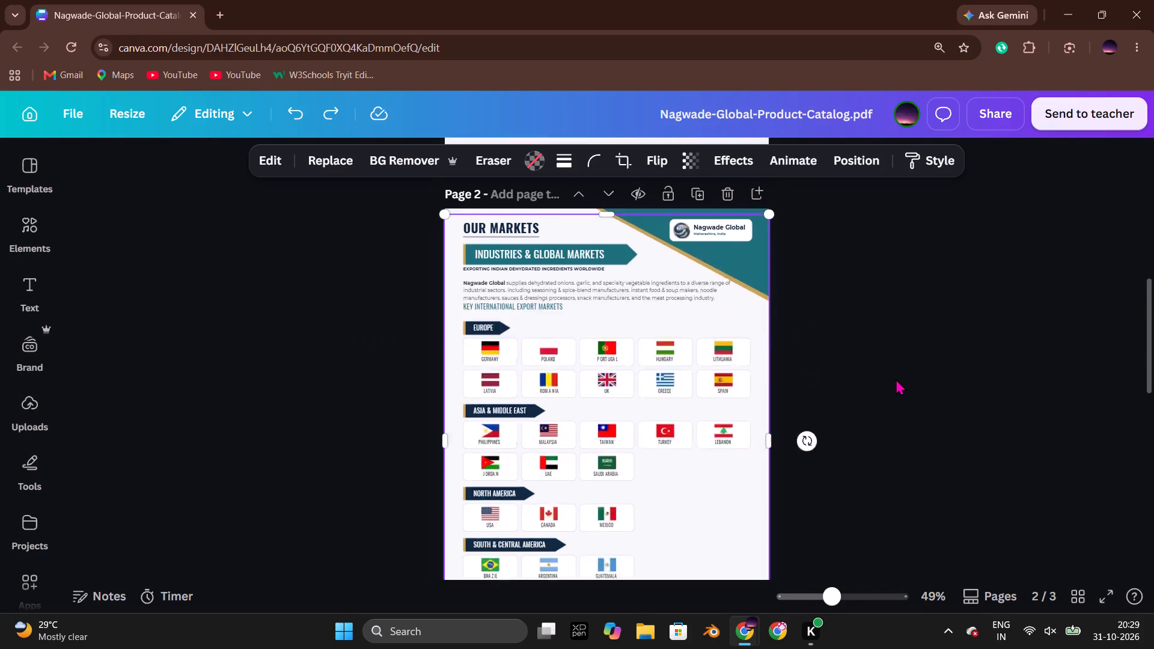
pyautogui.scroll(5, 896, 379)
pyautogui.click(735, 198)
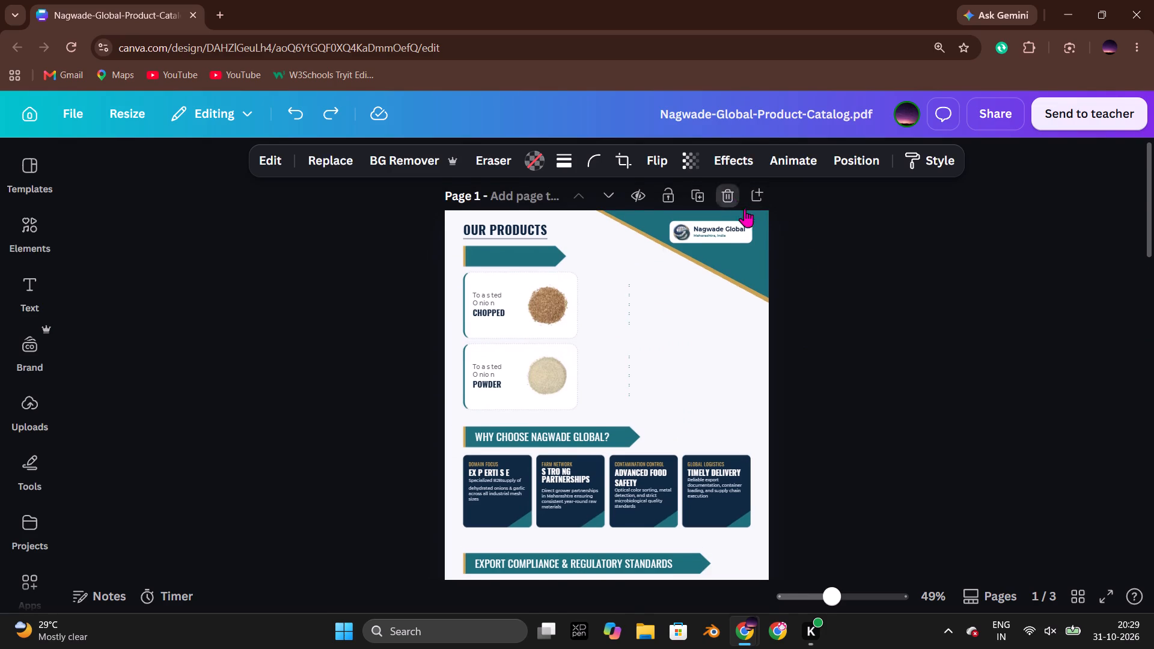
# Delete the background image holding the flags, cards and heading banners from the OUR MARKETS page.
pyautogui.scroll(-2, 853, 273)
pyautogui.moveTo(720, 389); pyautogui.dragTo(746, 392)
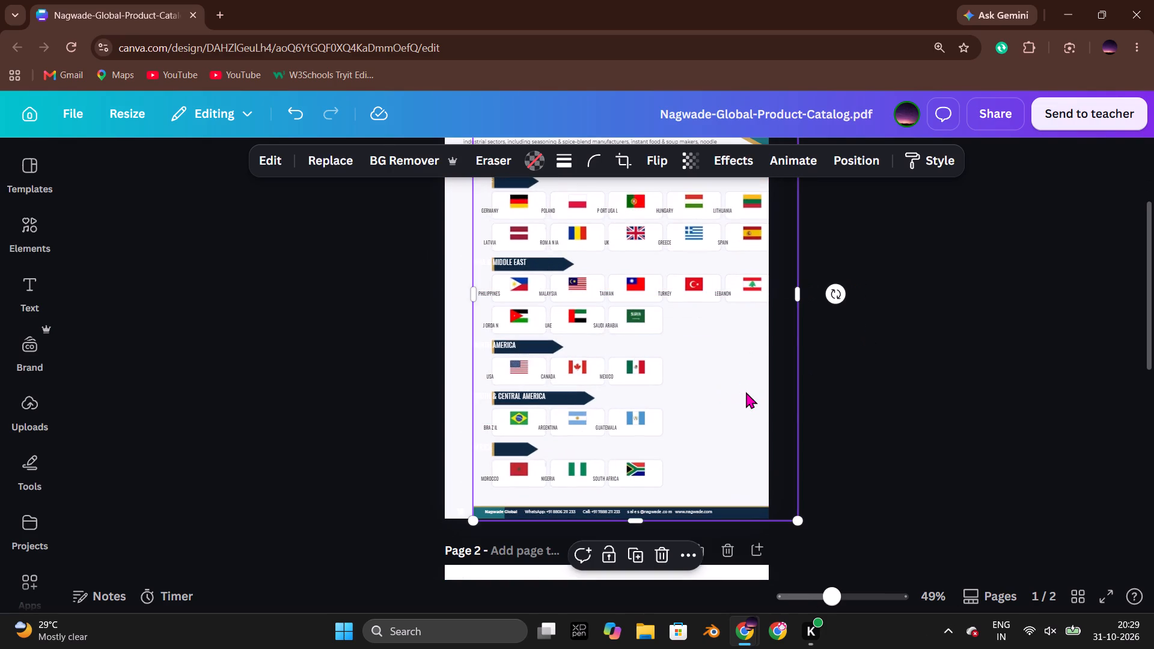
pyautogui.press('Delete')
pyautogui.press('Delete')
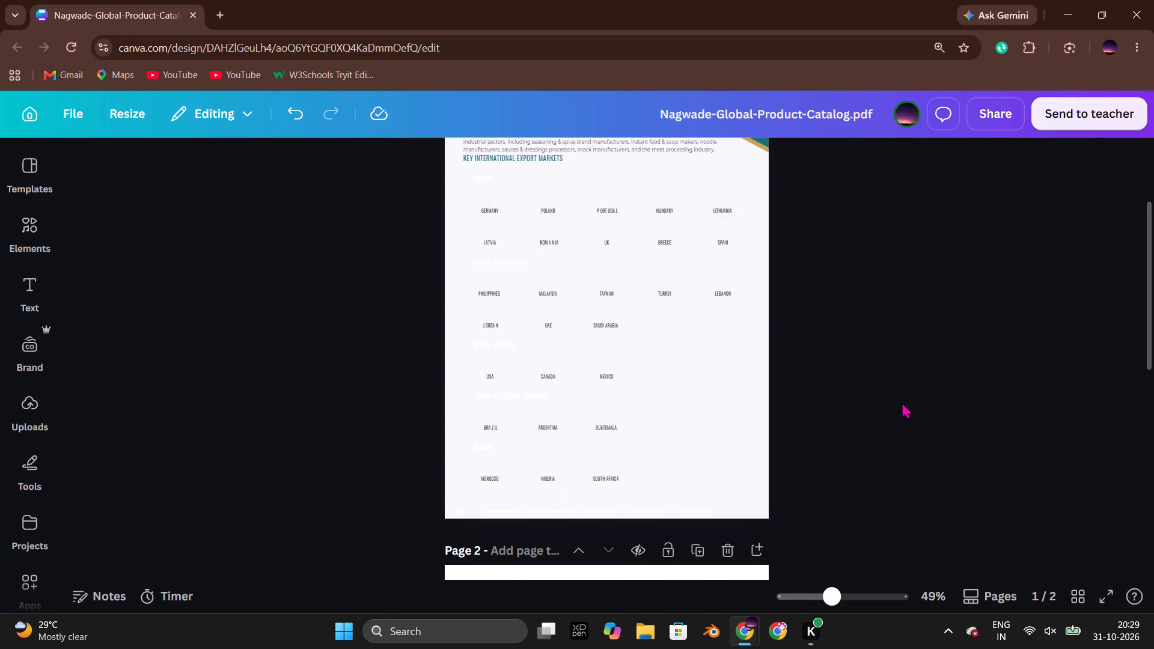
pyautogui.click(891, 401)
# Delete the white region heading texts for North America, Asia & Middle East, Europe, South & Central America and Africa.
pyautogui.click(487, 348)
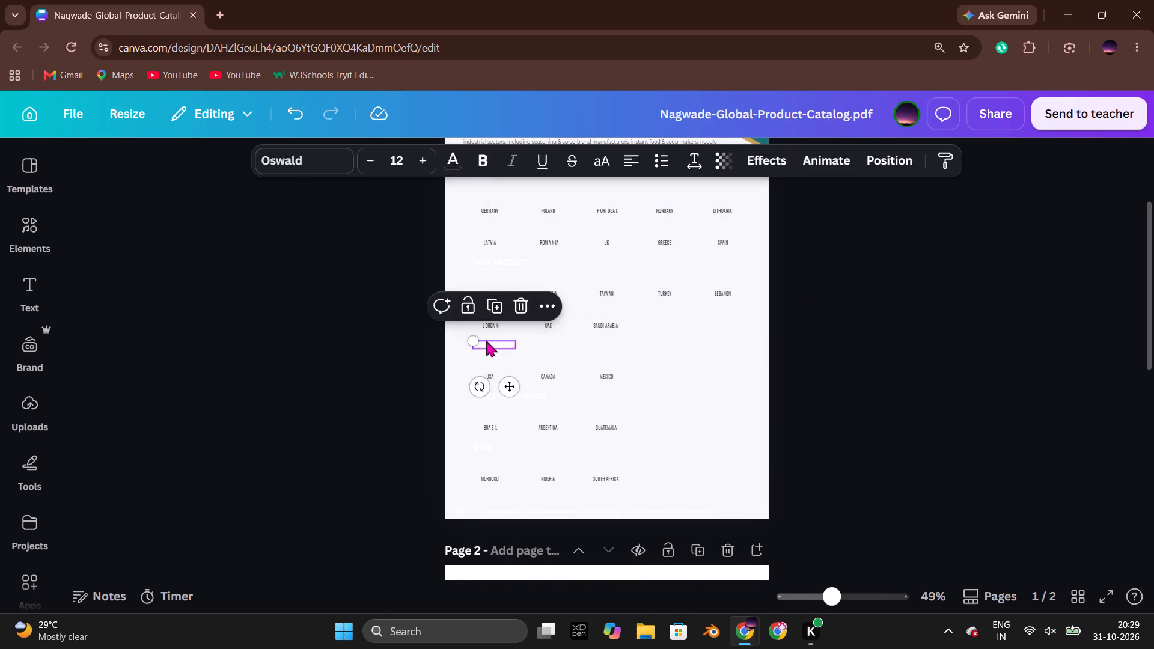
pyautogui.press('Delete')
pyautogui.click(498, 267)
pyautogui.click(503, 258)
pyautogui.press('Delete')
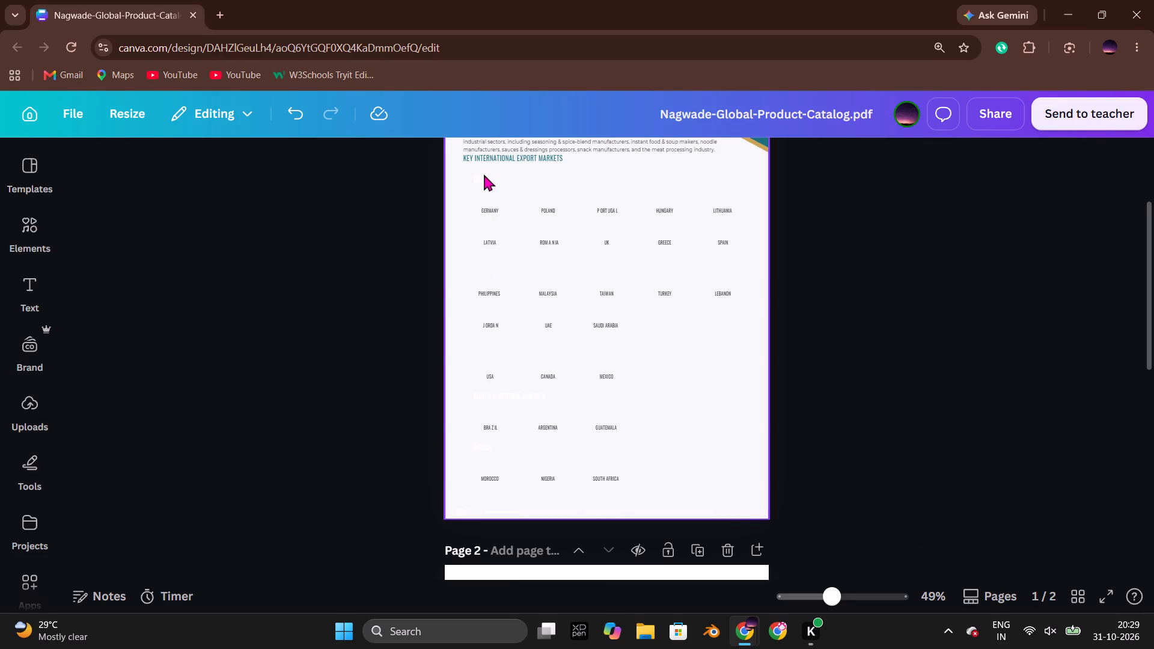
pyautogui.click(484, 177)
pyautogui.press('Delete')
pyautogui.click(499, 396)
pyautogui.press('Delete')
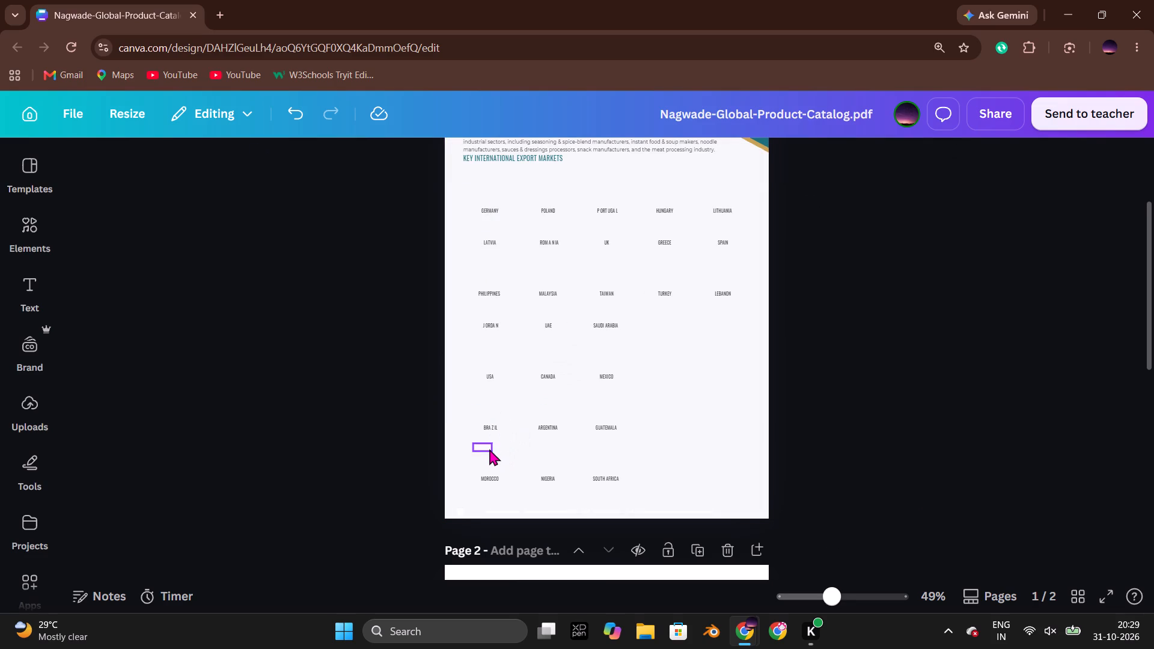
pyautogui.click(489, 449)
pyautogui.press('Delete')
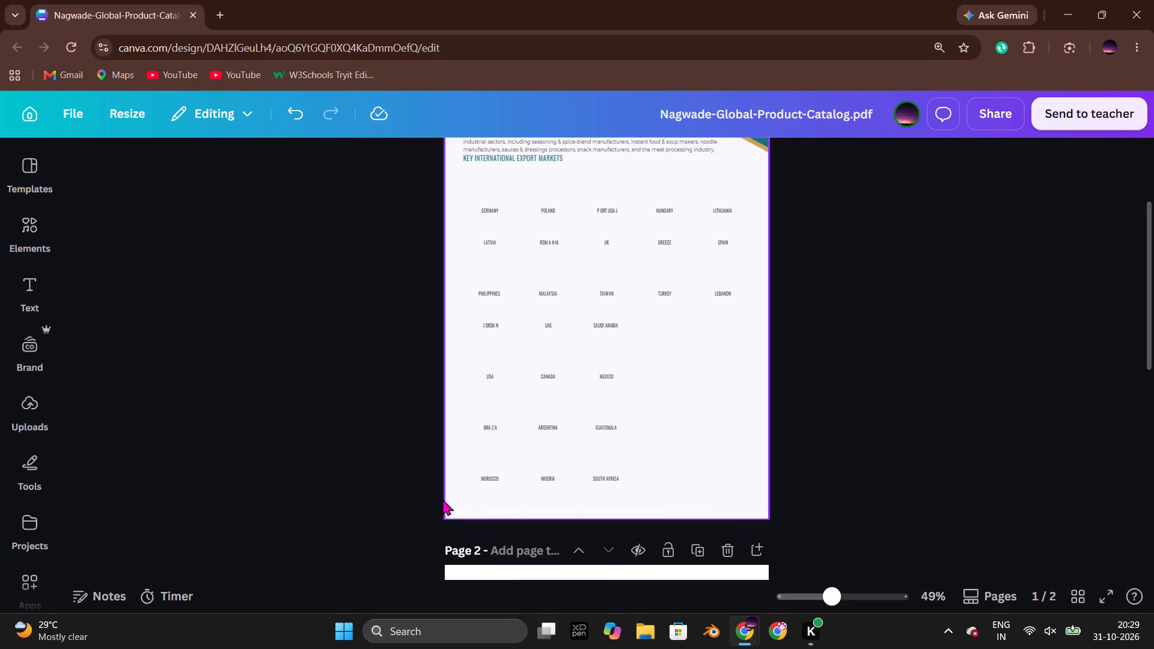
# Delete the white footer texts along the bottom edge of the OUR MARKETS page.
pyautogui.moveTo(441, 504); pyautogui.dragTo(779, 523)
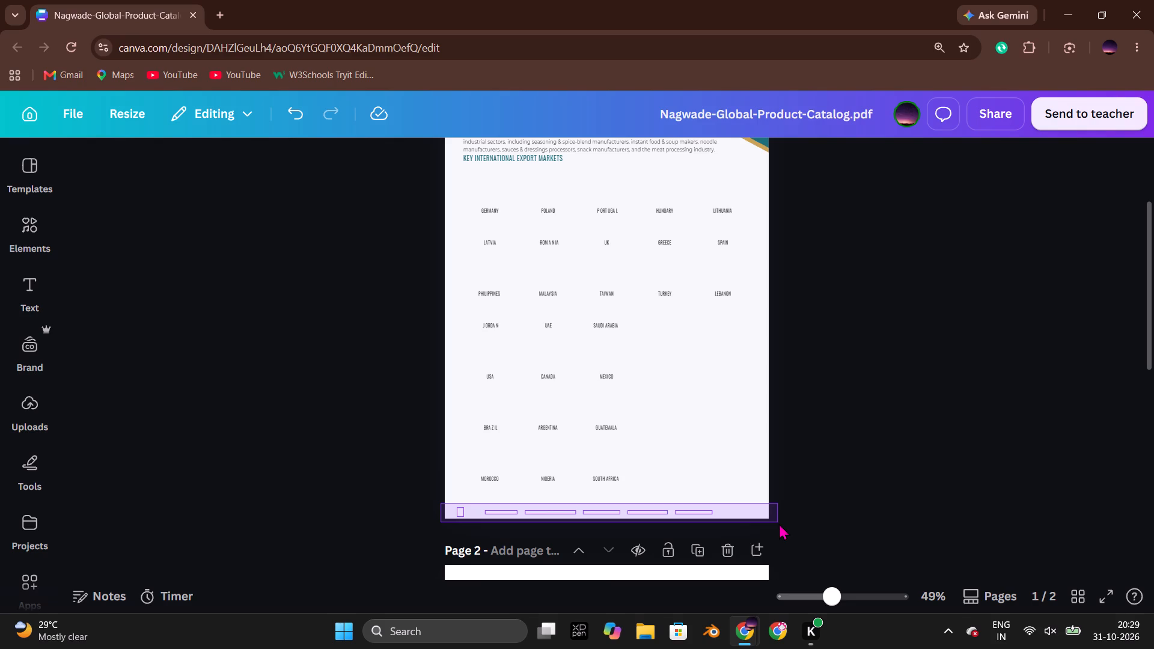
pyautogui.press('Delete')
pyautogui.click(881, 417)
# Group all the country name labels from Germany to South Africa and copy the group.
pyautogui.moveTo(411, 182); pyautogui.dragTo(790, 463)
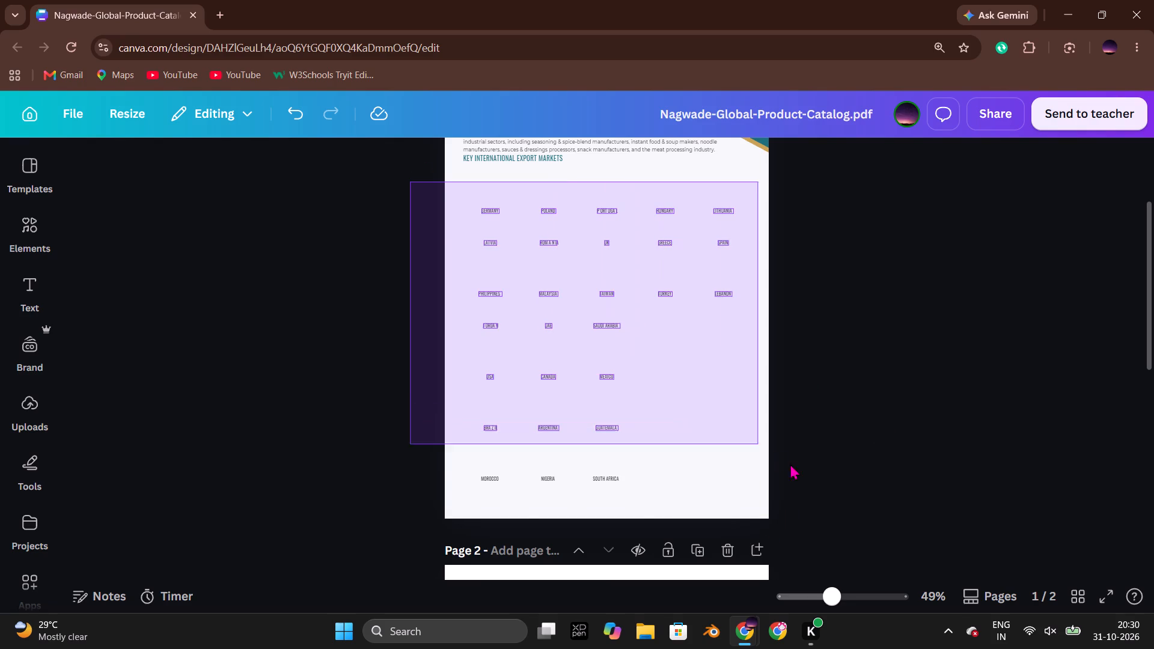
pyautogui.moveTo(790, 463); pyautogui.dragTo(785, 491)
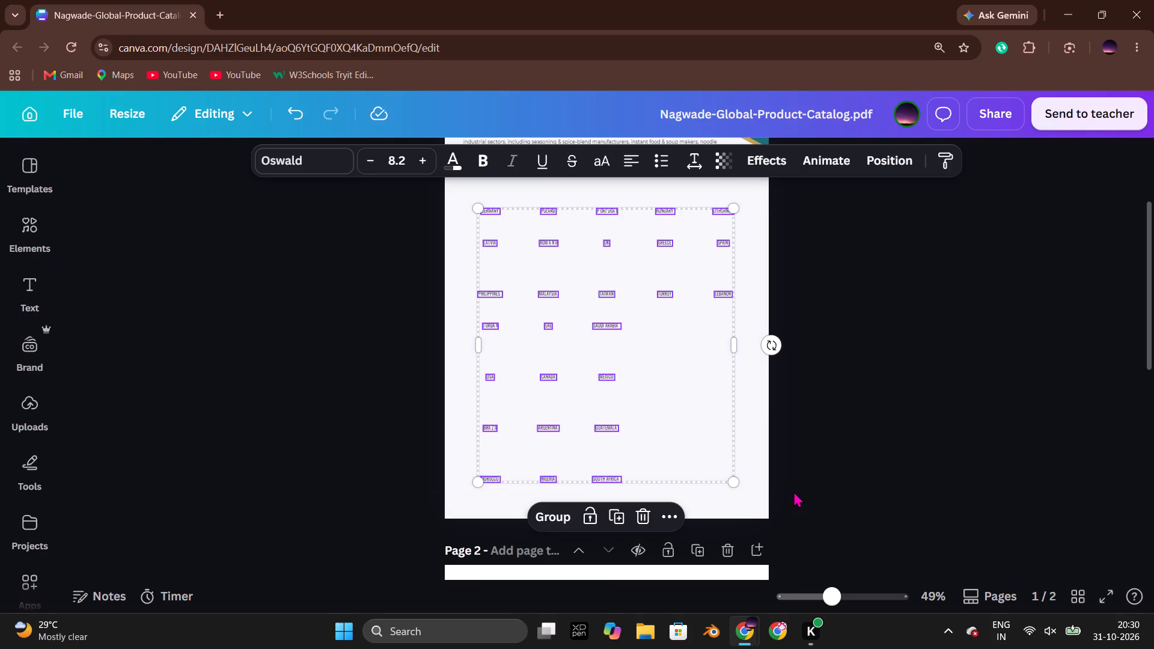
pyautogui.hotkey('ctrl', 'g')
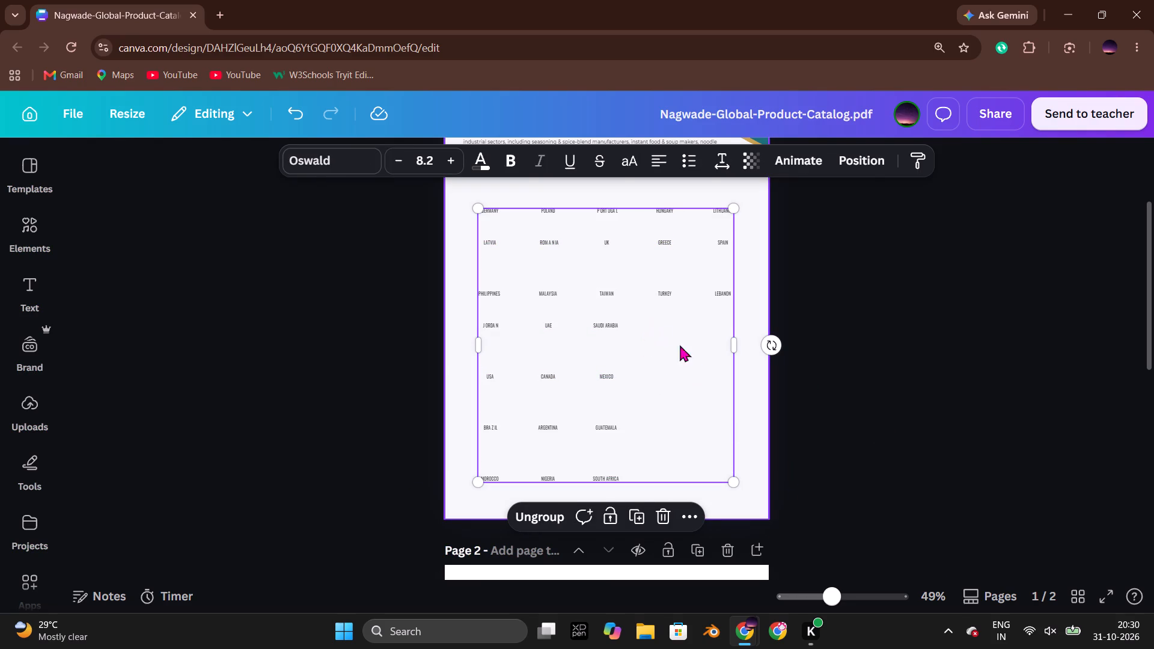
pyautogui.hotkey('ctrl', 'c')
pyautogui.click(890, 403)
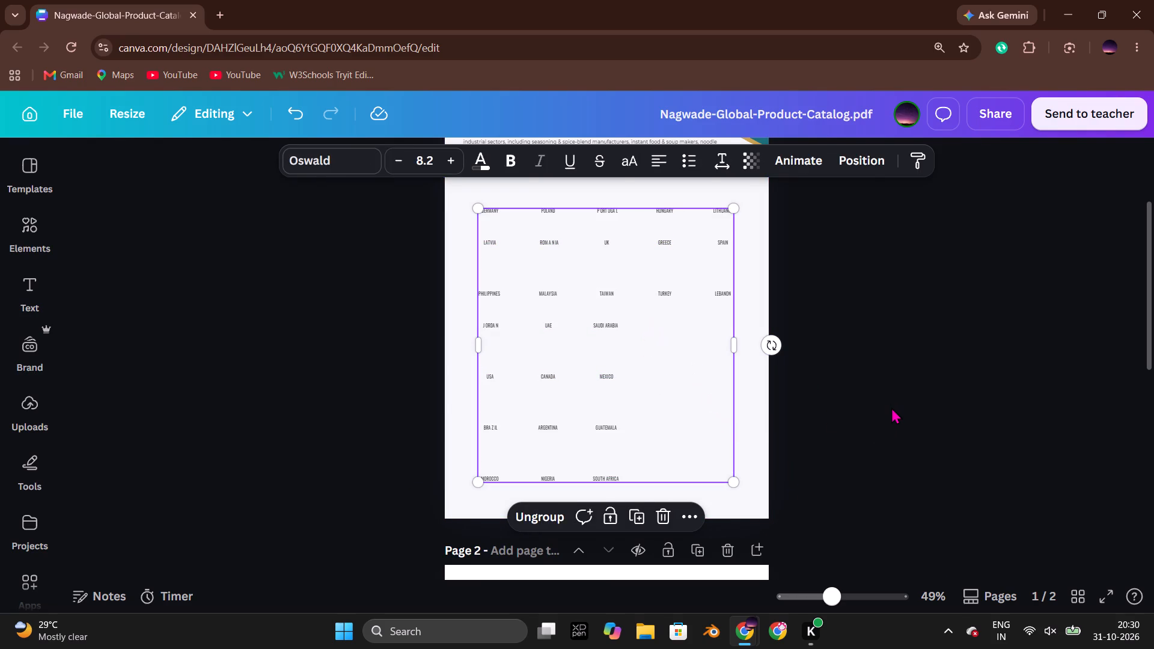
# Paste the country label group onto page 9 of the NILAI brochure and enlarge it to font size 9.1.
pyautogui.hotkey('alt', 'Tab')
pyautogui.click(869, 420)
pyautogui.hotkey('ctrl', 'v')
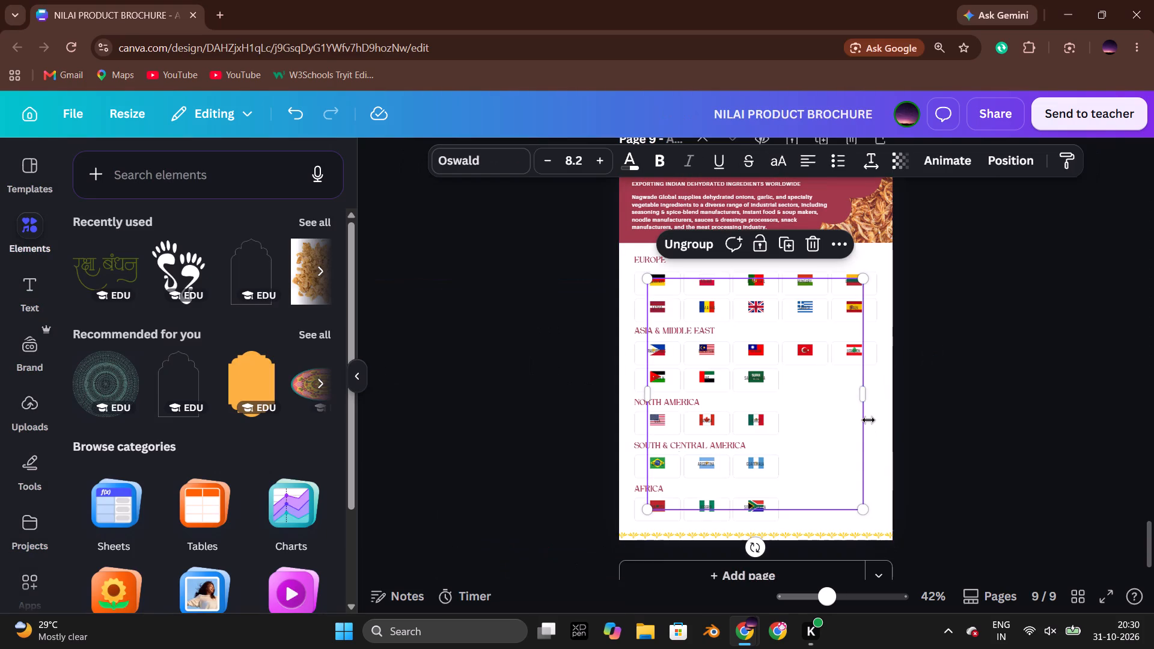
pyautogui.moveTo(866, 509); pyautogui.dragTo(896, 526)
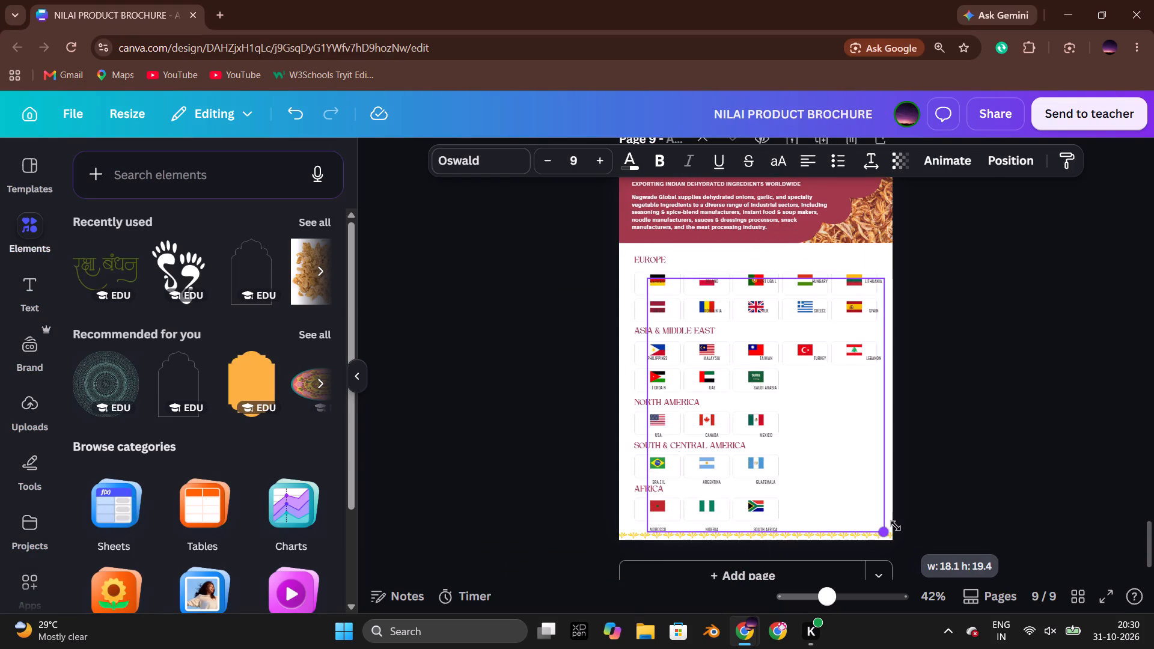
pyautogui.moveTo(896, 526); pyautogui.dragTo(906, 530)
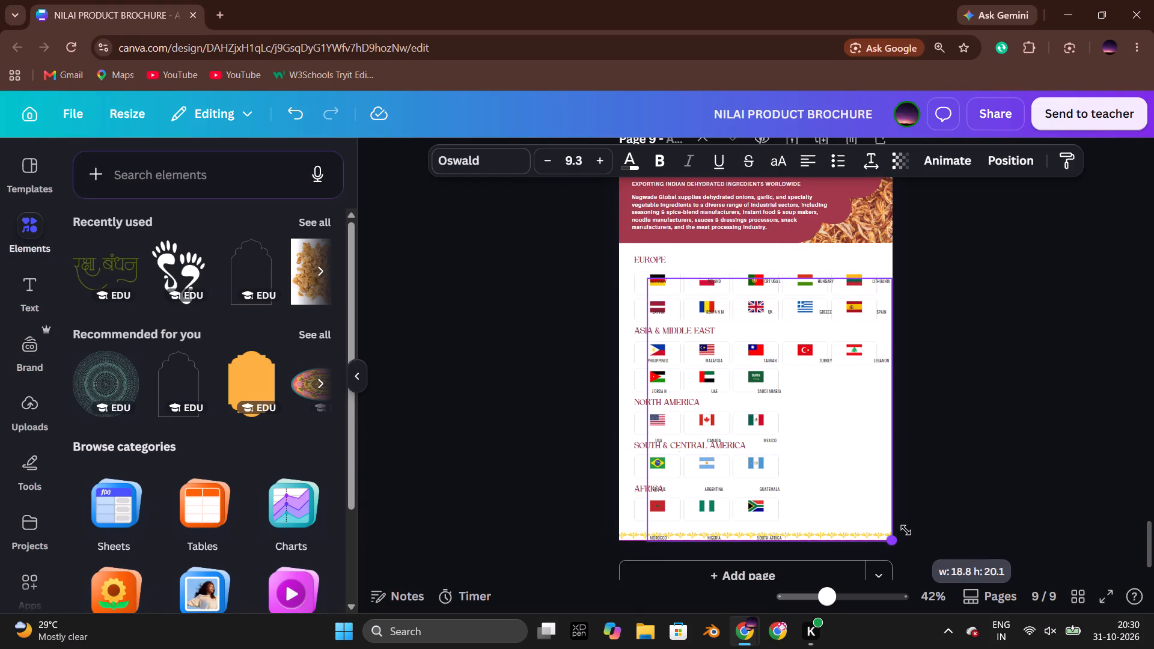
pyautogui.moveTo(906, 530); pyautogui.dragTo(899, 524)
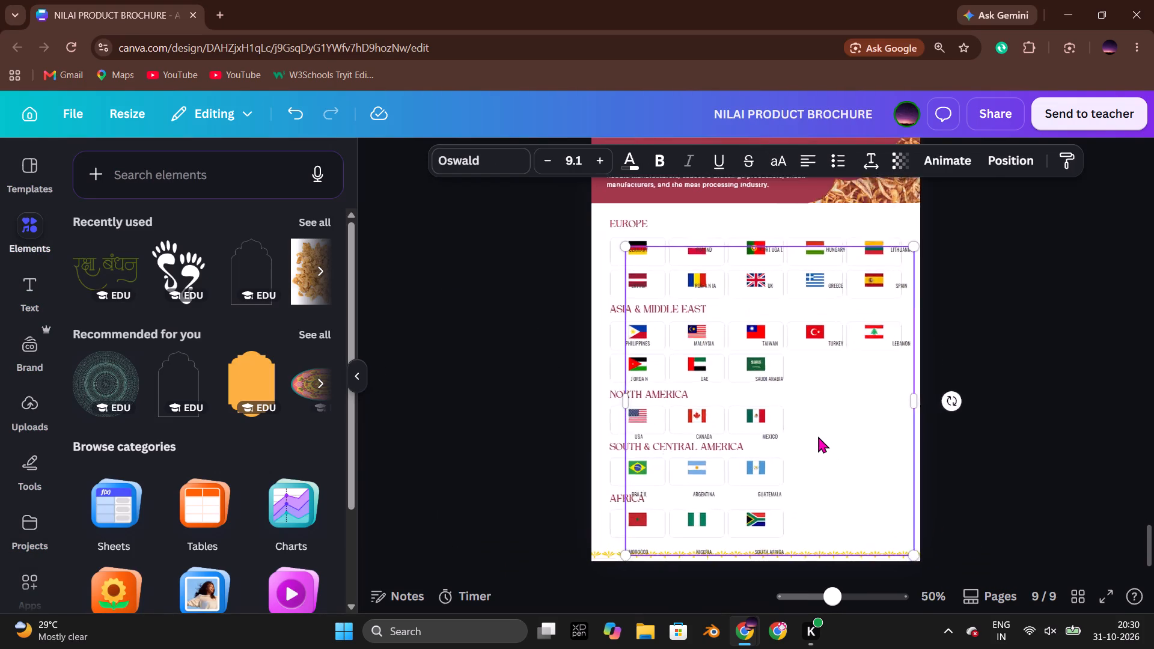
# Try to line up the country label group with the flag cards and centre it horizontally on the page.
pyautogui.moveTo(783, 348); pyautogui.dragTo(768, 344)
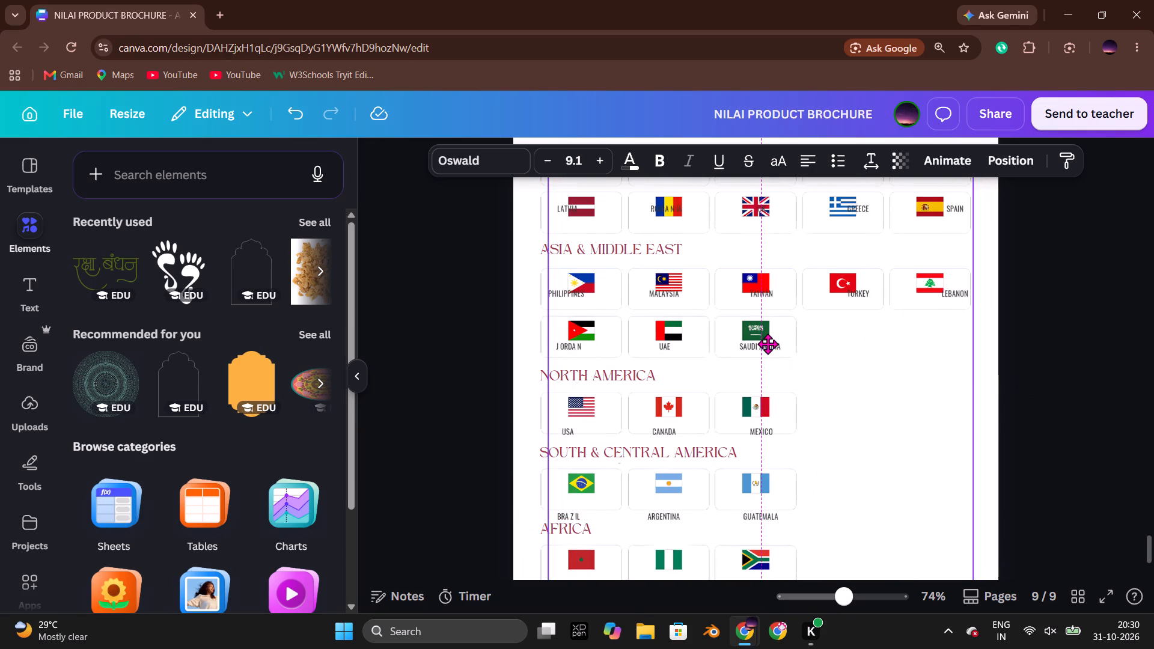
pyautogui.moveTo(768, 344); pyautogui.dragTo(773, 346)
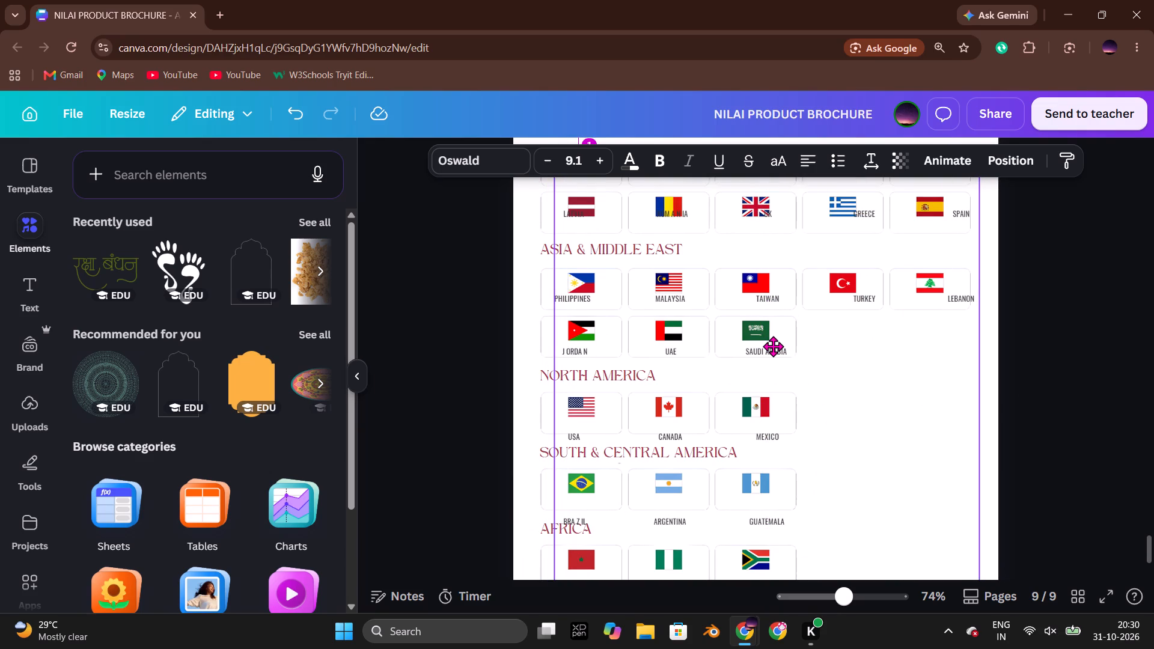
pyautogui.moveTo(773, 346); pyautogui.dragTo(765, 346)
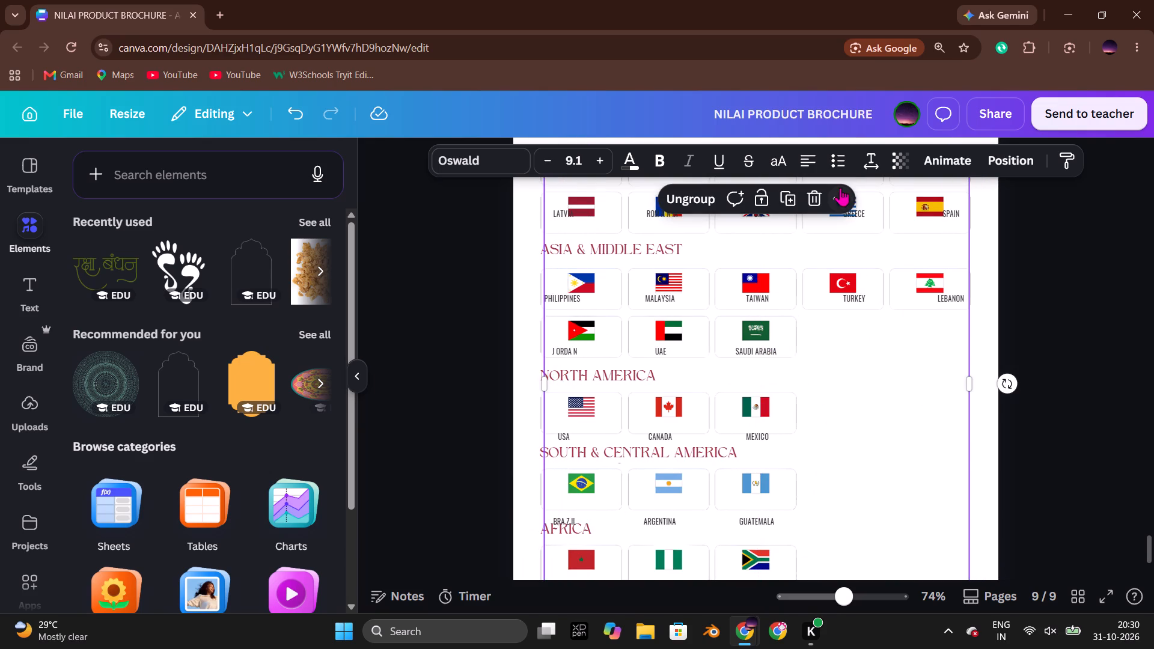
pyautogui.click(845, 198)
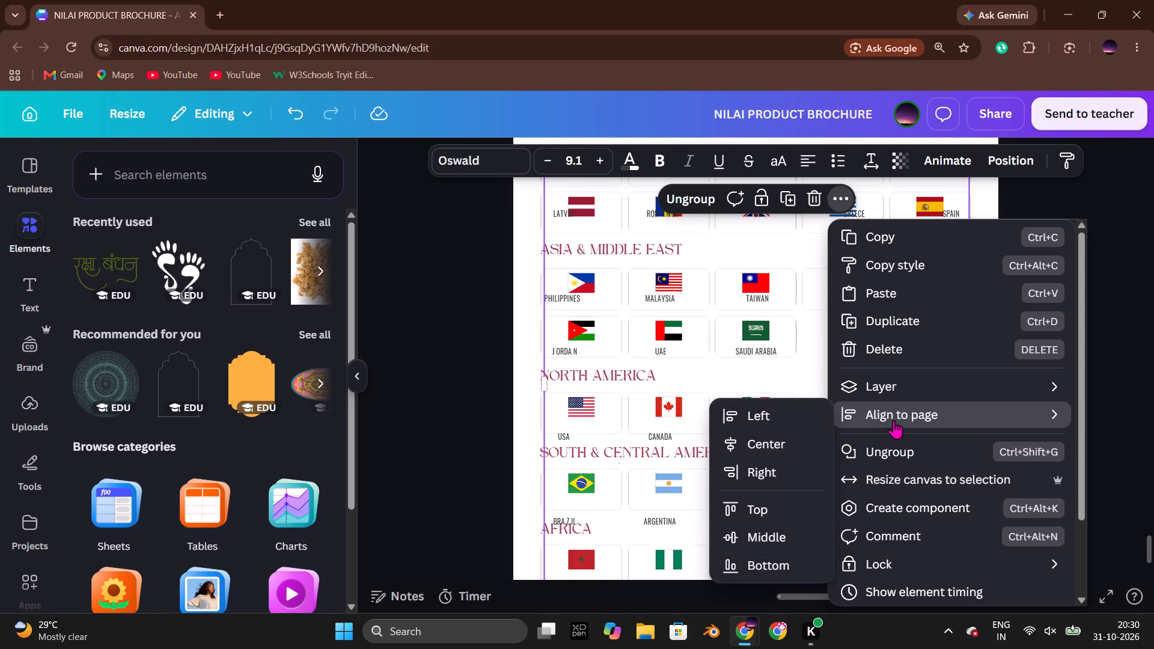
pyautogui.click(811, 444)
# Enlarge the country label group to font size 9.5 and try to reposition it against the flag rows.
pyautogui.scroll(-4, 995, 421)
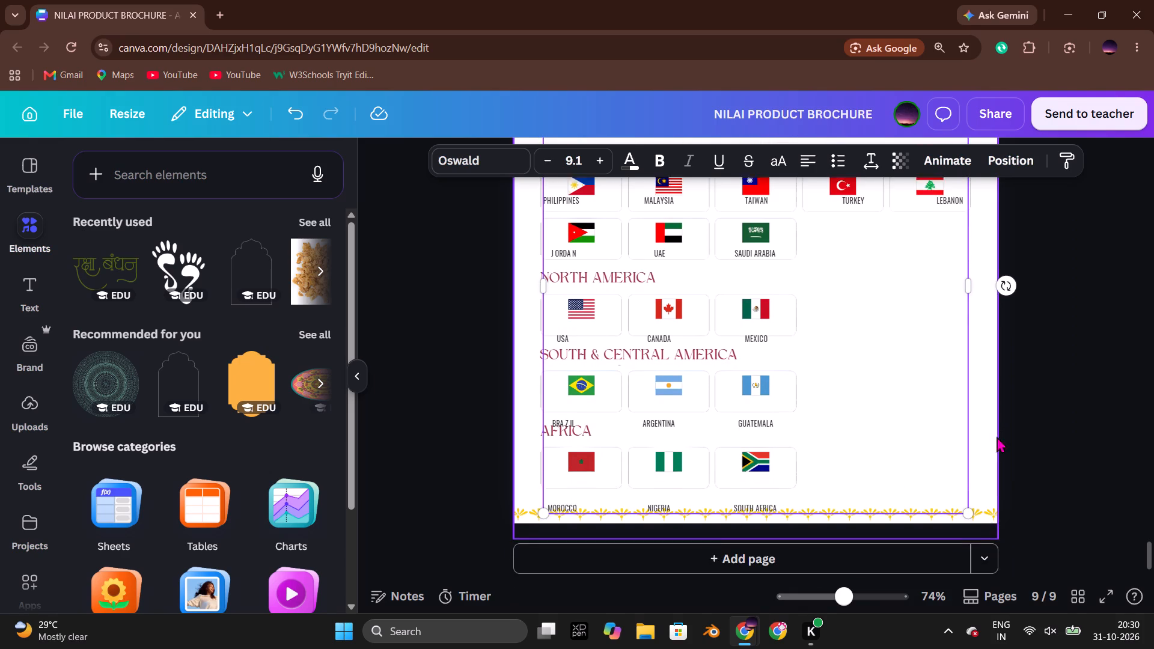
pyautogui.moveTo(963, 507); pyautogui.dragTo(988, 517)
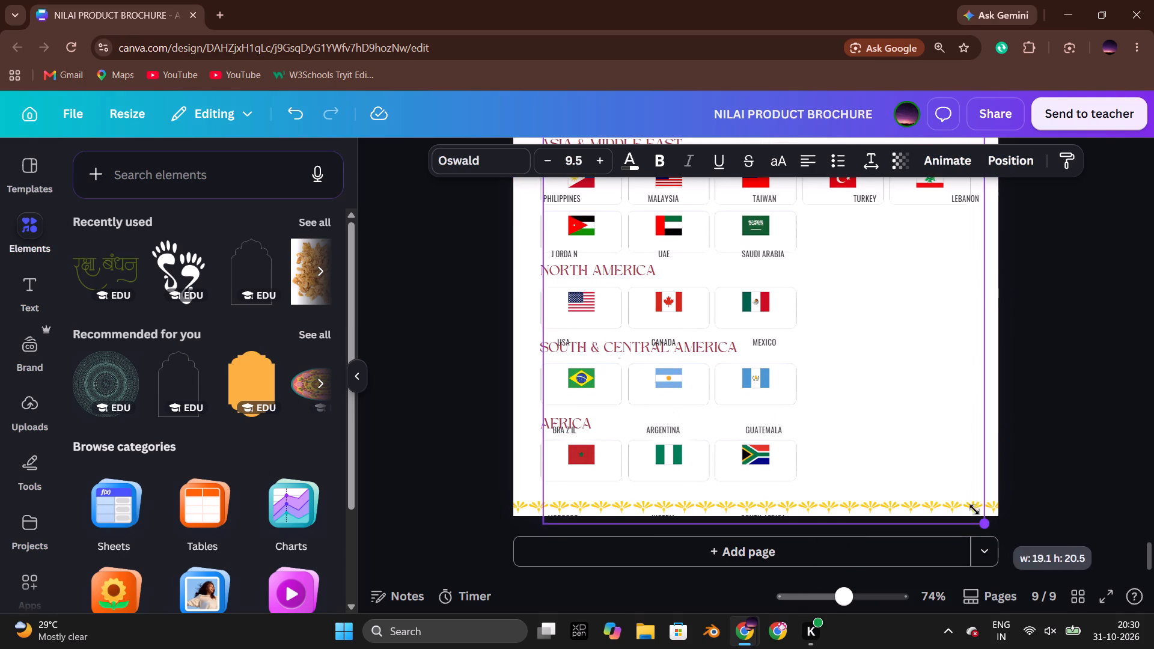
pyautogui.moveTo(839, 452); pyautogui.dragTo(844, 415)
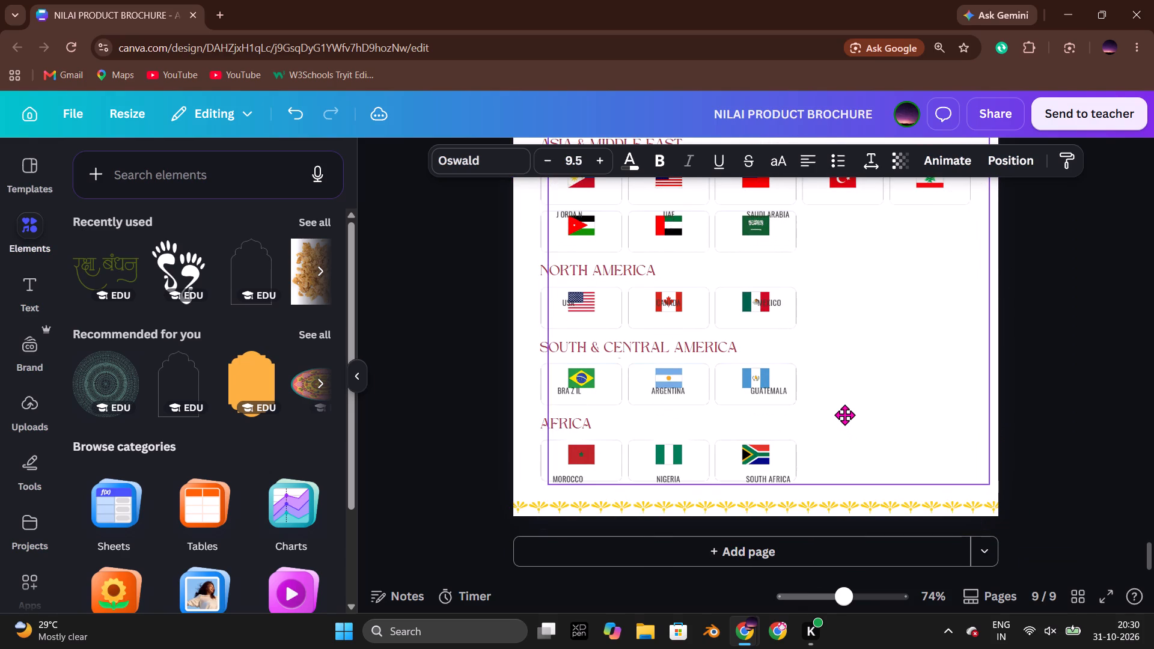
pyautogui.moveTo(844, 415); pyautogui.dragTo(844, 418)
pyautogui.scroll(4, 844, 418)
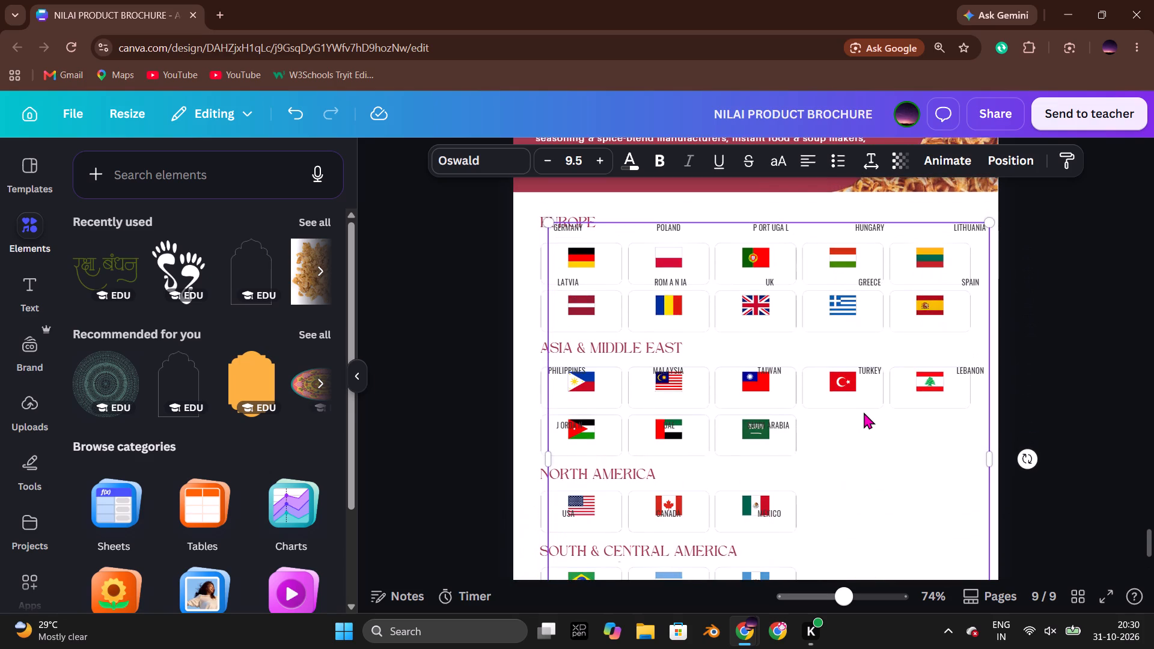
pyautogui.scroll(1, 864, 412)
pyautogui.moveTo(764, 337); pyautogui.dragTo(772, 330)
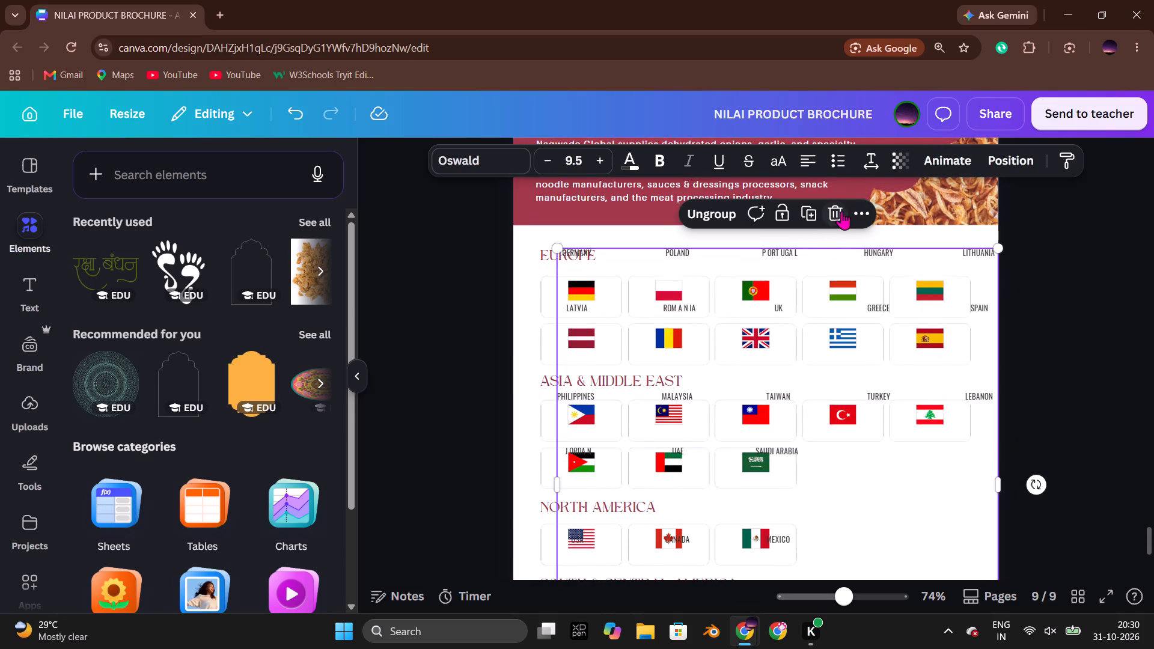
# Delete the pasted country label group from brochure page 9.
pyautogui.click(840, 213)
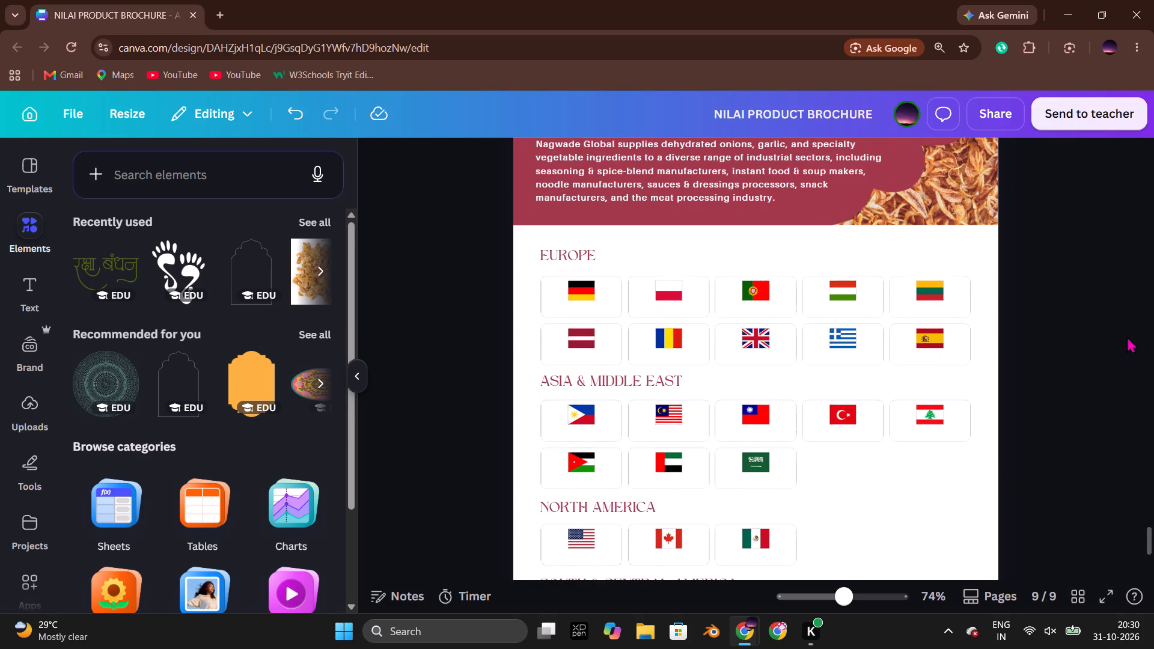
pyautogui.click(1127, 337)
# Copy the country label group from the Nagwade catalog onto brochure page 9 and position the names just below their flags.
pyautogui.hotkey('alt', 'Tab')
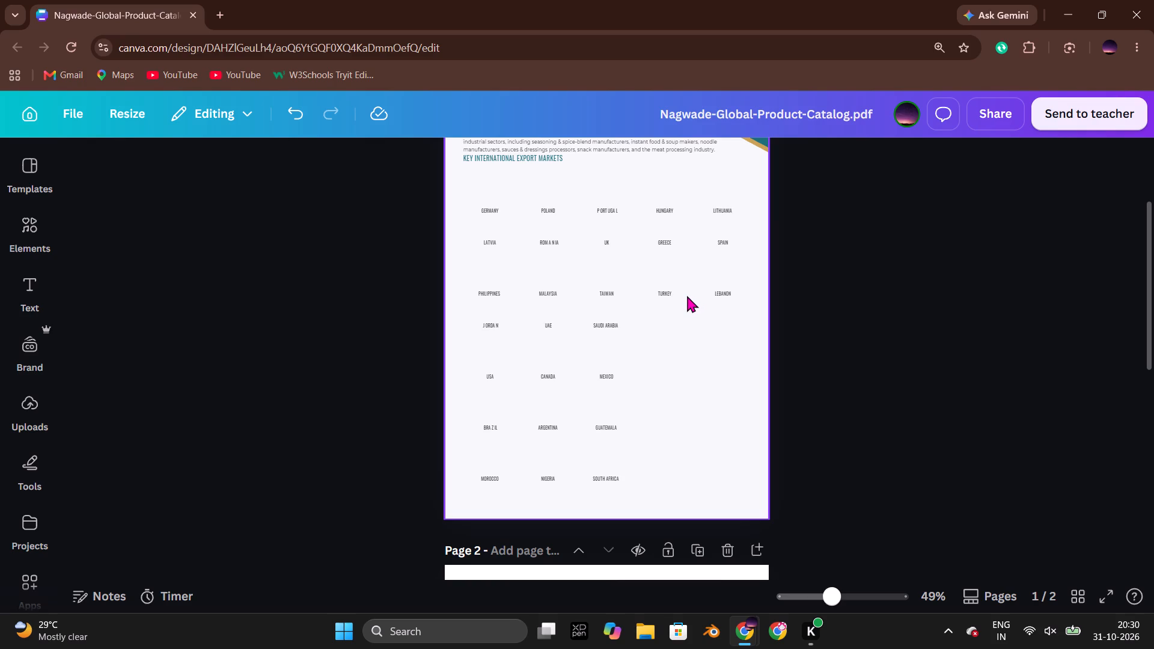
pyautogui.click(684, 296)
pyautogui.hotkey('ctrl', 'c')
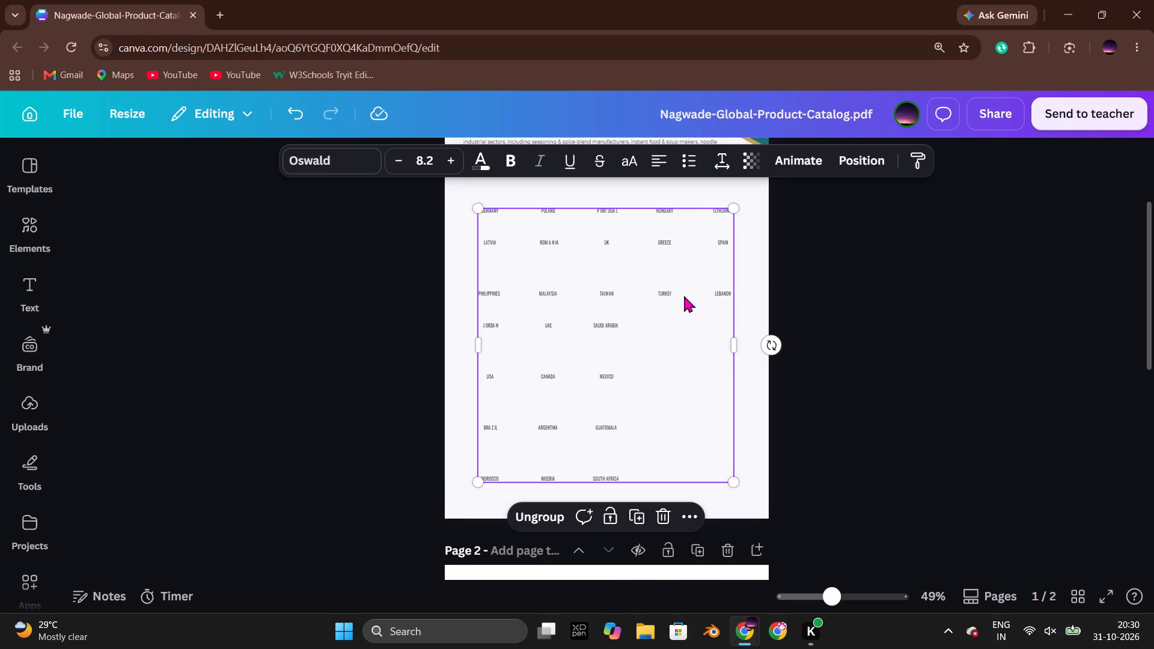
pyautogui.hotkey('alt', 'Tab')
pyautogui.click(737, 373)
pyautogui.hotkey('ctrl', 'v')
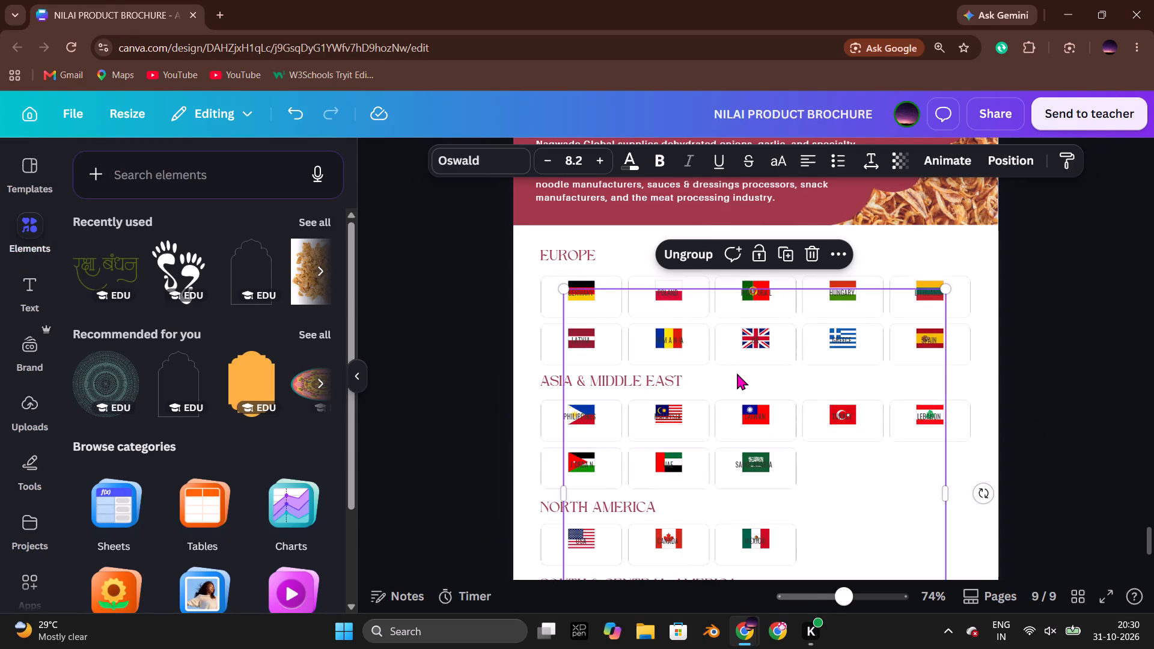
pyautogui.moveTo(760, 332); pyautogui.dragTo(758, 348)
pyautogui.click(1045, 390)
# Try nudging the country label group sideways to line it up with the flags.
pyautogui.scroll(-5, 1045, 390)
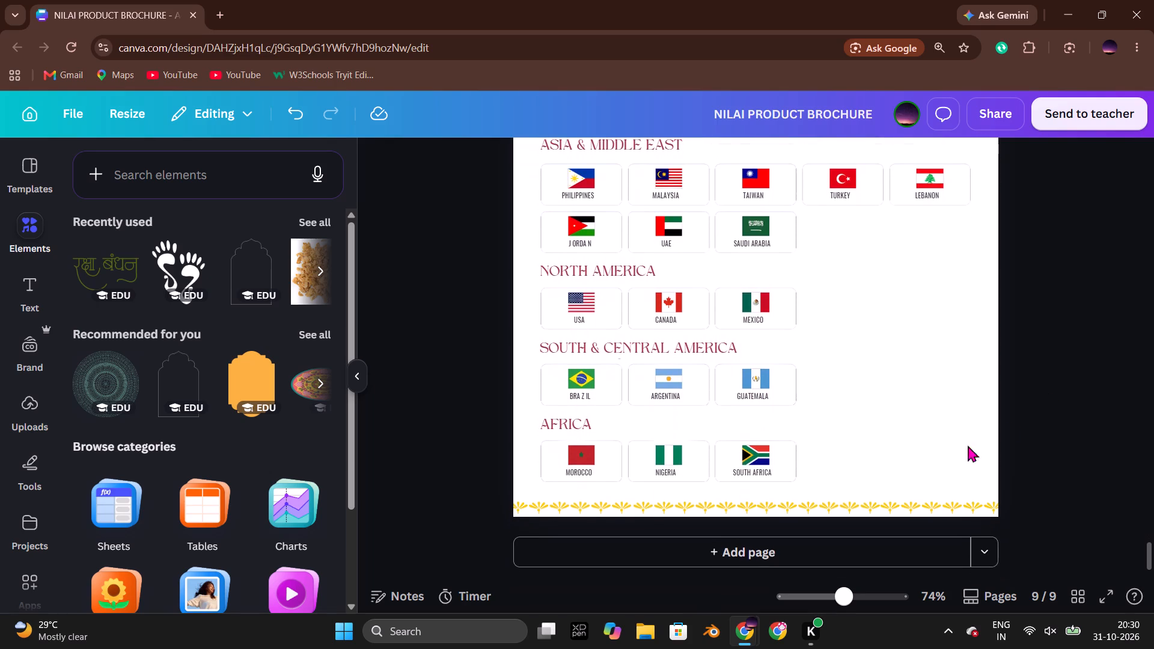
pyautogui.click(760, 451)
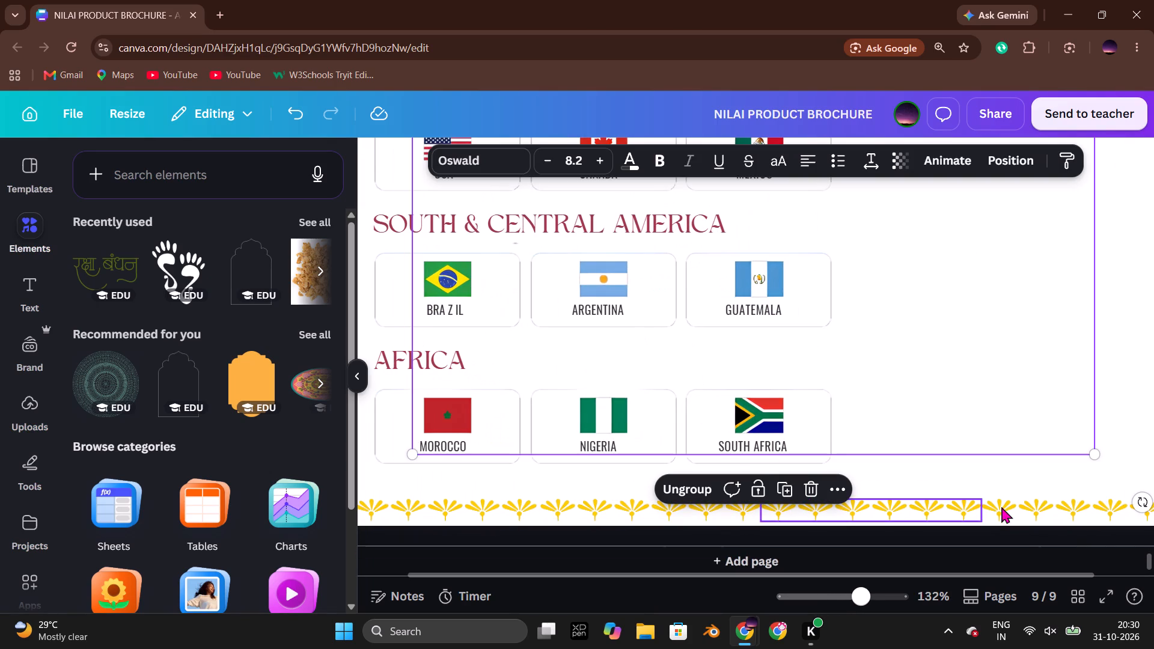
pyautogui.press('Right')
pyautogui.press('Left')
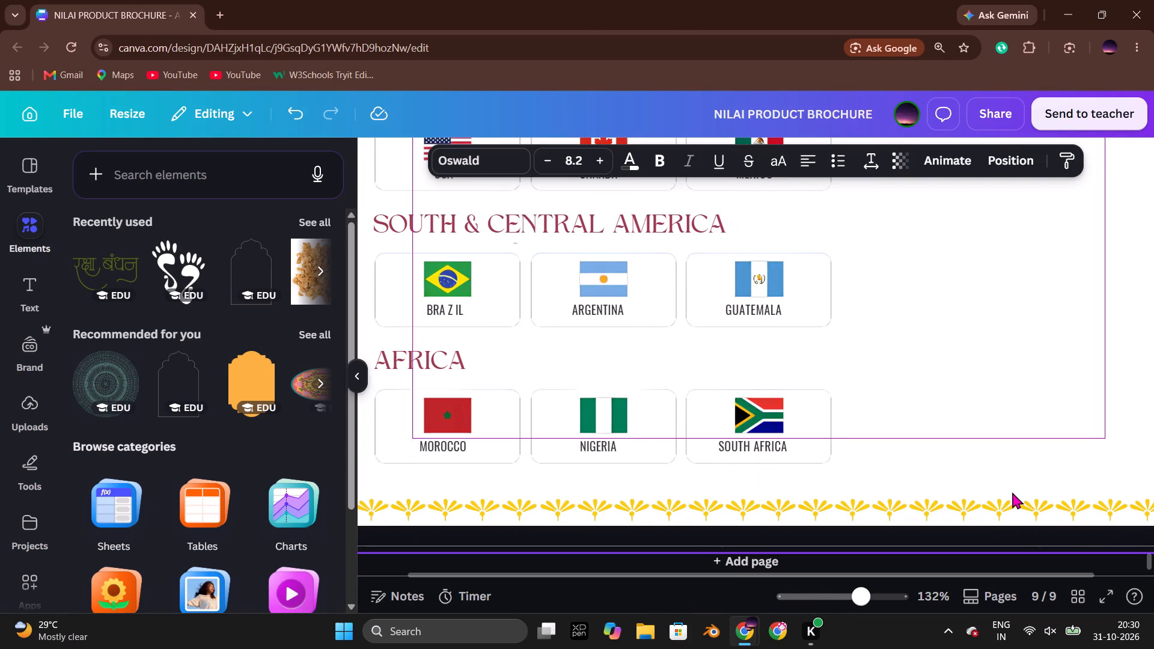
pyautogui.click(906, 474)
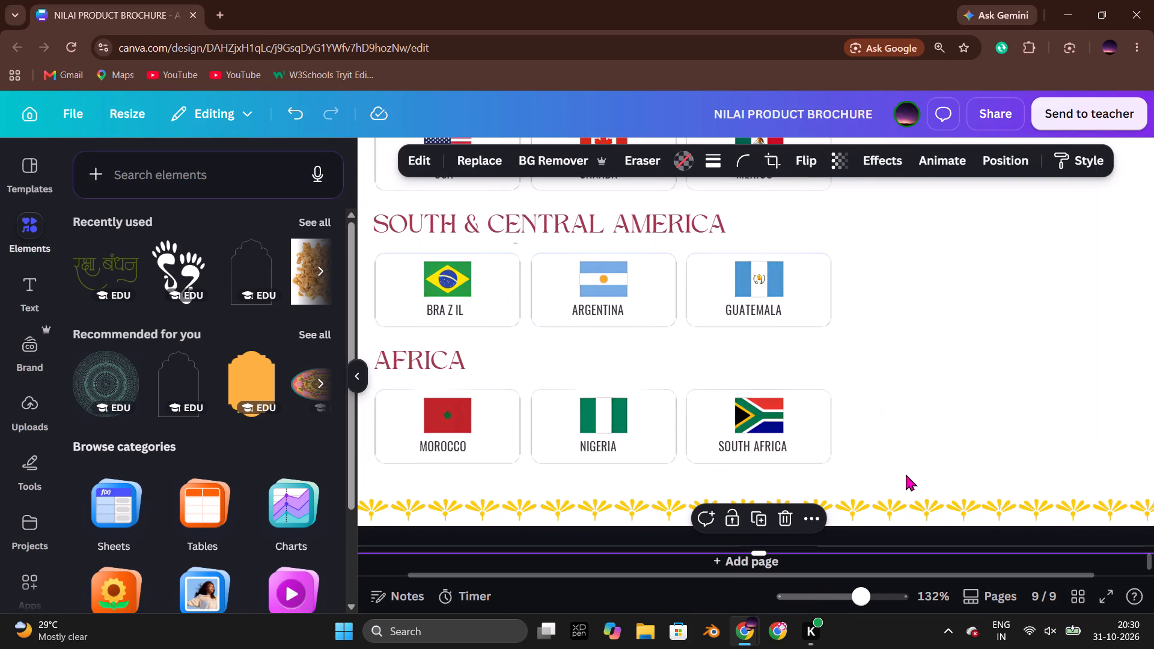
# Remove the stray spaces from the Brazil label under South & Central America so it reads BRAZIL.
pyautogui.doubleClick(454, 315)
pyautogui.click(451, 312)
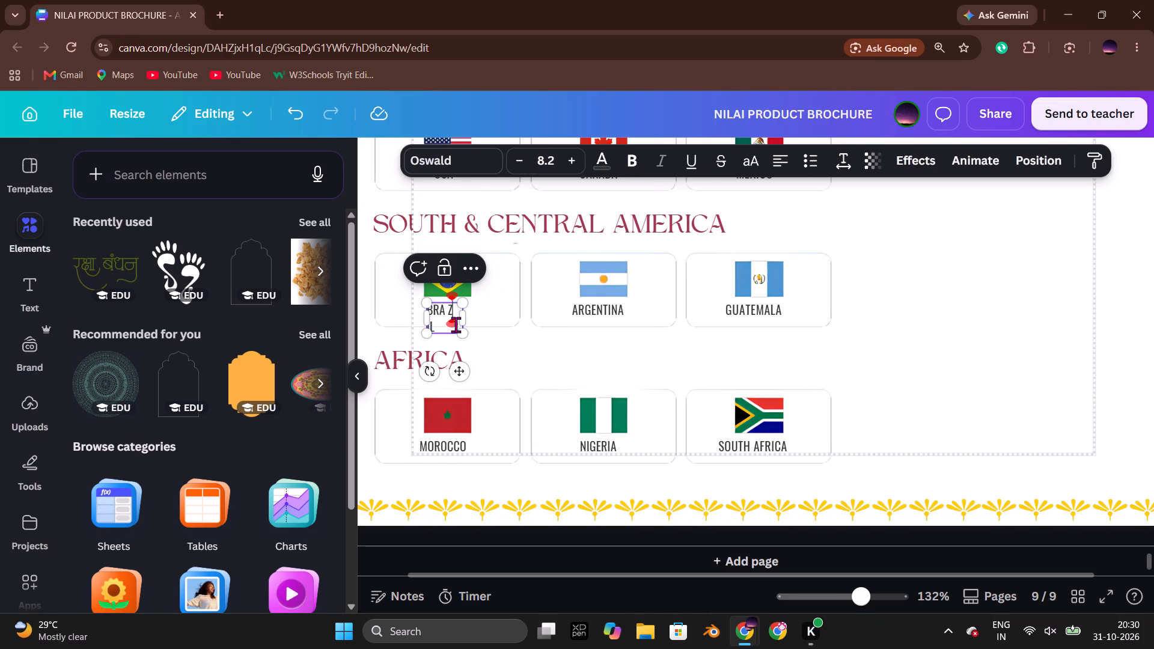
pyautogui.click(450, 310)
pyautogui.press('BackSpace')
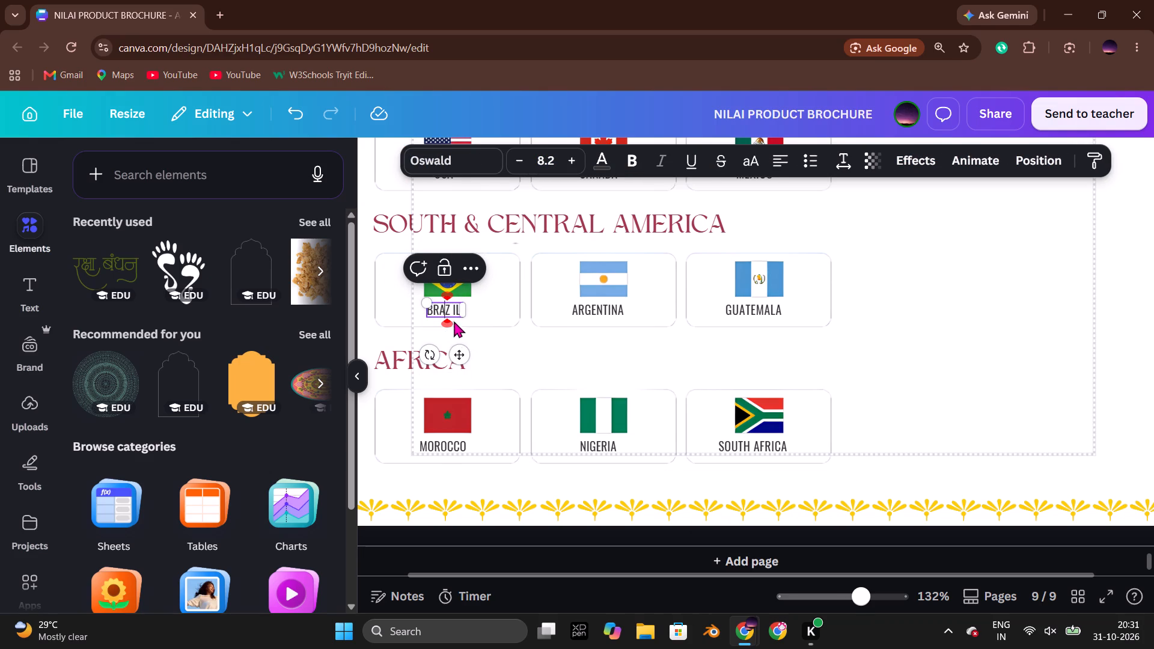
pyautogui.click(453, 309)
pyautogui.press('BackSpace')
pyautogui.click(487, 484)
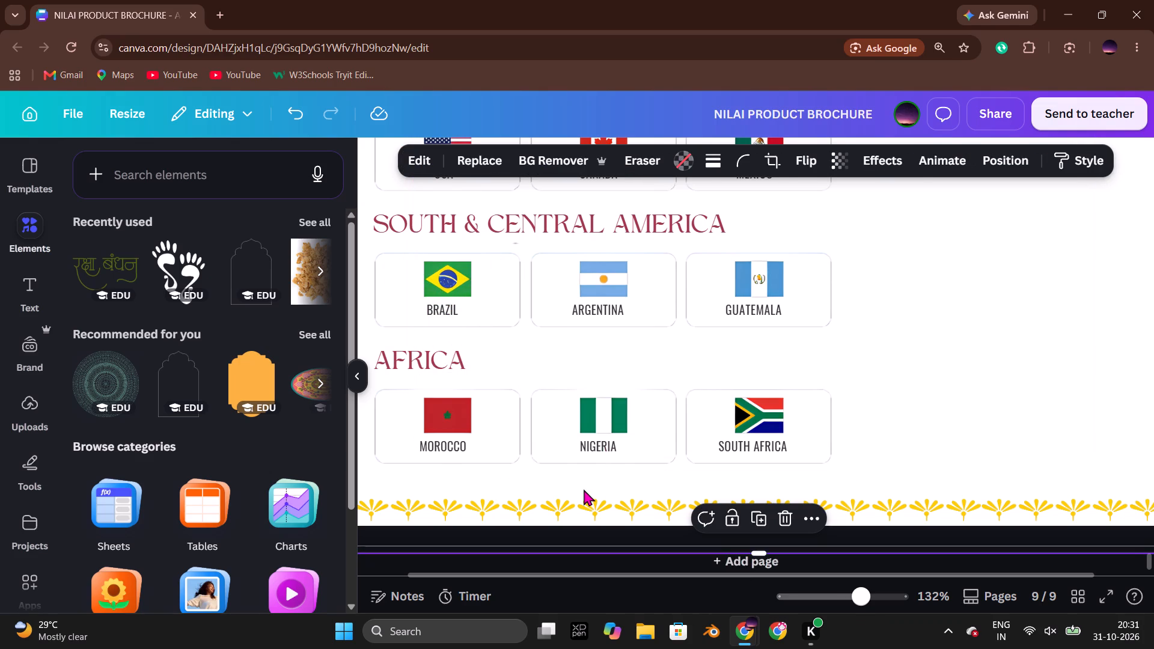
# Remove the stray spaces from the Jordan label under Asia & Middle East so it reads JORDAN.
pyautogui.scroll(2, 604, 475)
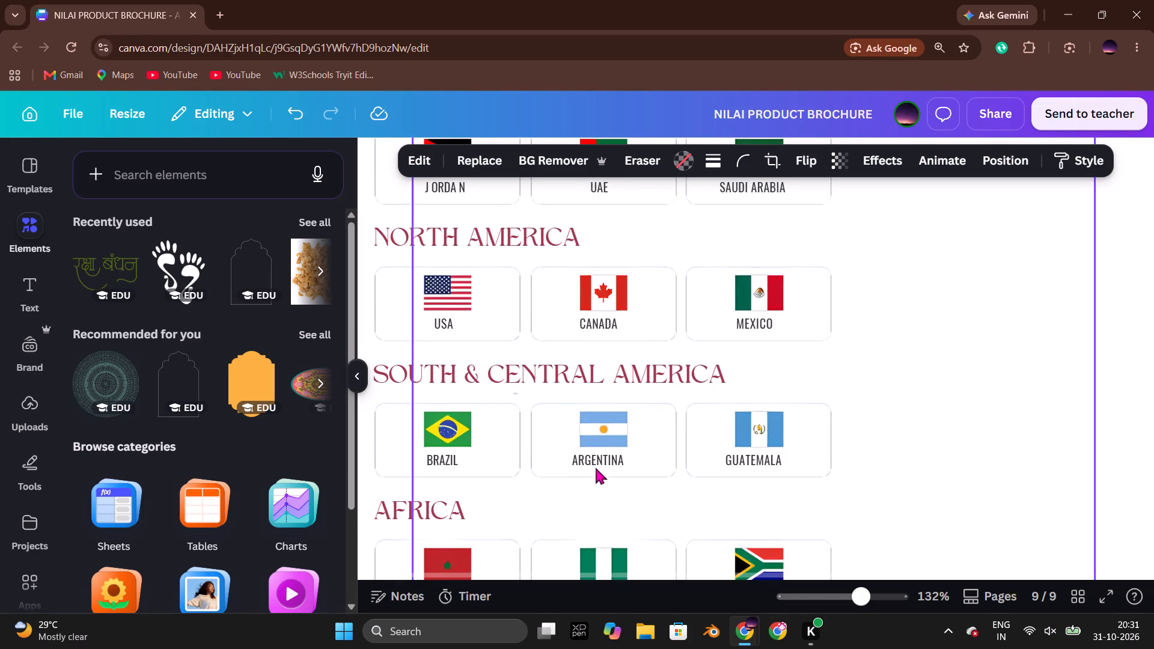
pyautogui.scroll(2, 615, 442)
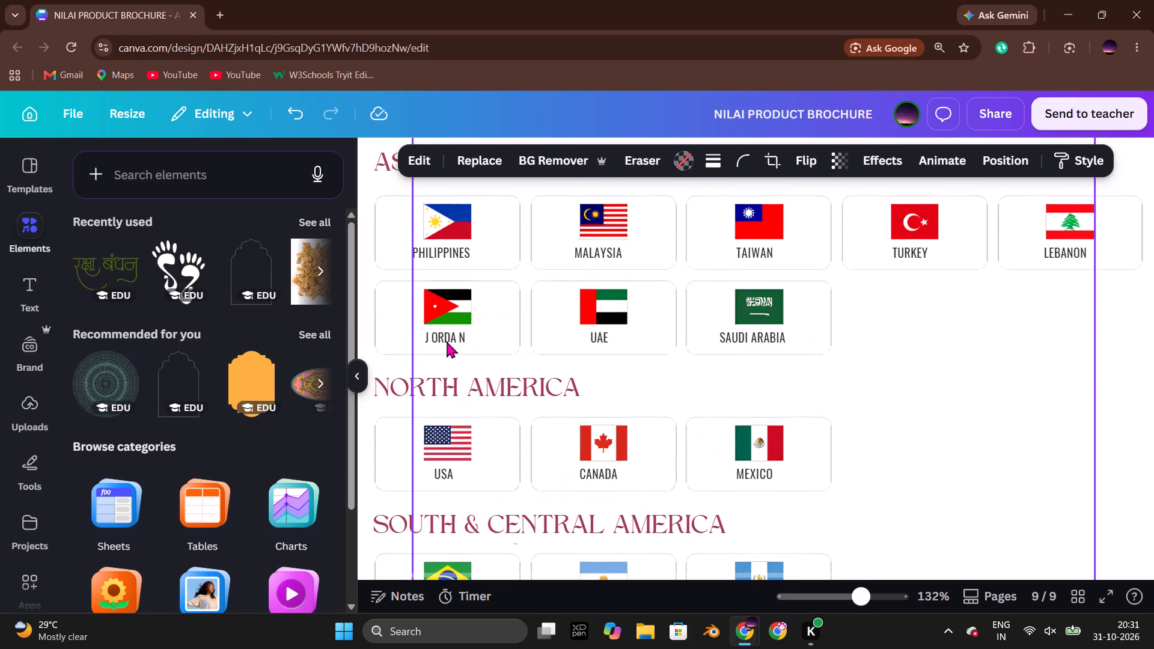
pyautogui.doubleClick(447, 341)
pyautogui.click(457, 342)
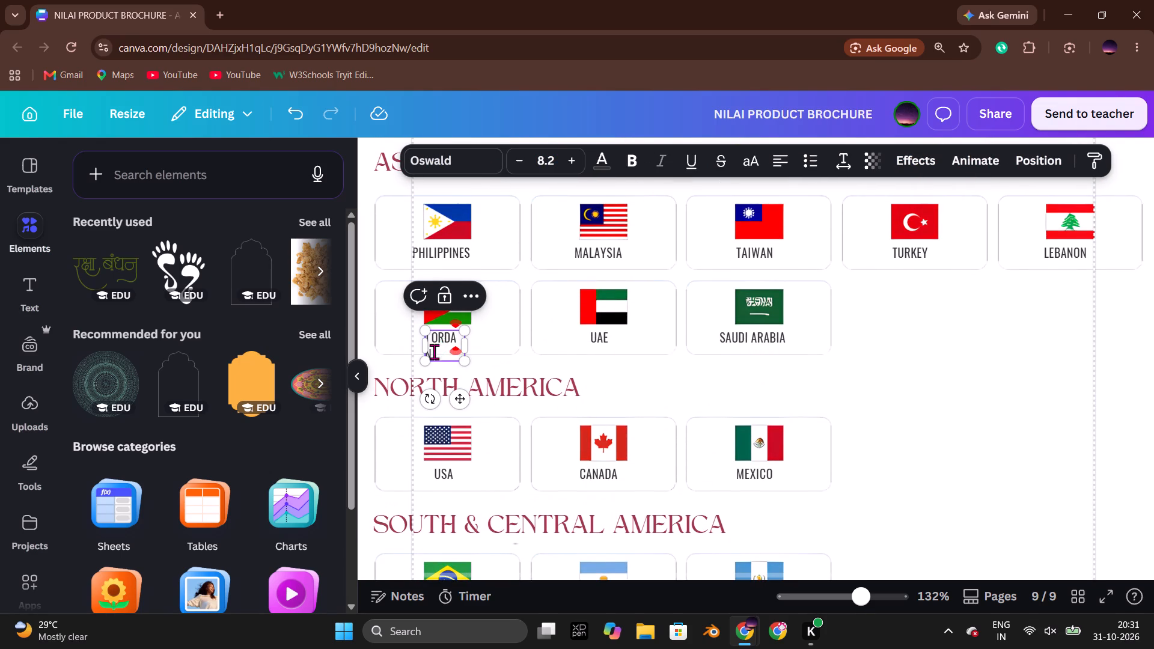
pyautogui.click(435, 341)
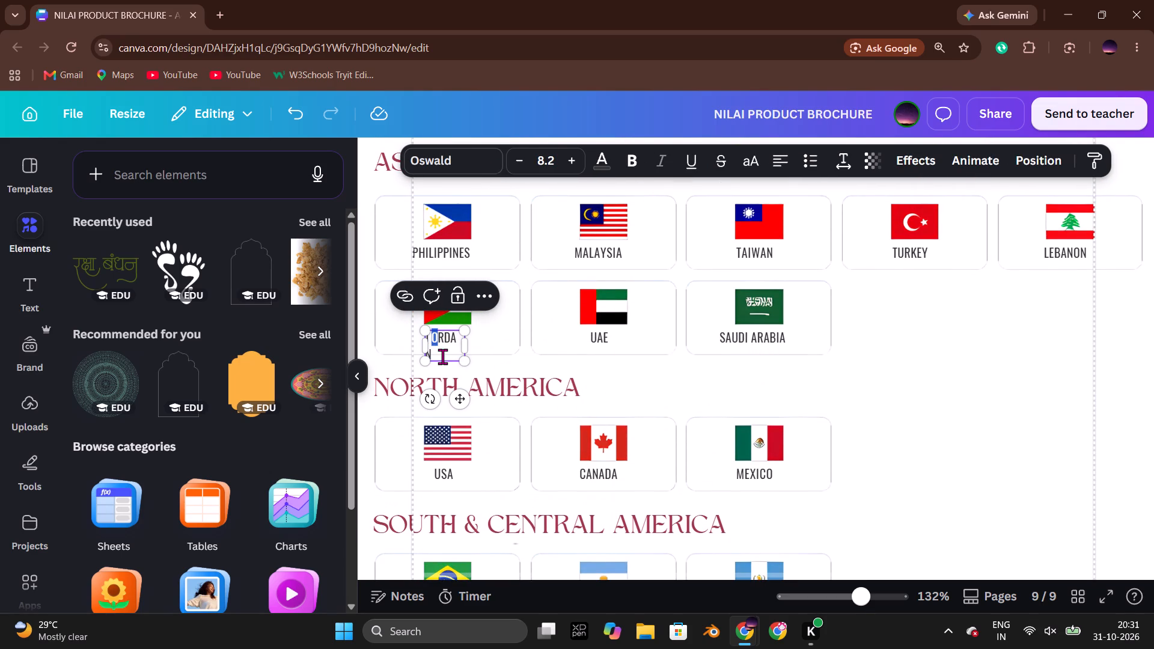
pyautogui.hotkey('shift', 'o')
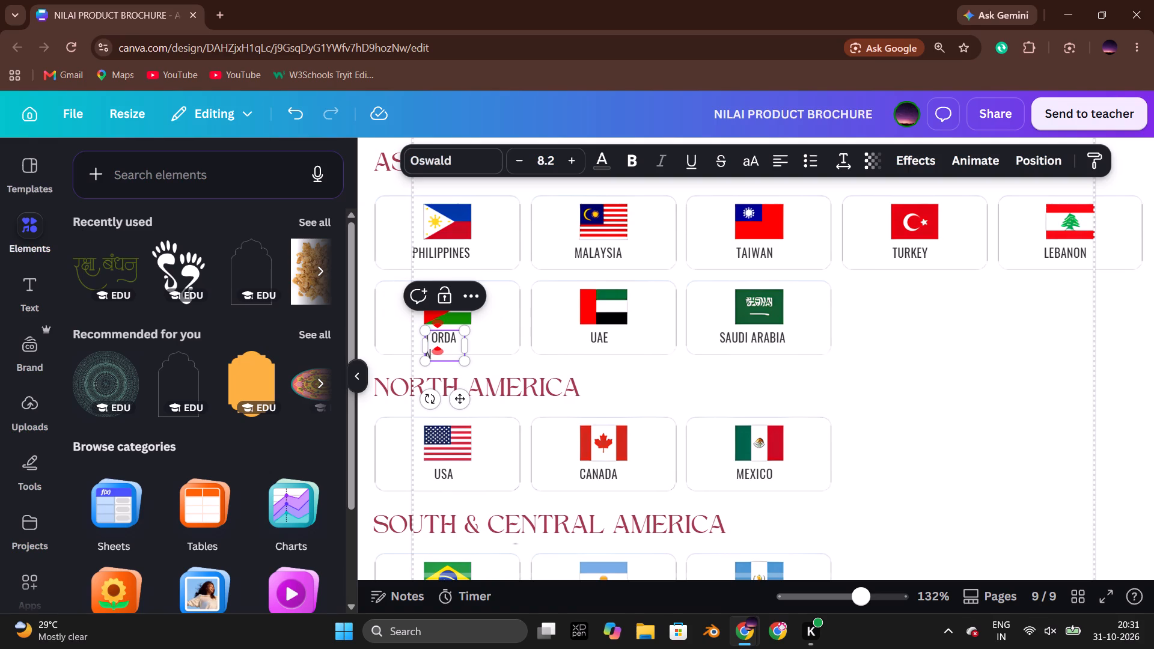
pyautogui.press('Left')
pyautogui.press('BackSpace')
pyautogui.press('Right')
pyautogui.press('Right')
pyautogui.press('Right')
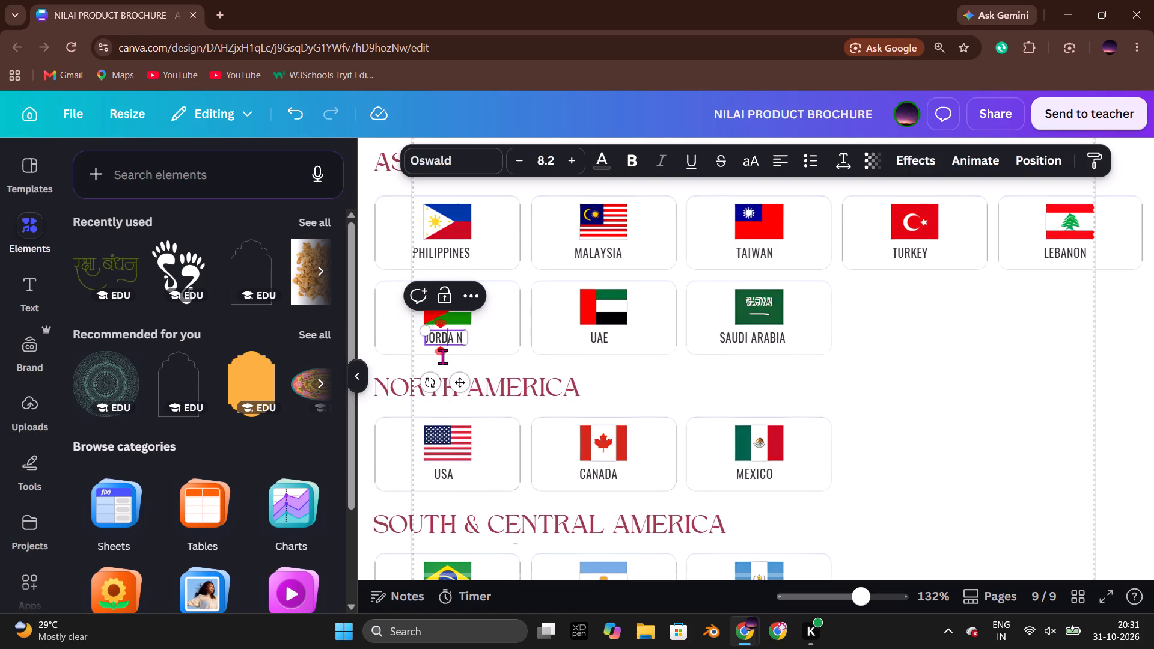
pyautogui.press('Right')
pyautogui.press('Right')
pyautogui.press('BackSpace')
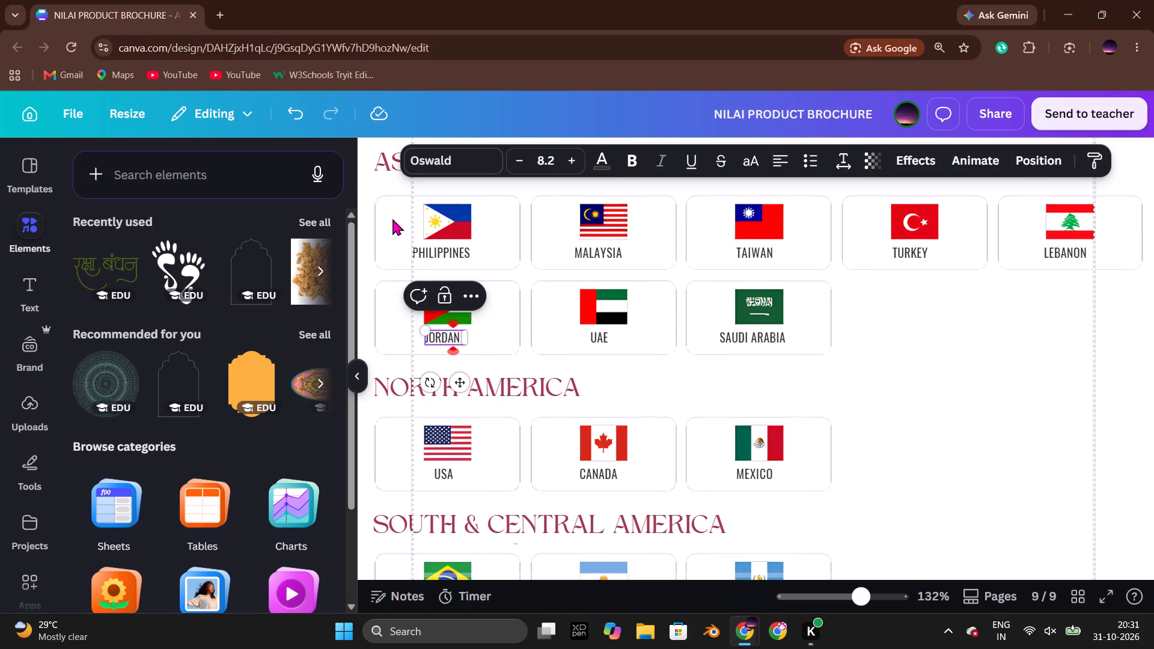
pyautogui.click(392, 219)
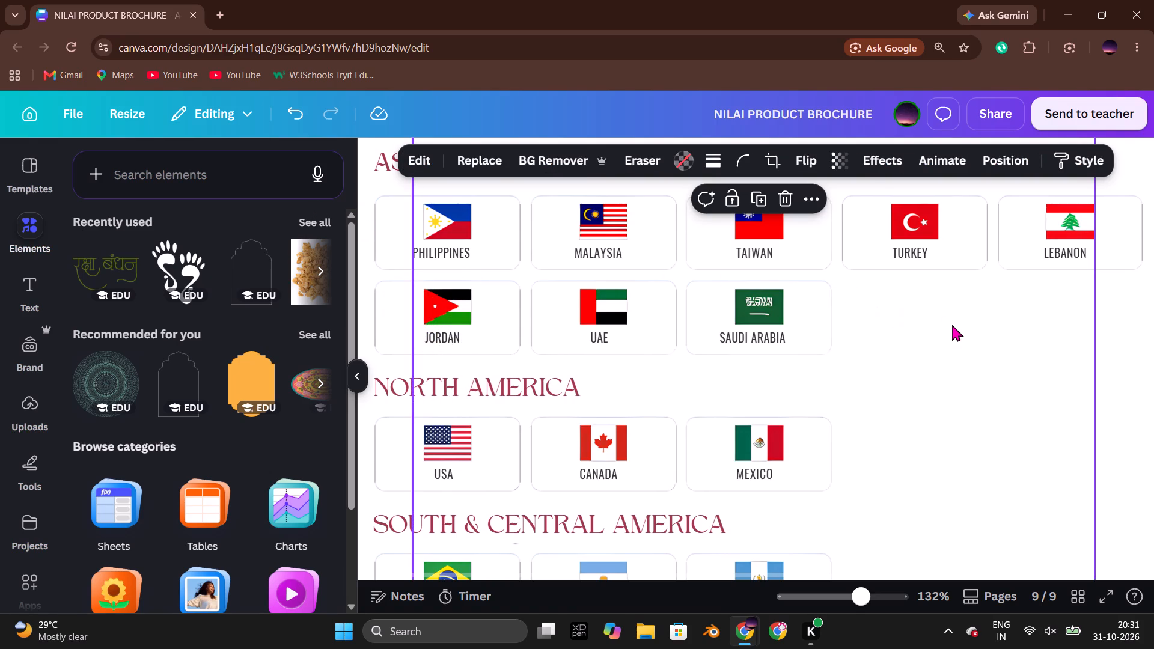
# Remove the stray spaces from the Romania label under Europe so it reads ROMANIA.
pyautogui.scroll(3, 952, 324)
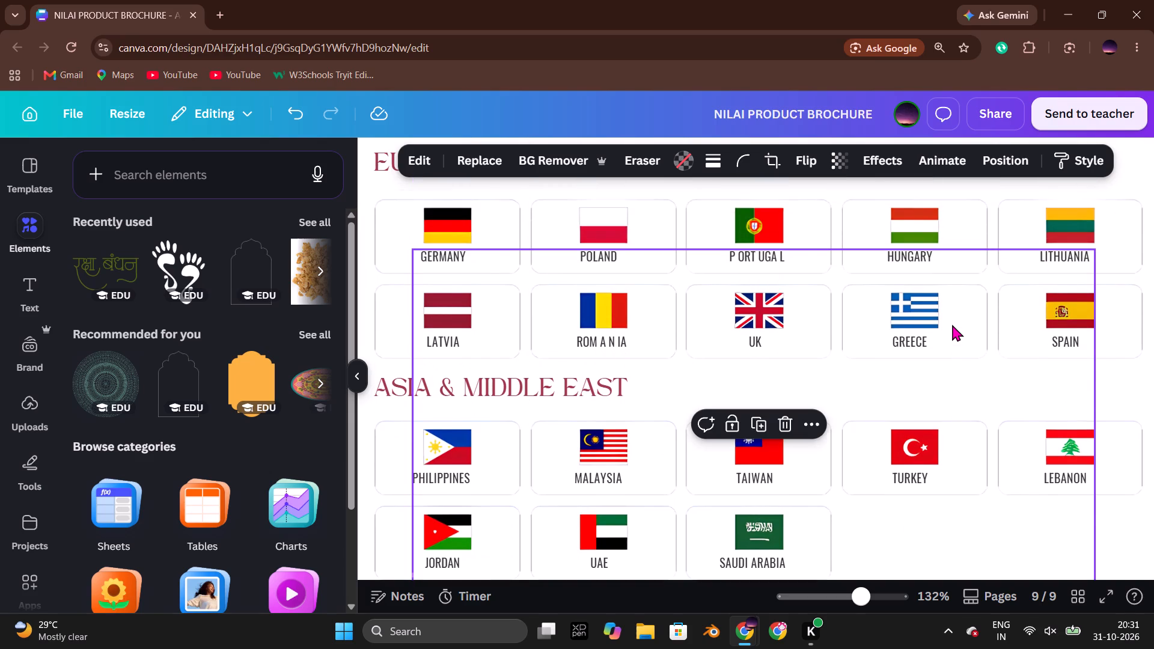
pyautogui.doubleClick(1075, 344)
pyautogui.click(1031, 353)
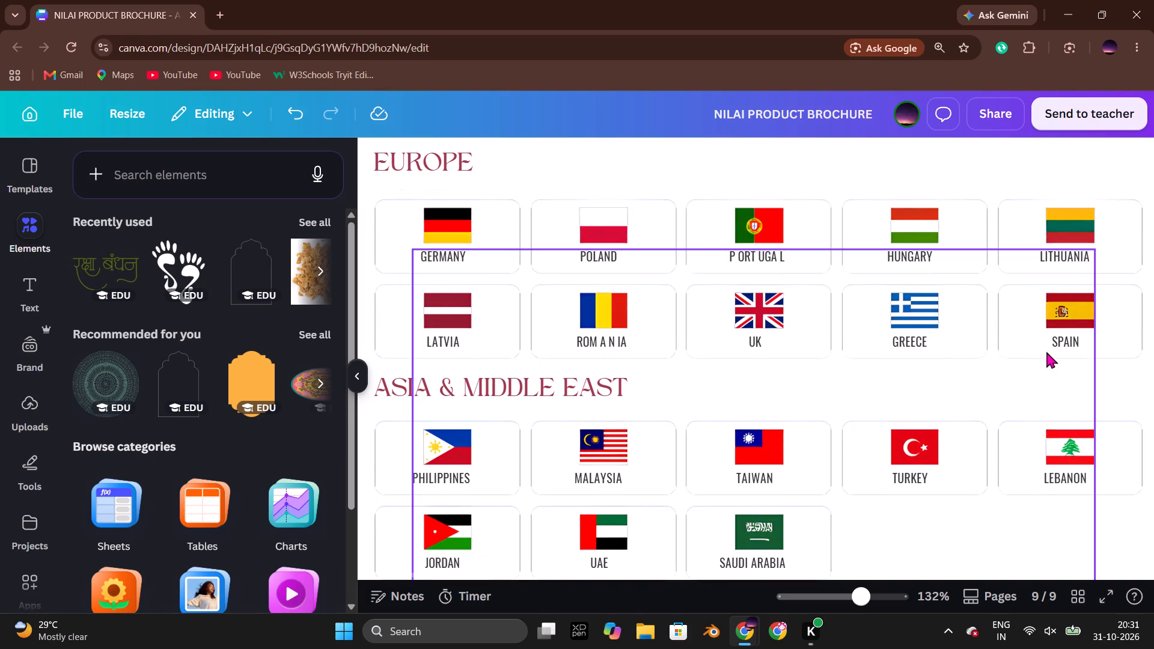
pyautogui.doubleClick(605, 344)
pyautogui.click(592, 345)
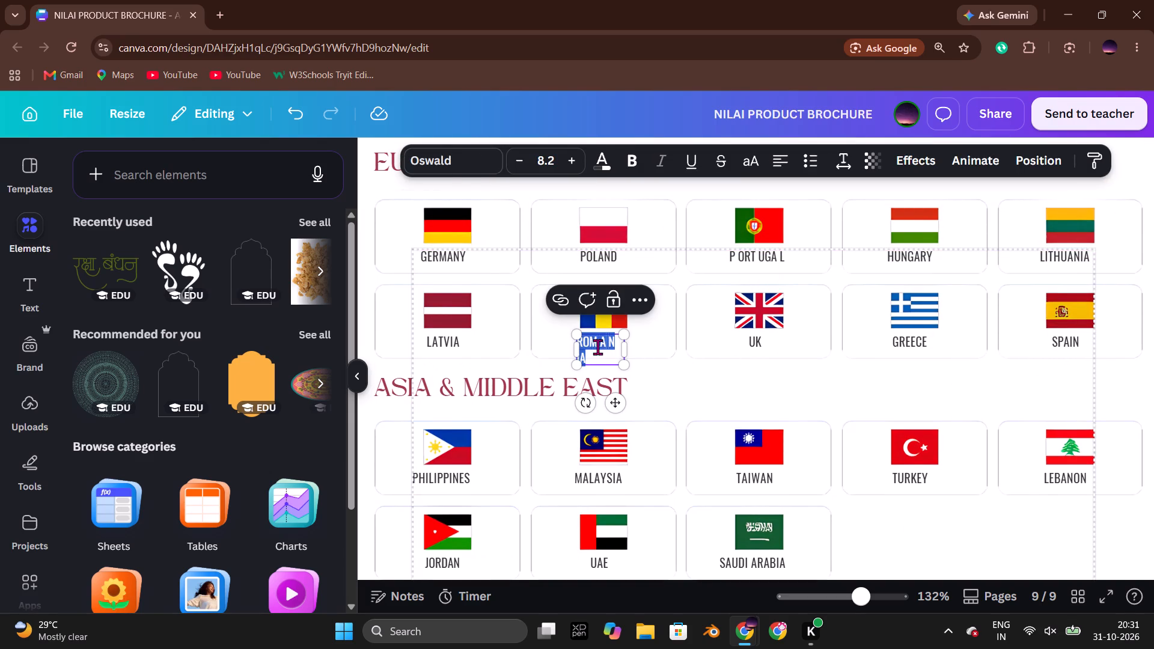
pyautogui.click(598, 343)
pyautogui.click(603, 348)
pyautogui.press('BackSpace')
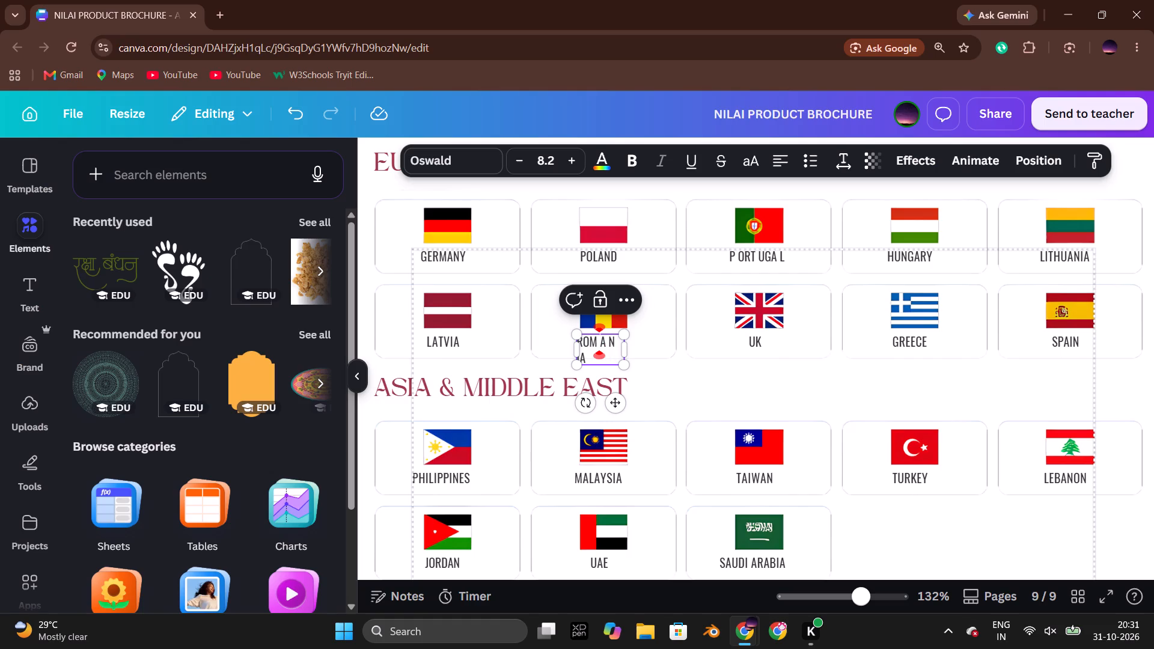
pyautogui.press('Right')
pyautogui.press('Right')
pyautogui.press('BackSpace')
pyautogui.press('Right')
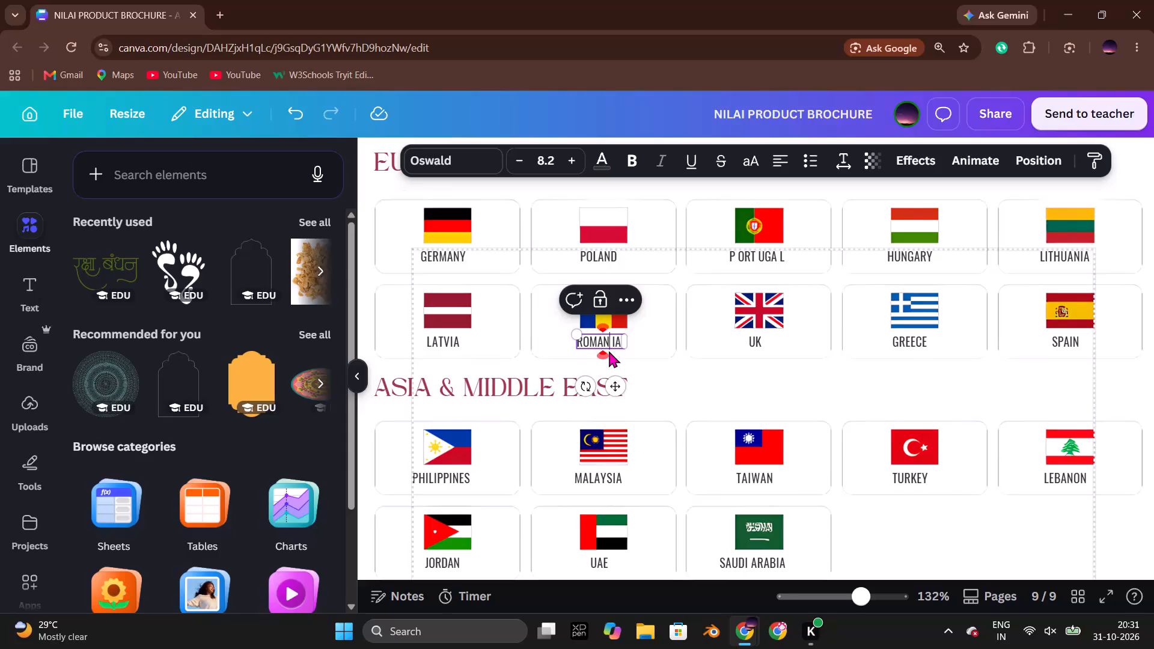
pyautogui.press('Right')
pyautogui.press('BackSpace')
pyautogui.click(483, 209)
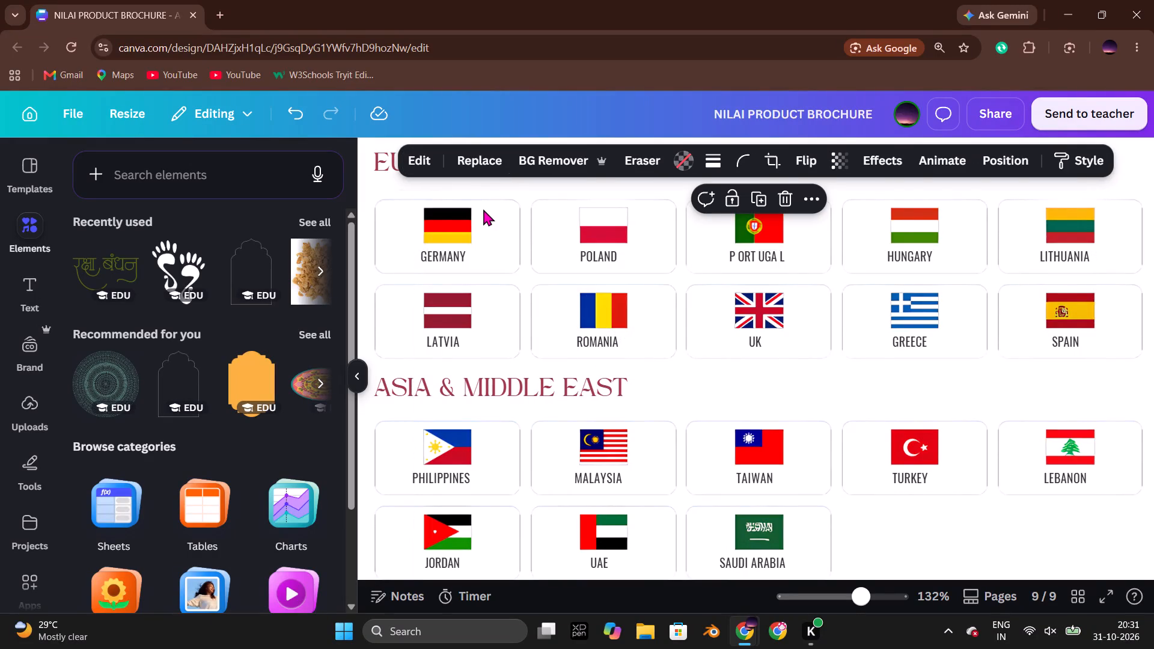
# Remove the stray spaces after the P and after the T in the Portugal label under Europe.
pyautogui.doubleClick(764, 259)
pyautogui.click(765, 258)
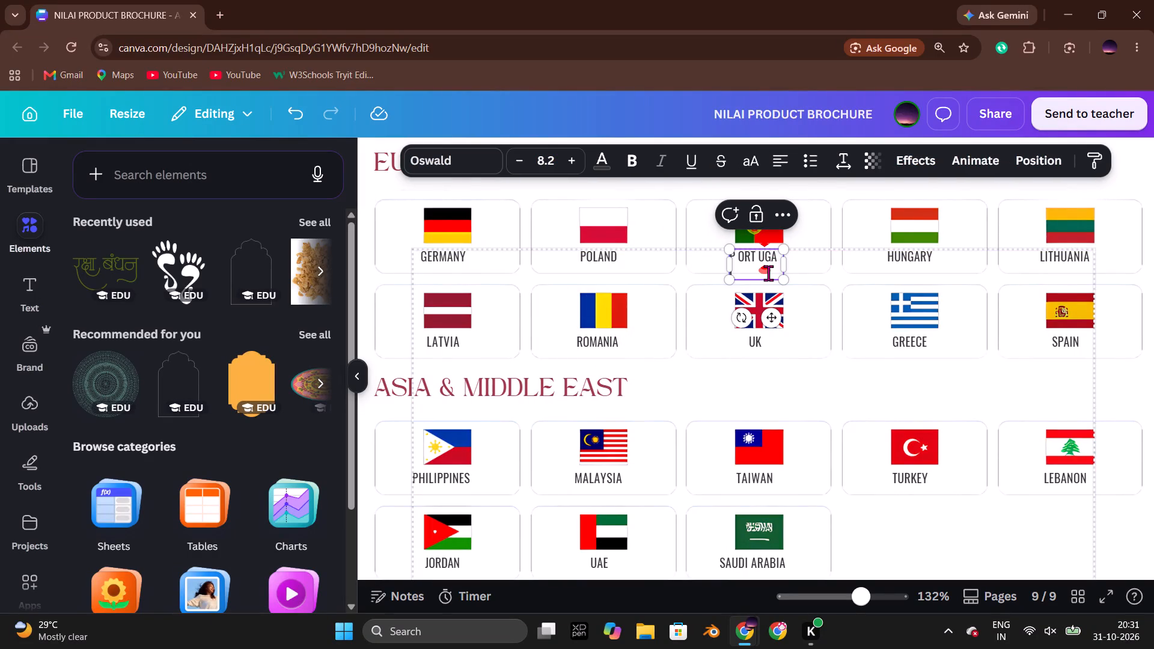
pyautogui.press('Left')
pyautogui.press('BackSpace')
pyautogui.press('Left')
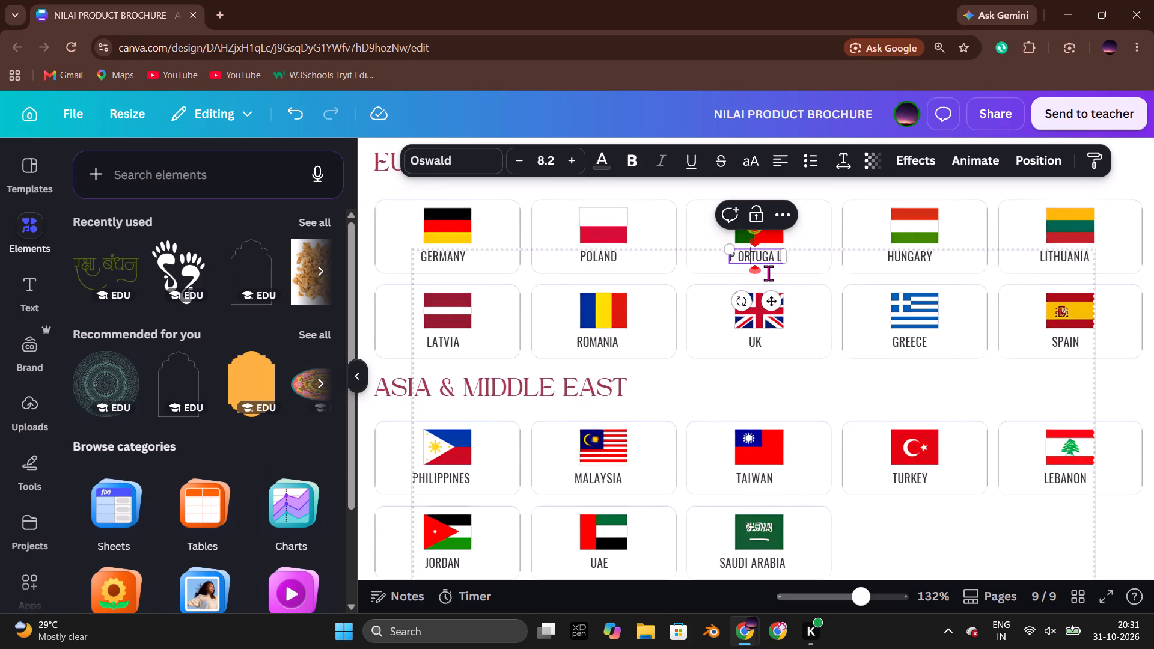
pyautogui.press('Left')
pyautogui.press('Left')
pyautogui.press('BackSpace')
pyautogui.click(826, 207)
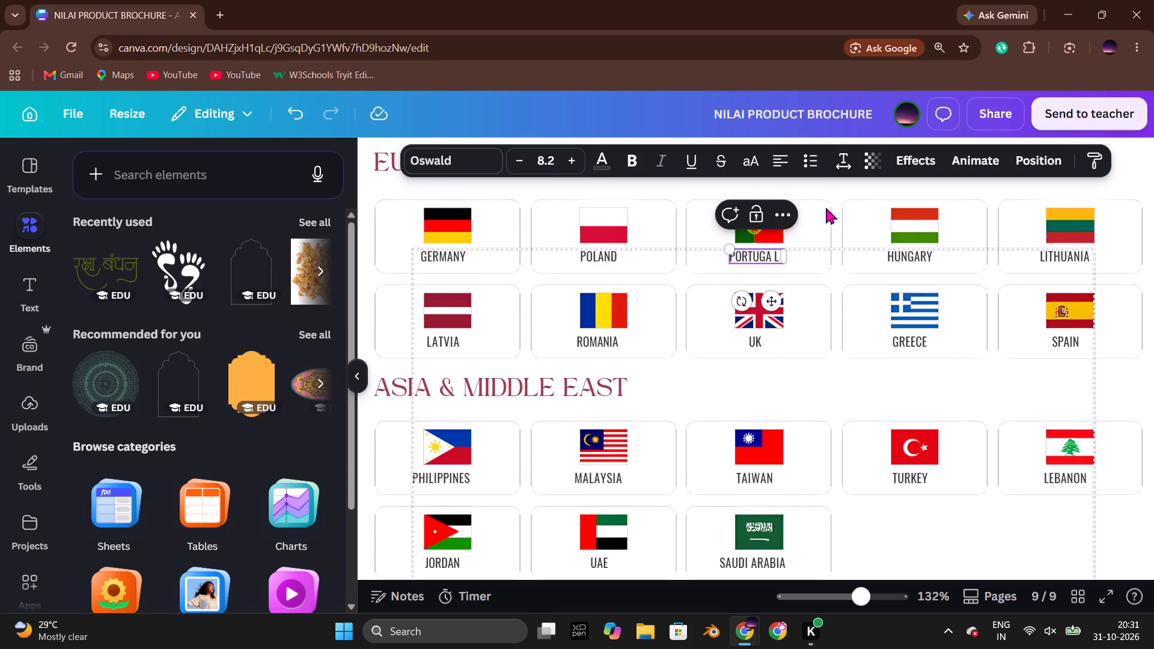
pyautogui.click(1136, 357)
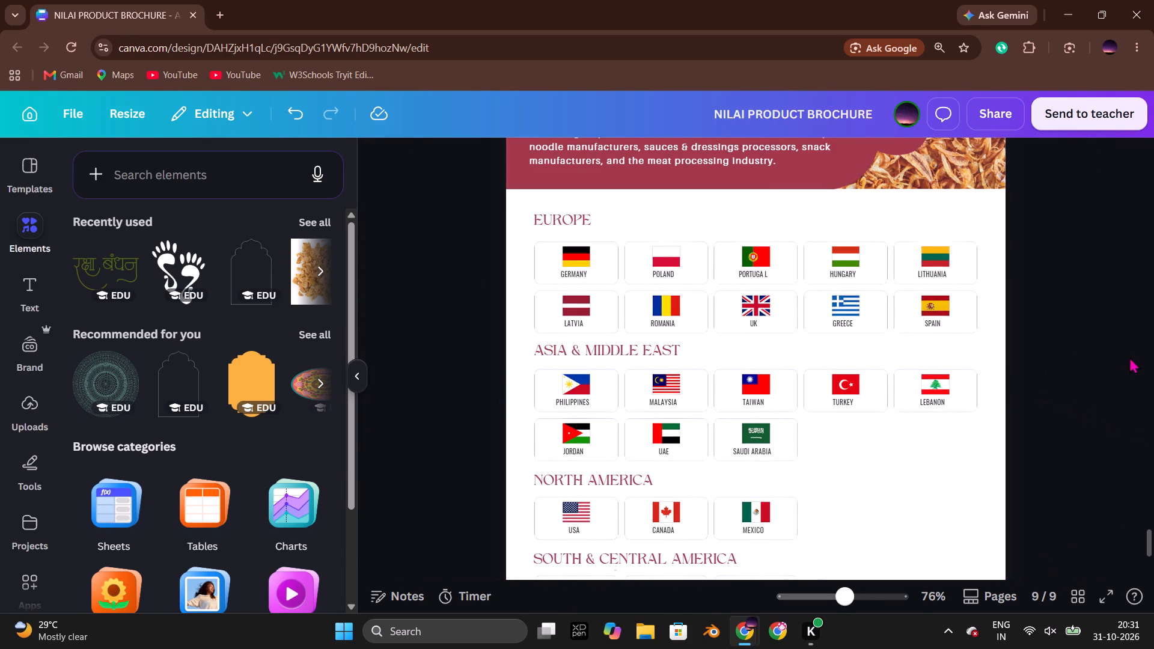
# Nudge the whole country label group to the right until it is centred horizontally on the page under the flags.
pyautogui.click(932, 401)
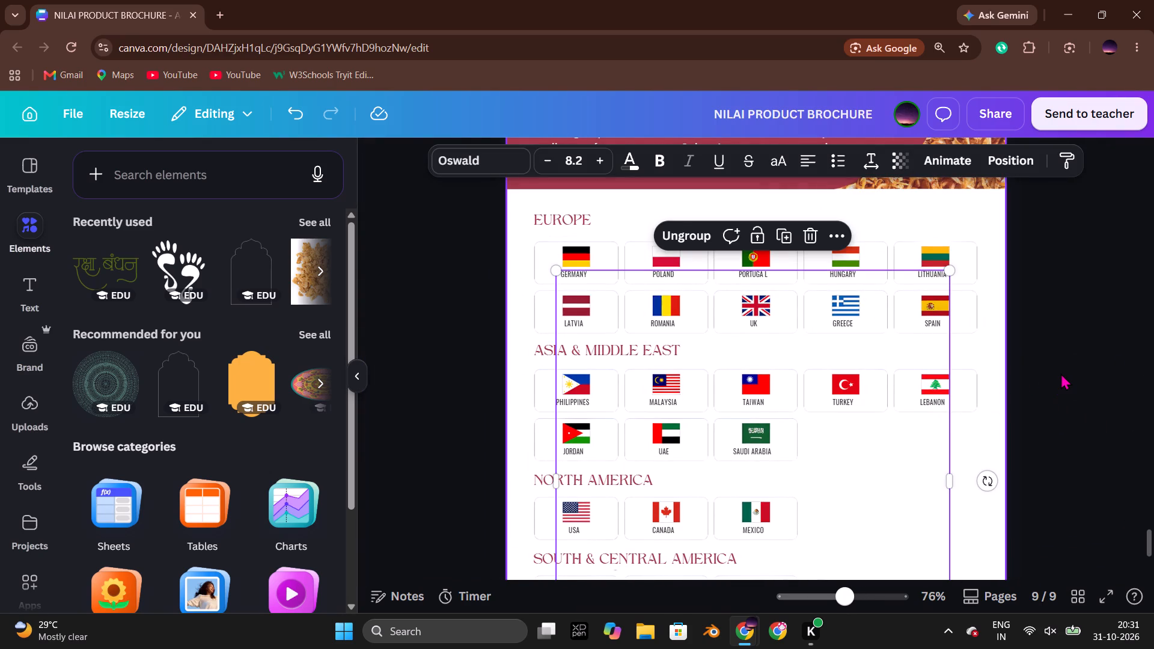
pyautogui.press('Right')
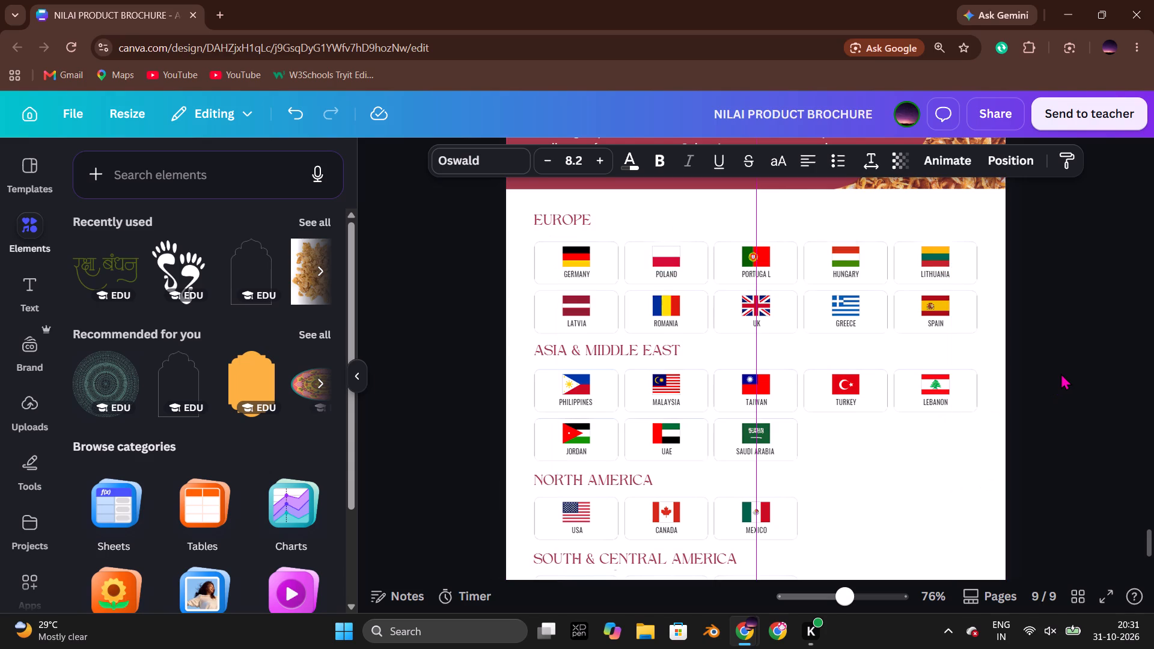
pyautogui.click(1061, 373)
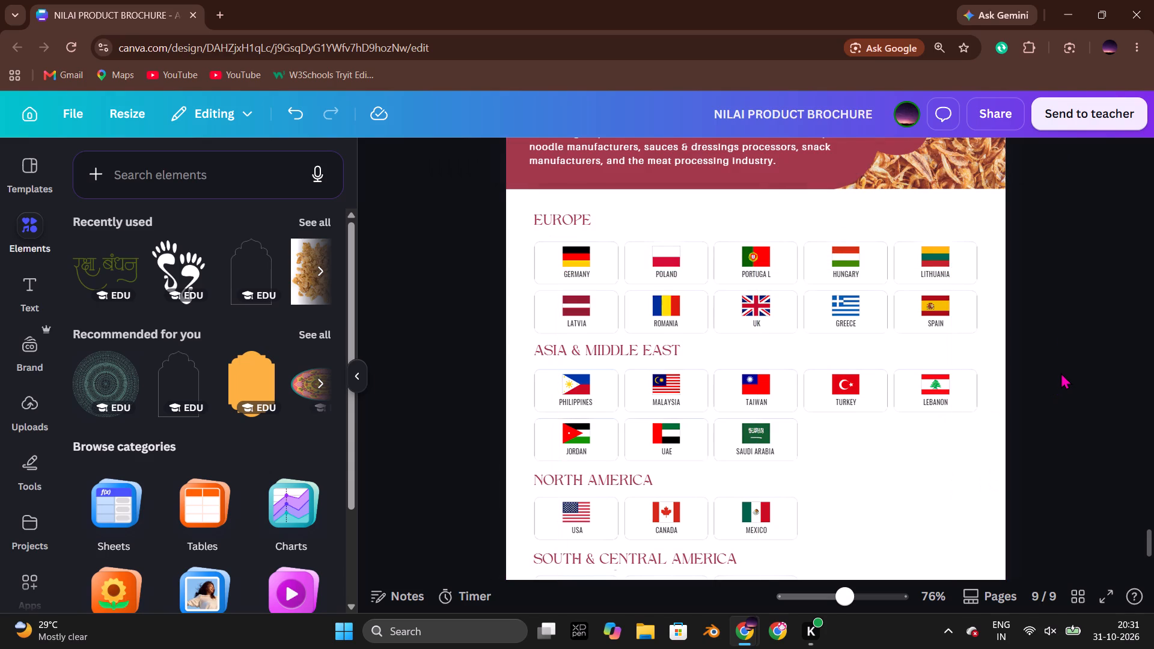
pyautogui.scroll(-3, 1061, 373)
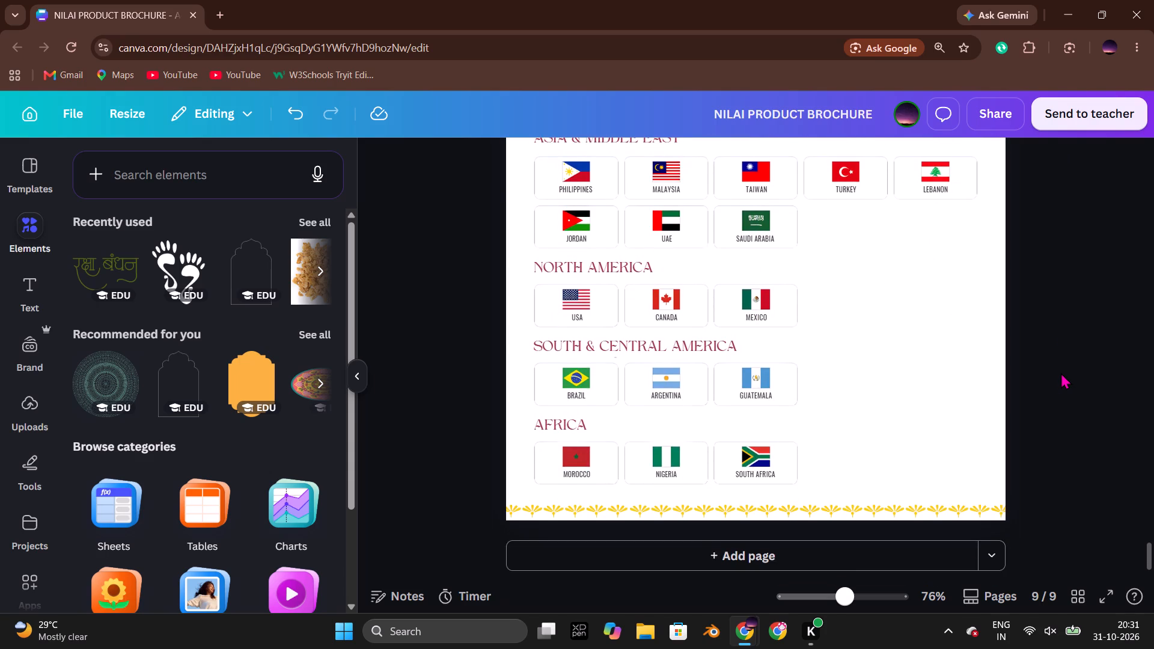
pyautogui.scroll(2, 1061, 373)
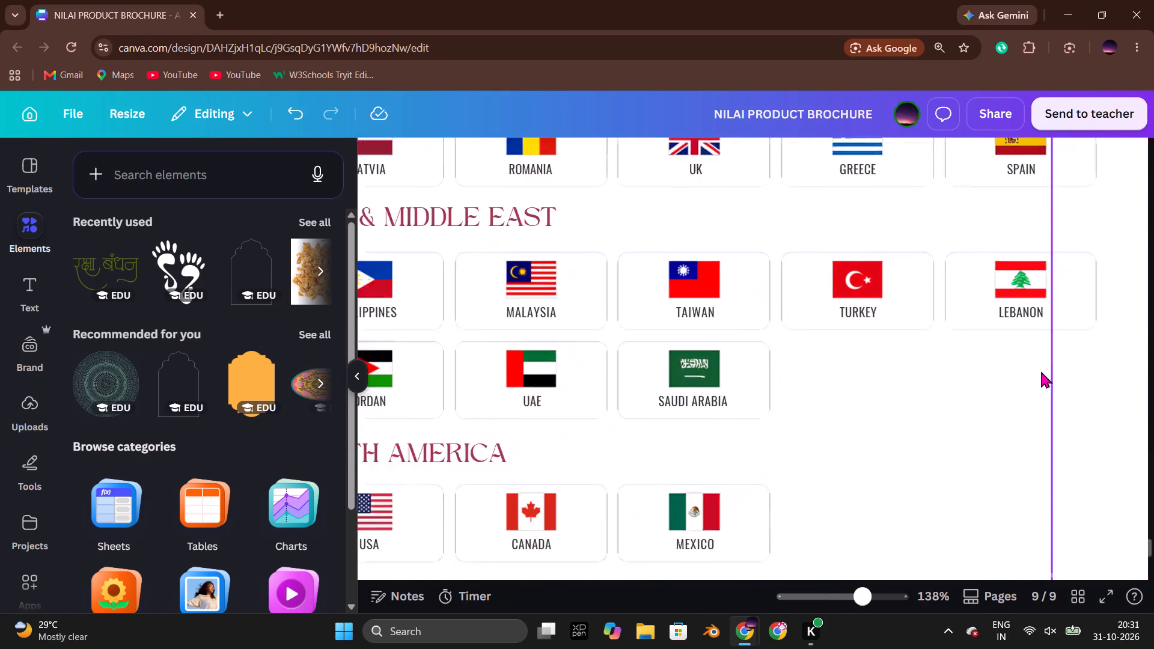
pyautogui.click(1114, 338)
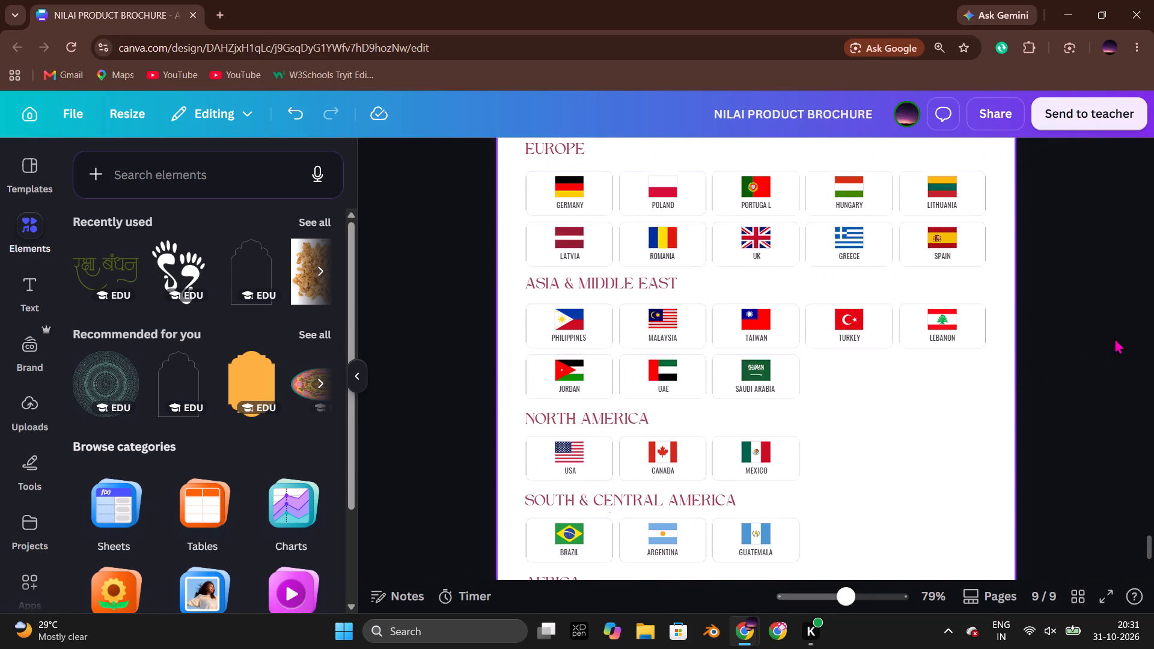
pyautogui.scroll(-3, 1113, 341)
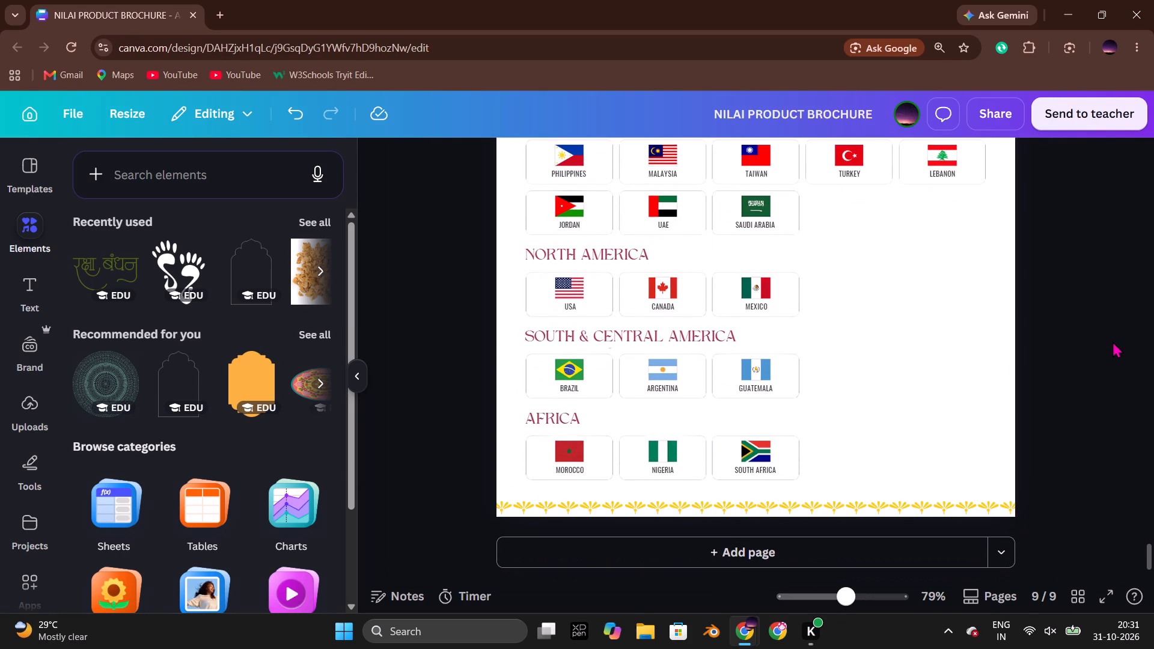
# Switch to the Nagwade-Global-Product-Catalog design and examine its closing page with the logo and bulk-requirements contact details.
pyautogui.hotkey('alt', 'Tab')
pyautogui.scroll(-4, 951, 356)
pyautogui.click(927, 358)
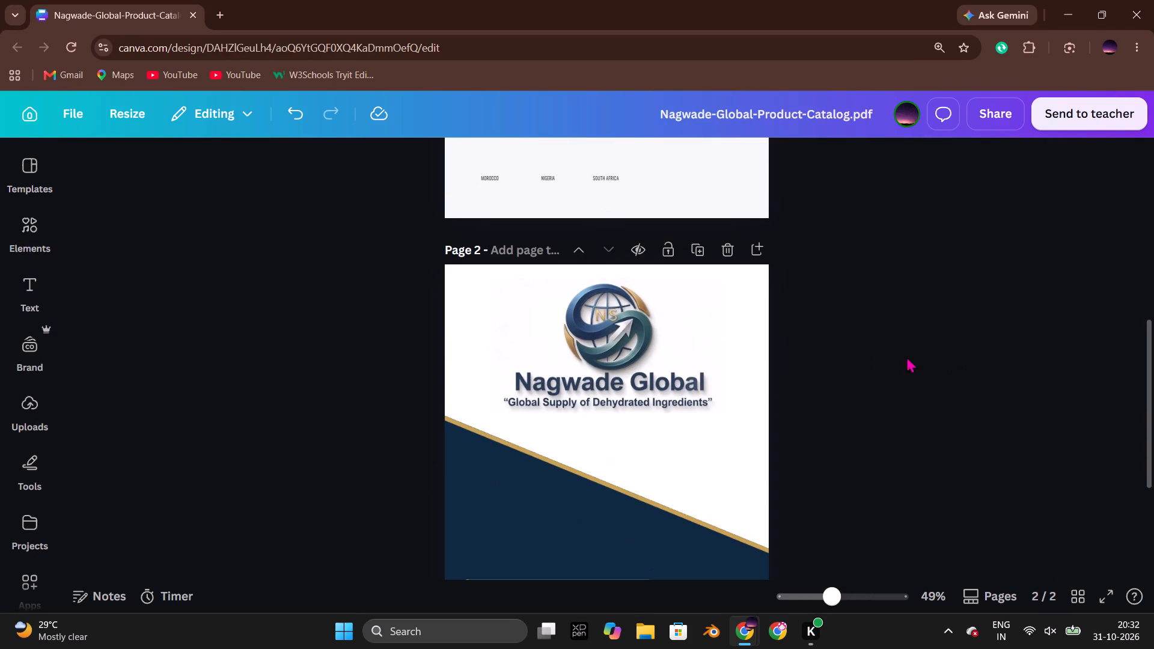
pyautogui.hotkey('alt', 'Tab')
pyautogui.hotkey('alt', 'Tab')
pyautogui.scroll(-5, 858, 356)
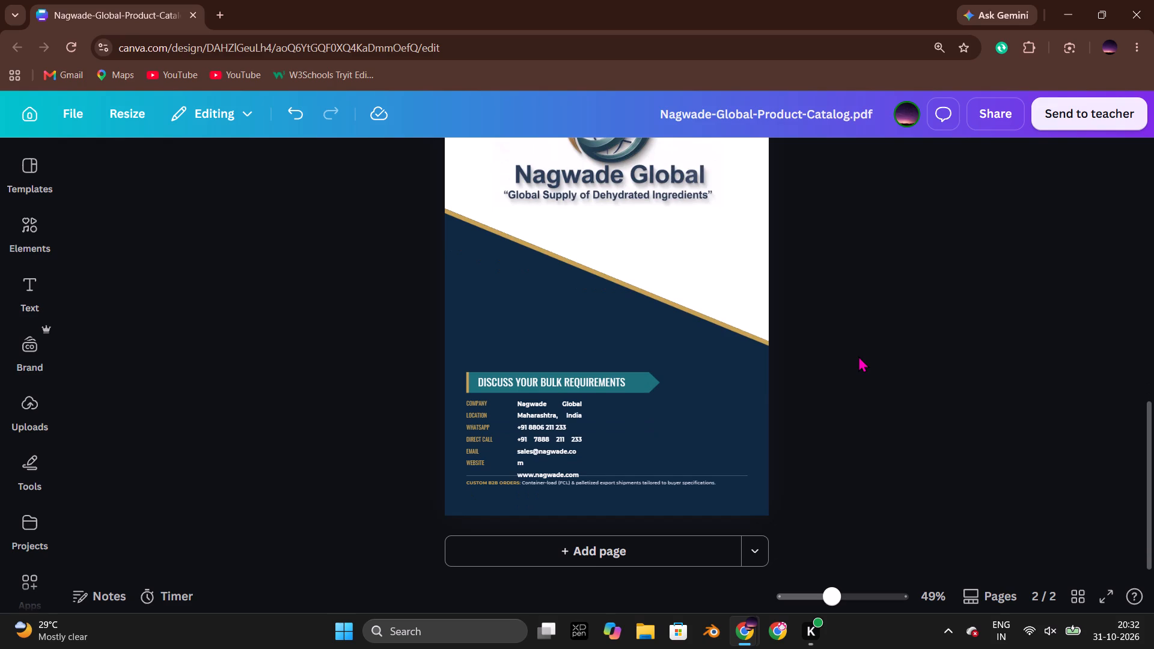
pyautogui.hotkey('alt', 'Tab')
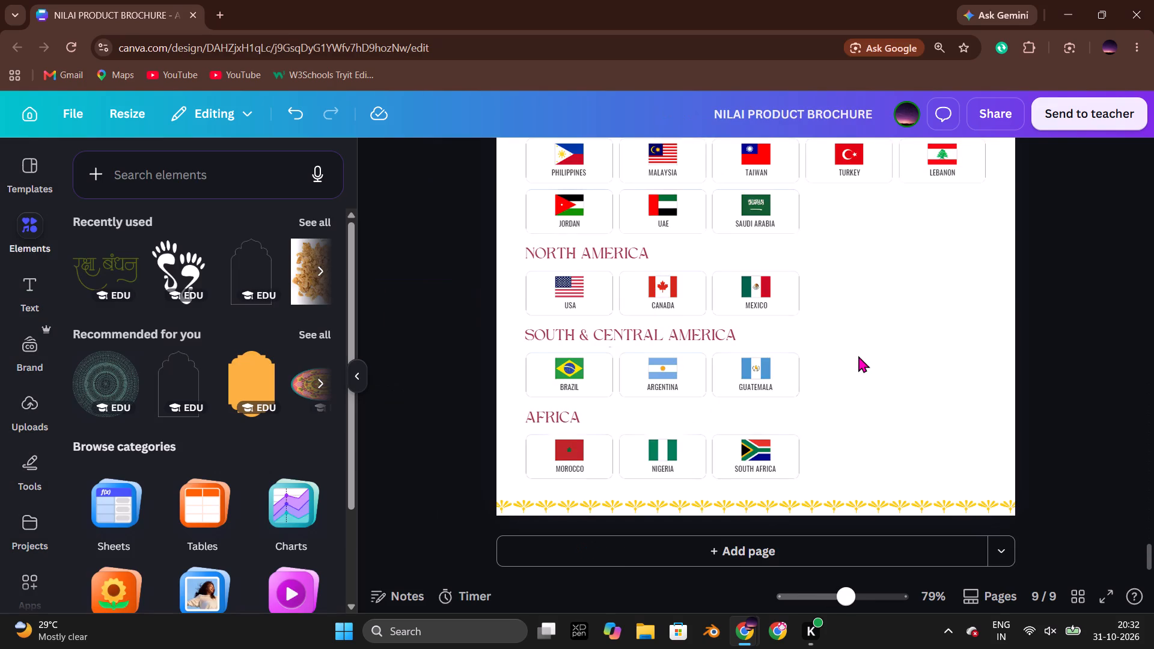
# Duplicate the NILAI cover page in the product brochure and move the copy to the end as page 10.
pyautogui.click(1065, 427)
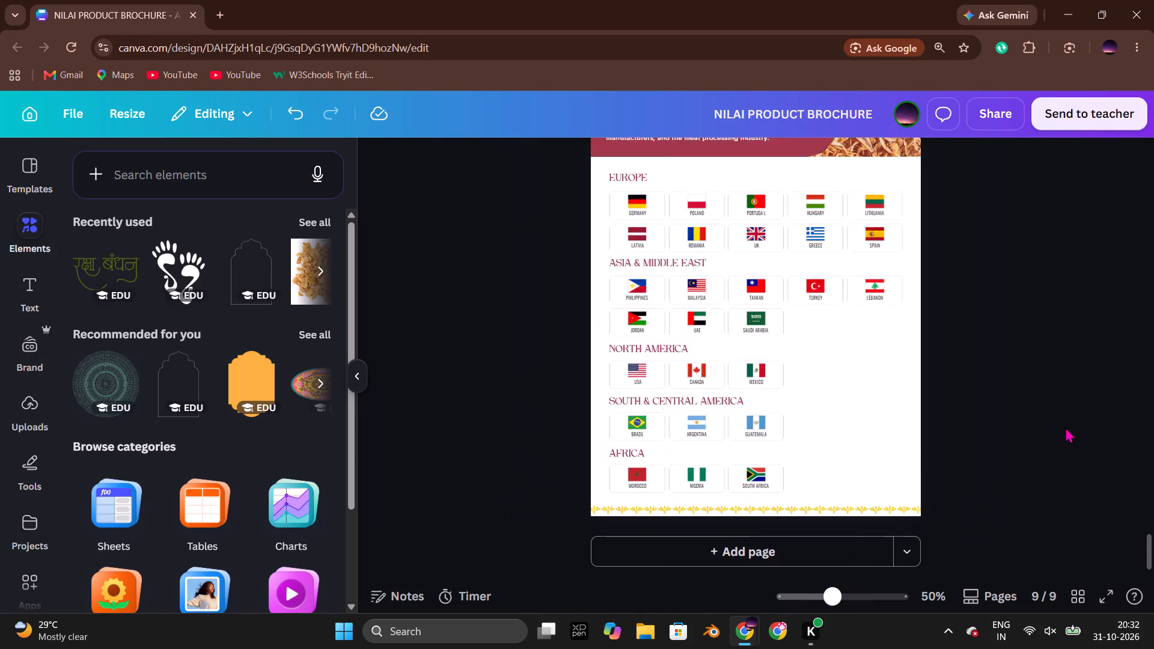
pyautogui.scroll(3, 1065, 427)
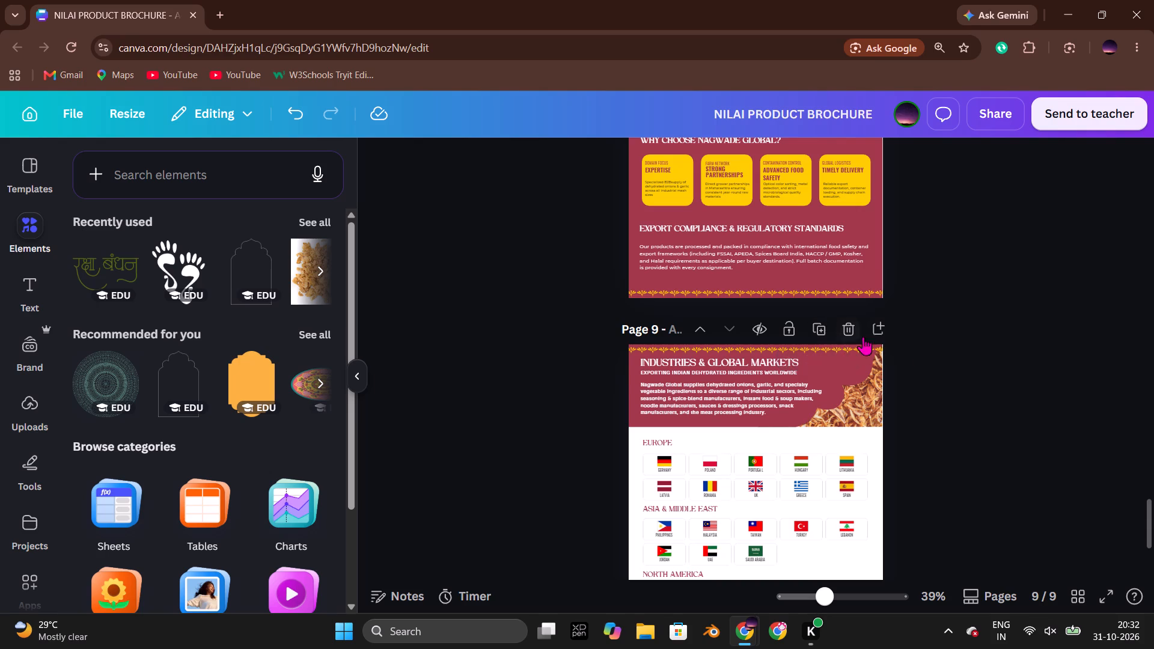
pyautogui.scroll(17, 948, 356)
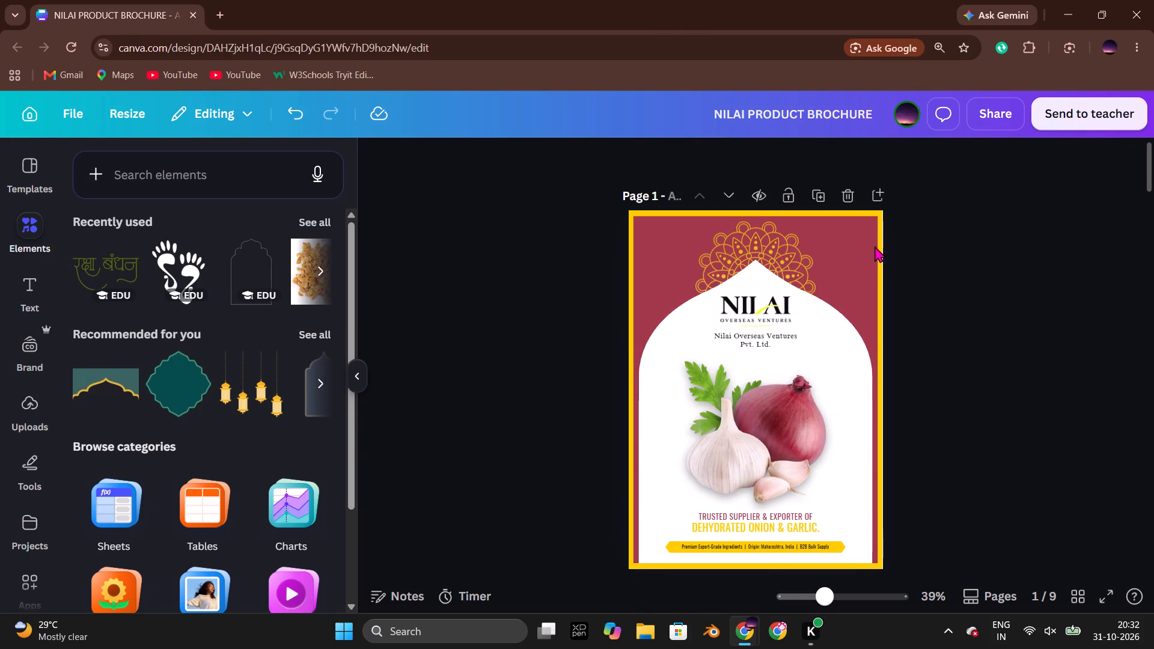
pyautogui.click(822, 195)
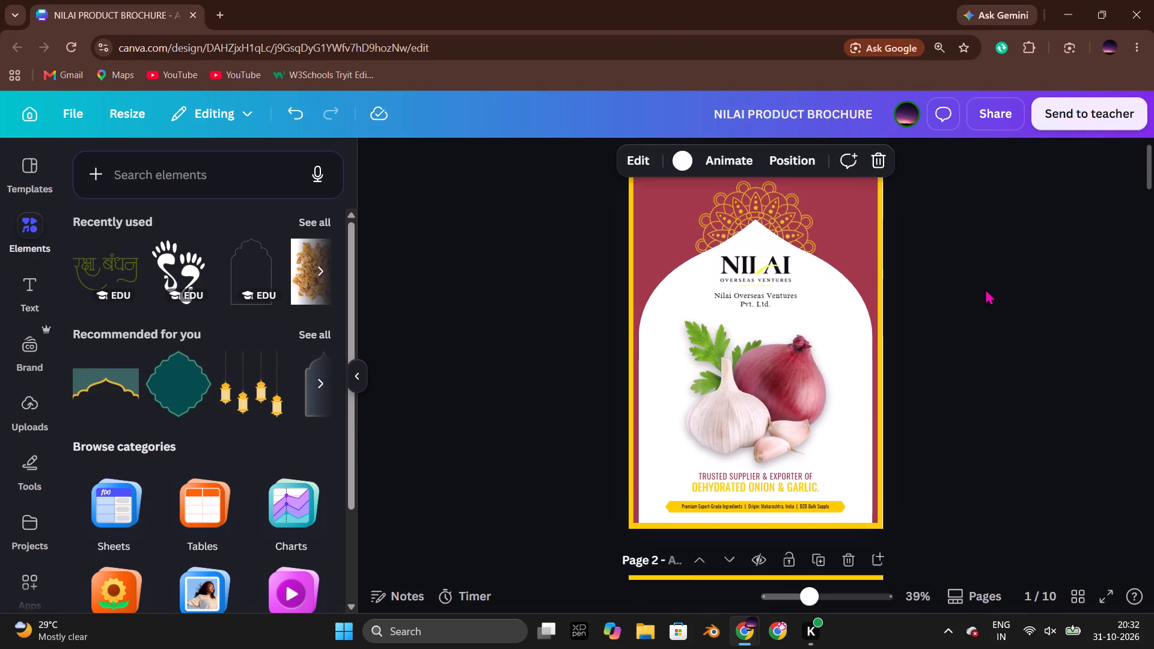
pyautogui.click(725, 198)
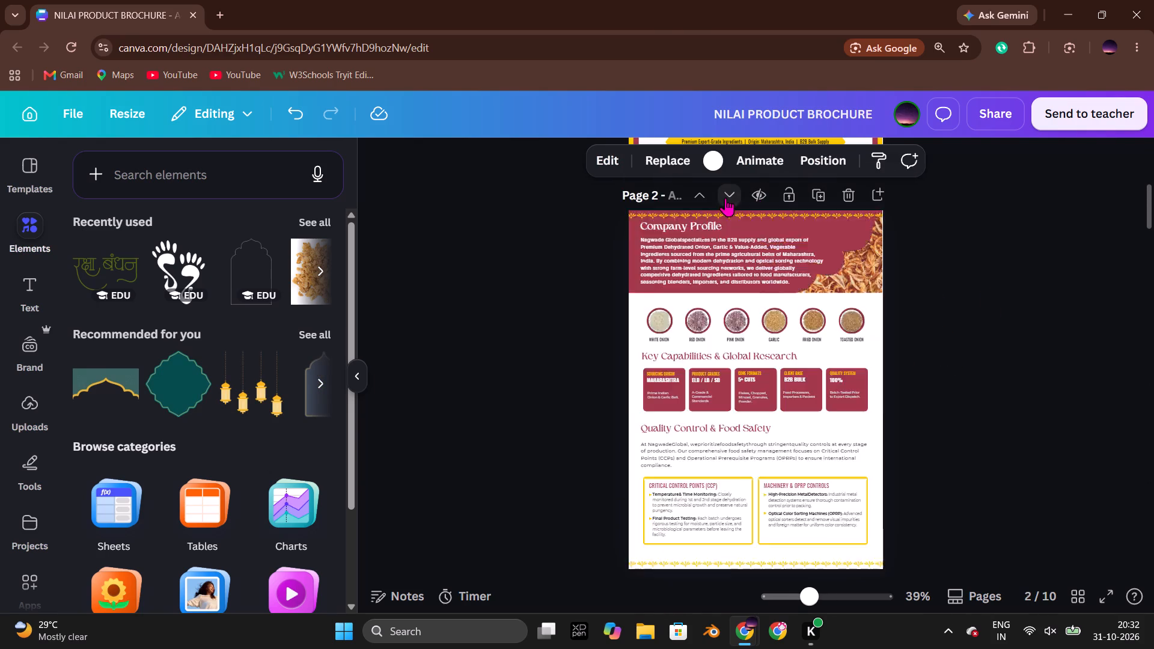
pyautogui.click(725, 198)
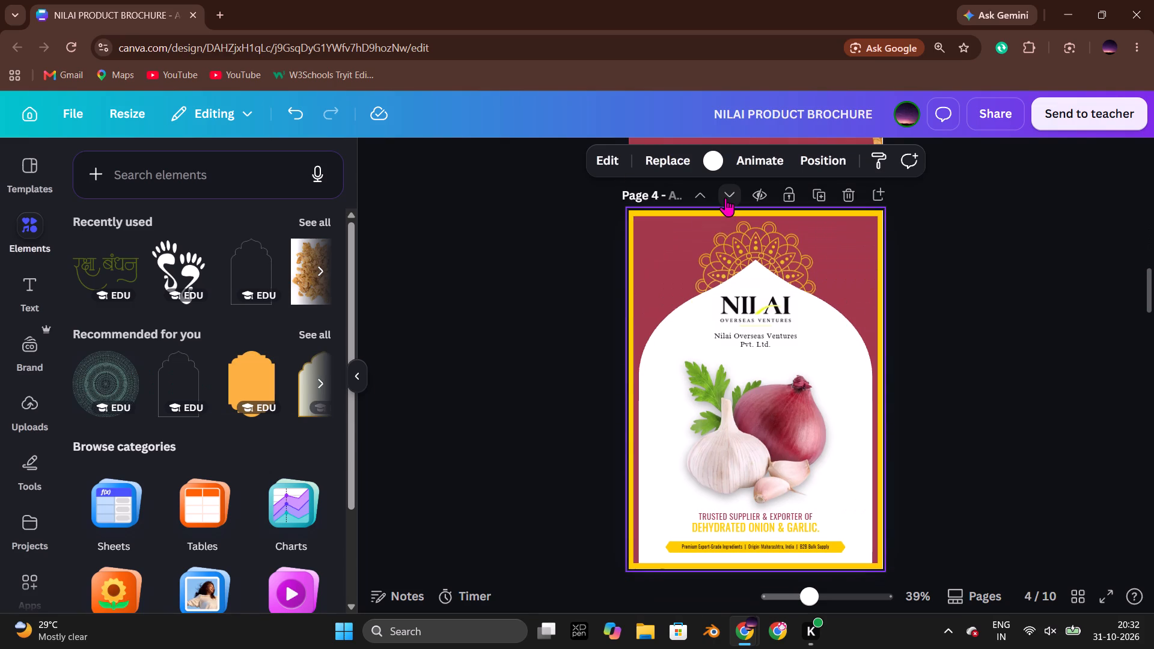
pyautogui.click(725, 198)
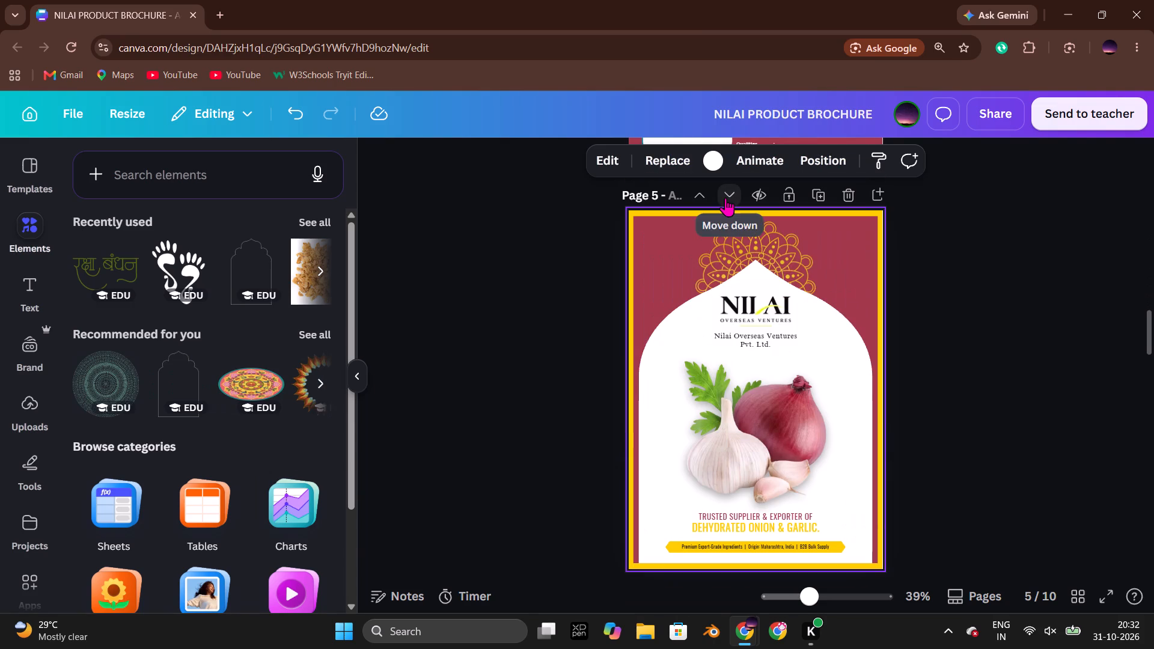
pyautogui.click(725, 198)
pyautogui.click(725, 198)
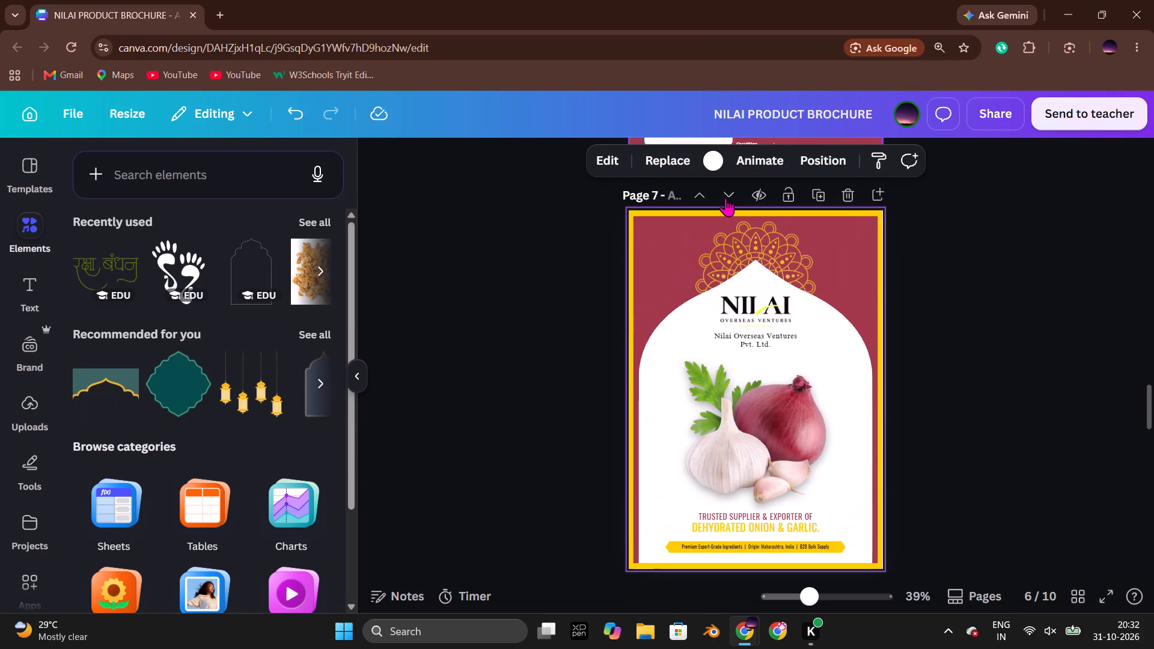
pyautogui.click(725, 198)
pyautogui.click(725, 198)
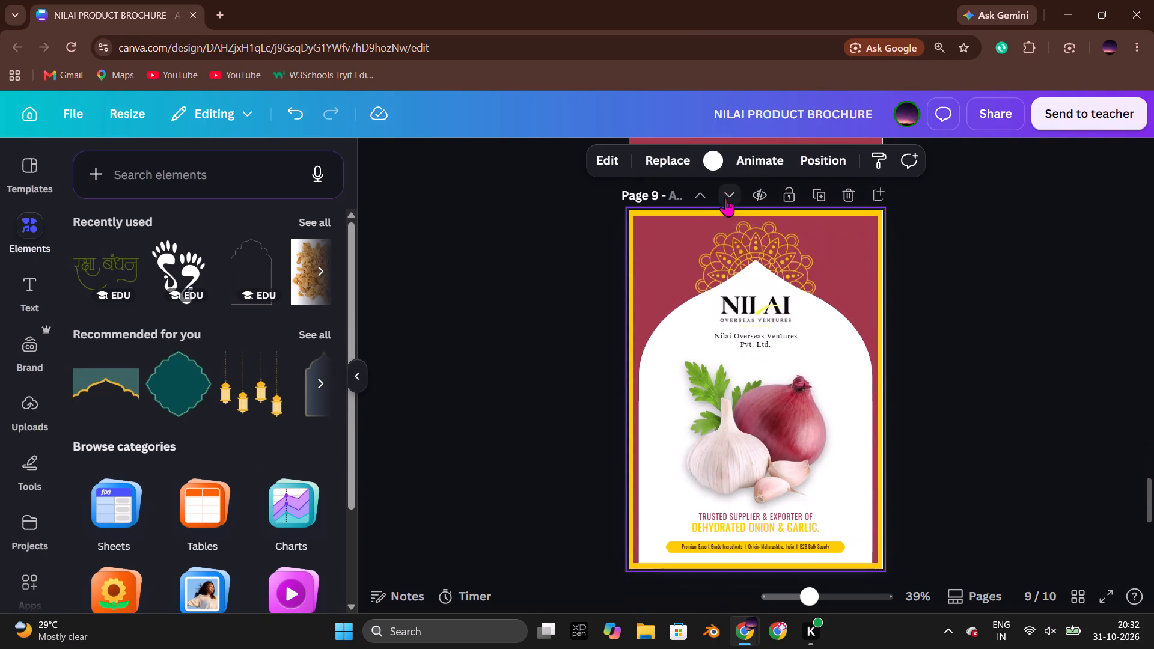
pyautogui.click(725, 198)
pyautogui.scroll(-2, 1044, 394)
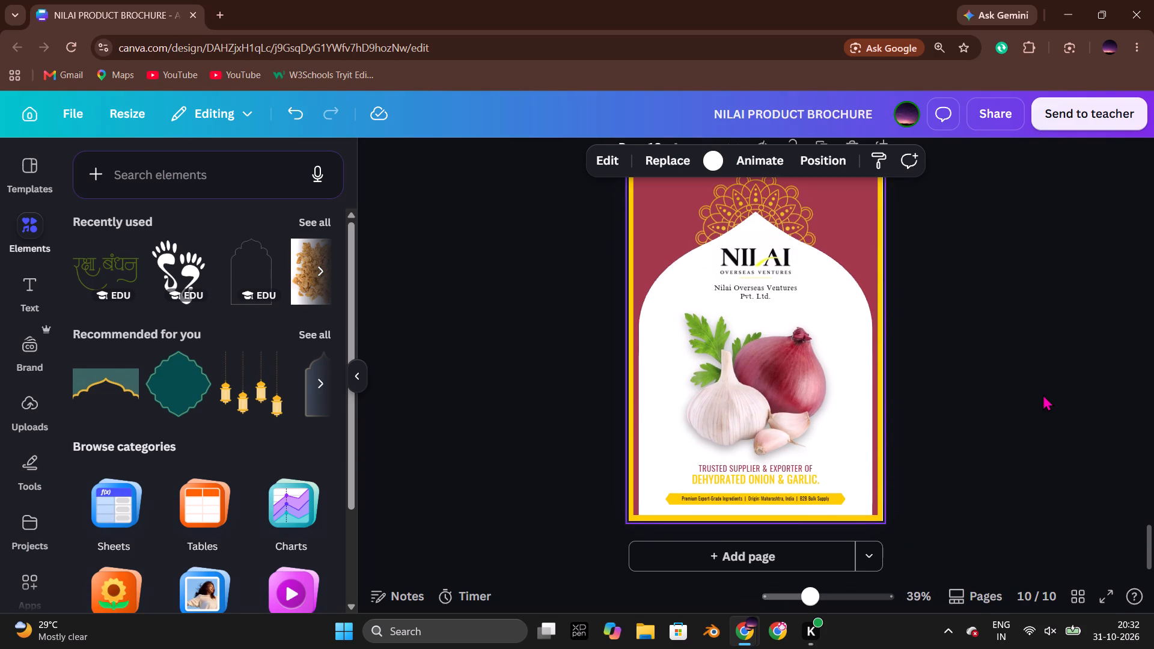
# Delete the onion and garlic picture with its frame and the Nilai Overseas Ventures Pvt. Ltd. text from page 10.
pyautogui.click(751, 376)
pyautogui.press('Delete')
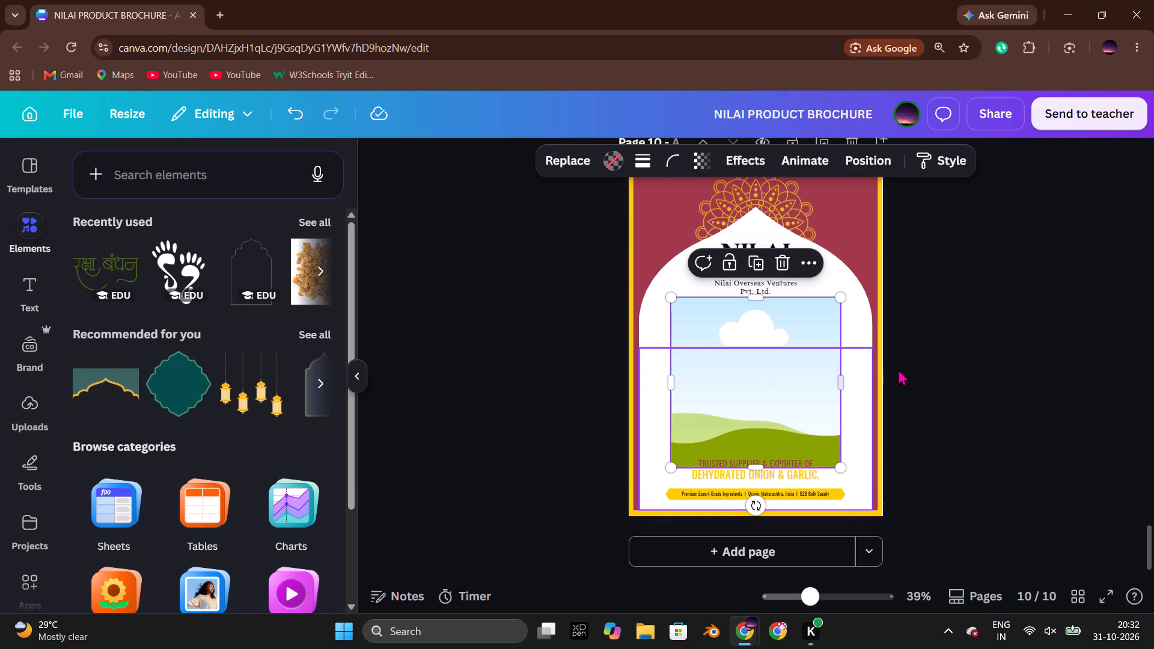
pyautogui.click(899, 368)
pyautogui.click(794, 370)
pyautogui.press('Delete')
pyautogui.click(785, 289)
pyautogui.press('Delete')
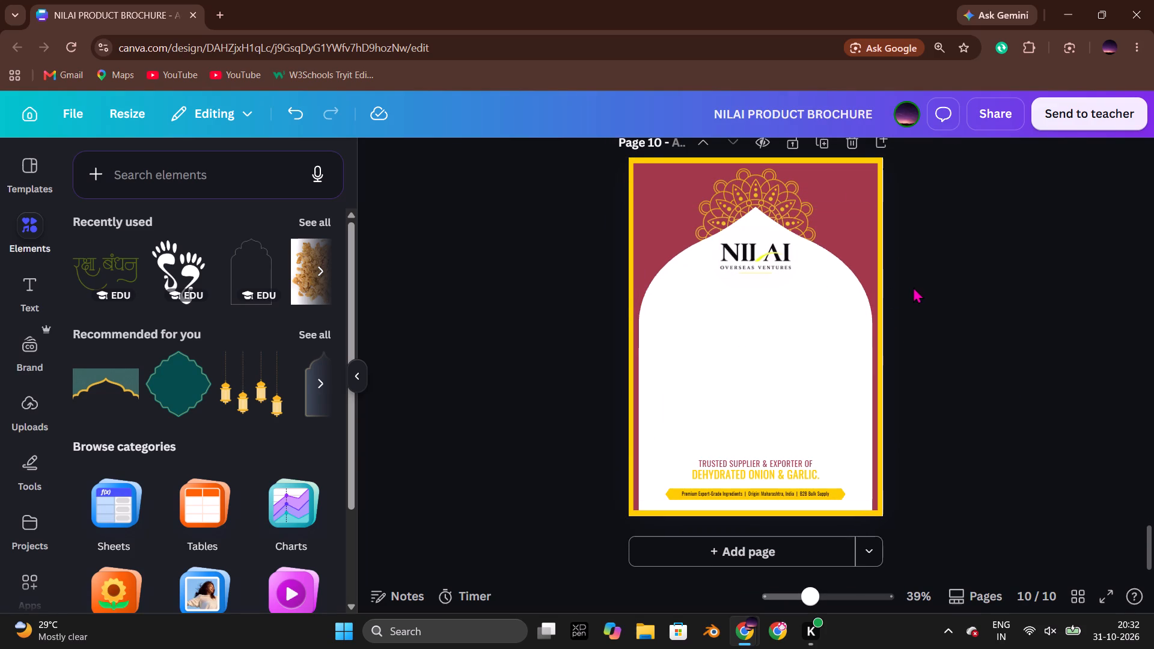
pyautogui.click(916, 285)
# Look through the recommended elements for a decorative graphic suited to page 10.
pyautogui.scroll(7, 230, 319)
pyautogui.click(318, 331)
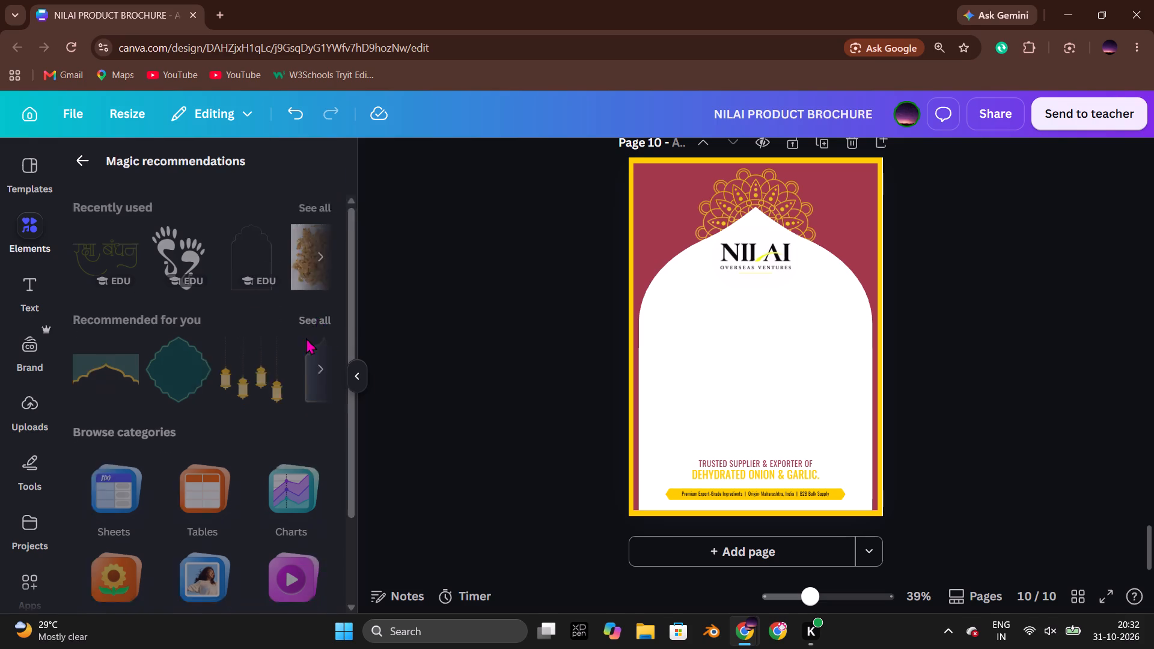
pyautogui.scroll(-4, 246, 360)
pyautogui.scroll(7, 246, 360)
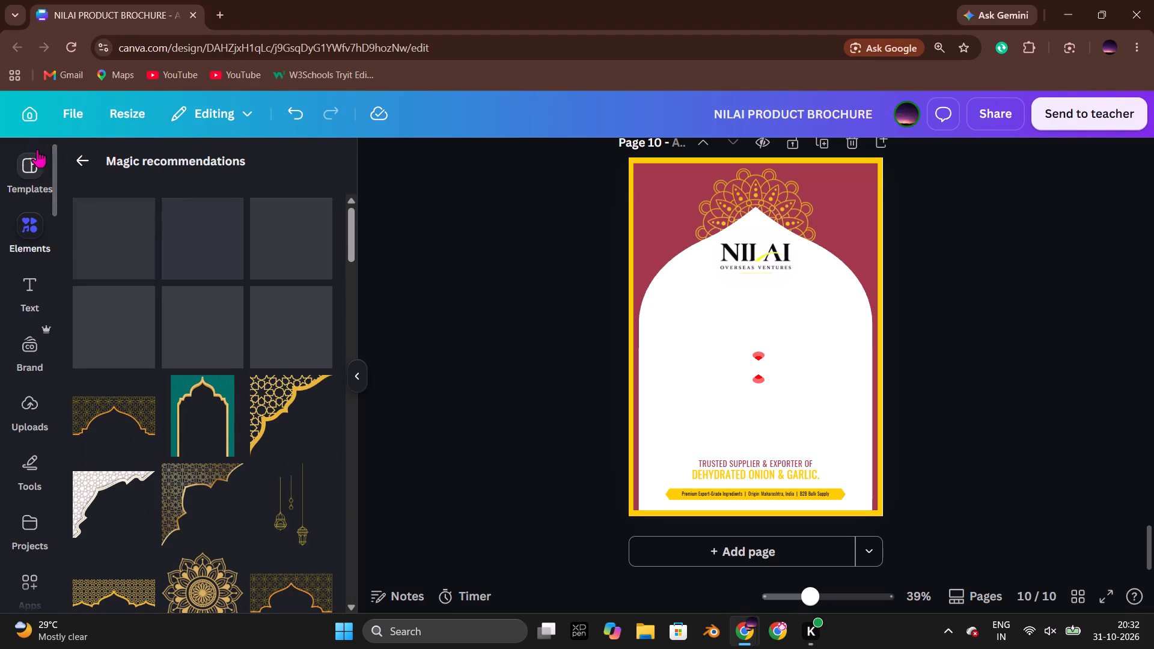
pyautogui.click(77, 163)
pyautogui.scroll(5, 185, 358)
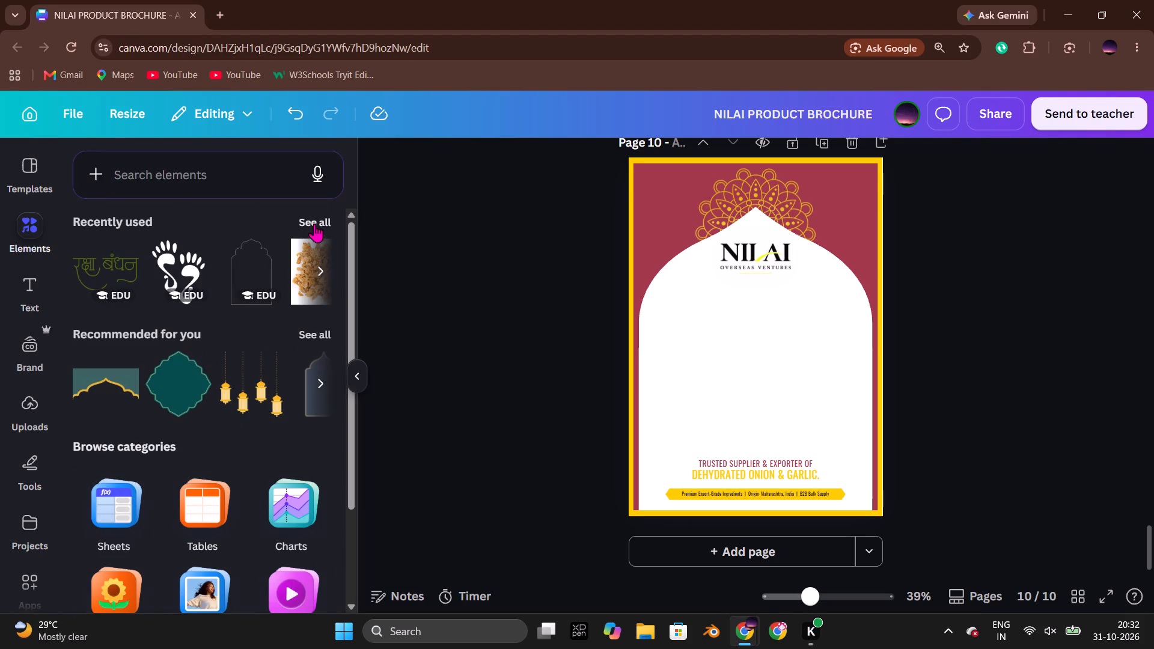
pyautogui.click(172, 166)
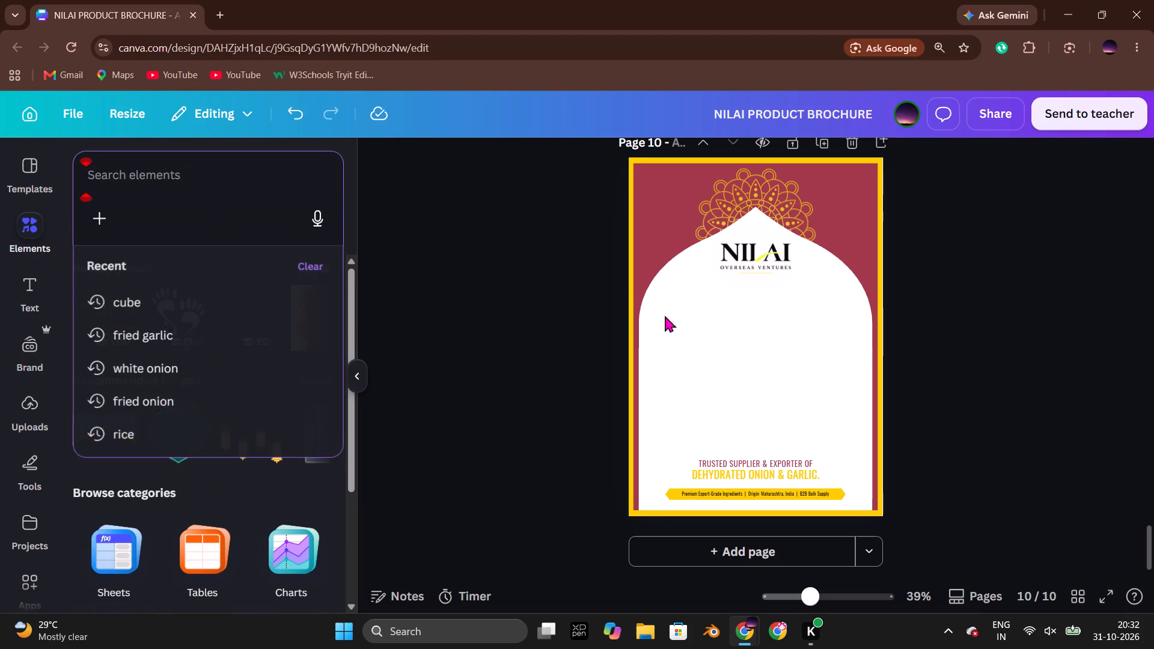
pyautogui.click(712, 331)
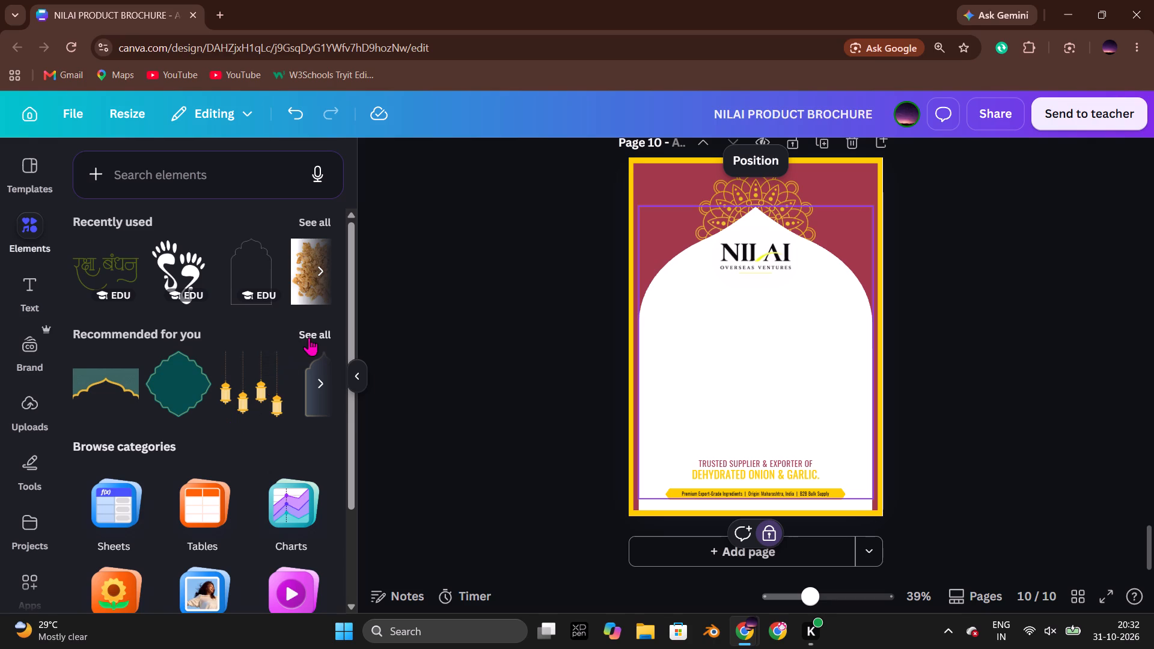
pyautogui.click(309, 337)
pyautogui.scroll(-10, 257, 374)
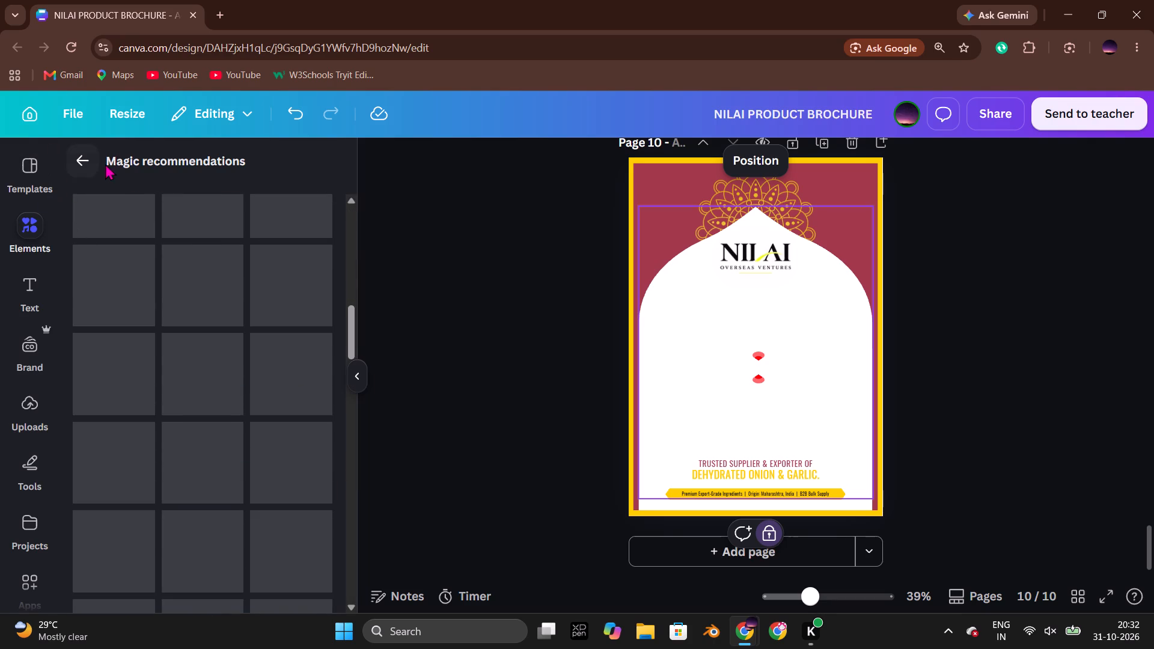
pyautogui.click(78, 166)
pyautogui.scroll(-8, 220, 421)
pyautogui.scroll(10, 220, 421)
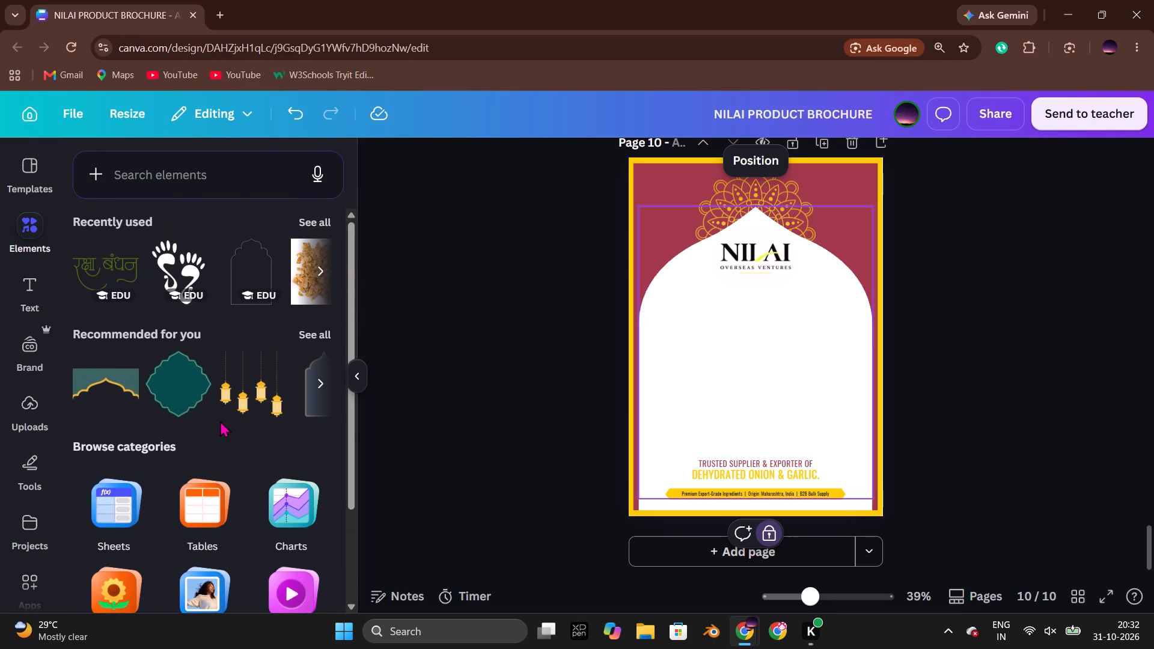
# Look through all recently used elements for a graphic suited to page 10.
pyautogui.click(314, 221)
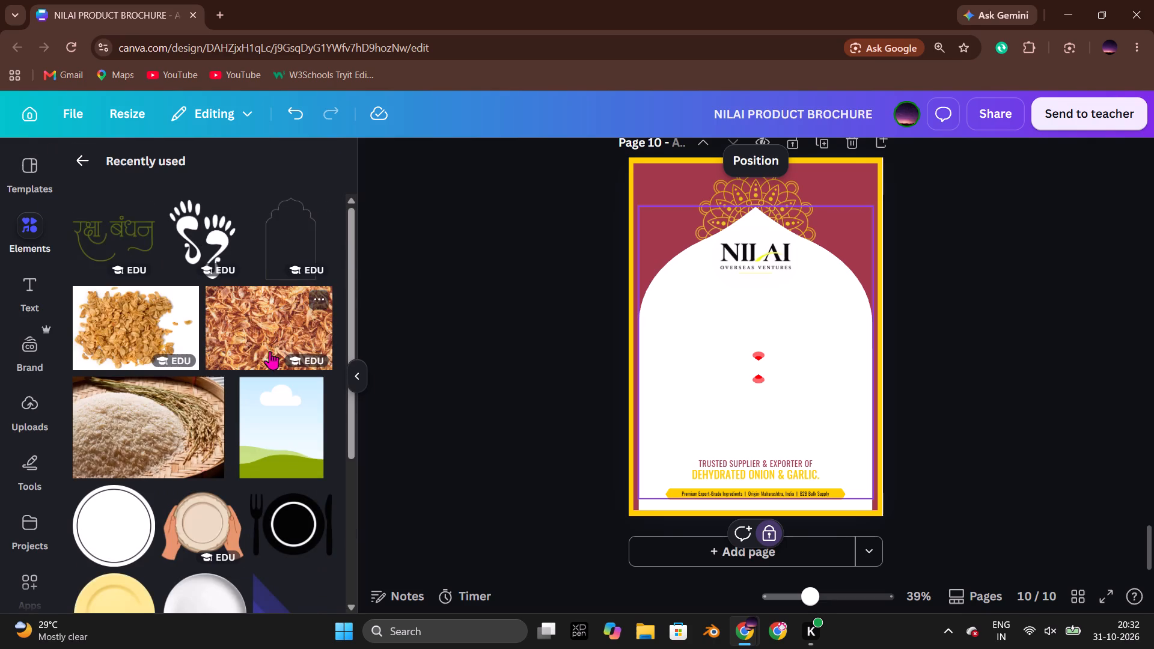
pyautogui.scroll(-10, 263, 371)
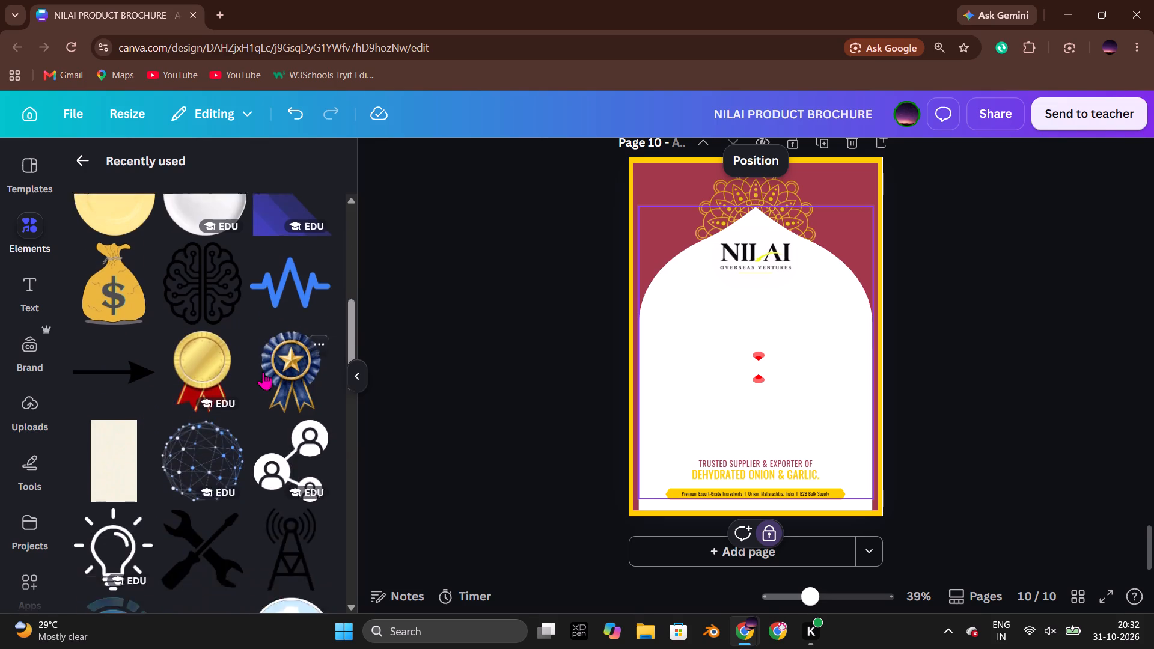
pyautogui.scroll(10, 263, 371)
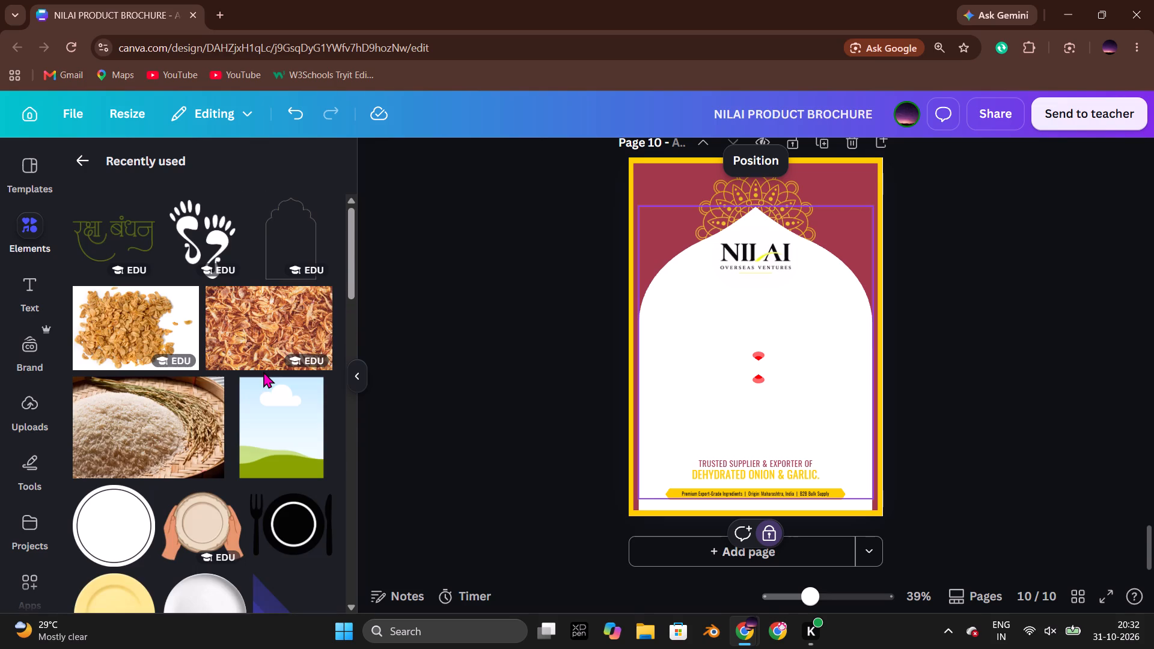
pyautogui.scroll(4, 263, 371)
pyautogui.scroll(-9, 263, 371)
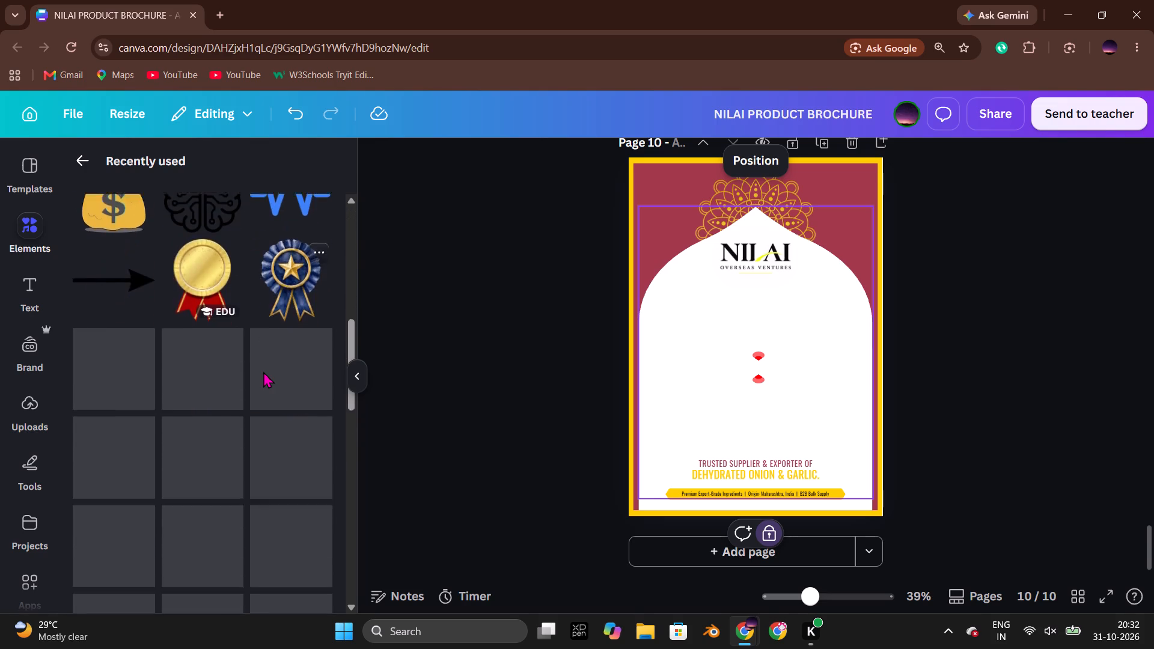
pyautogui.scroll(-5, 263, 371)
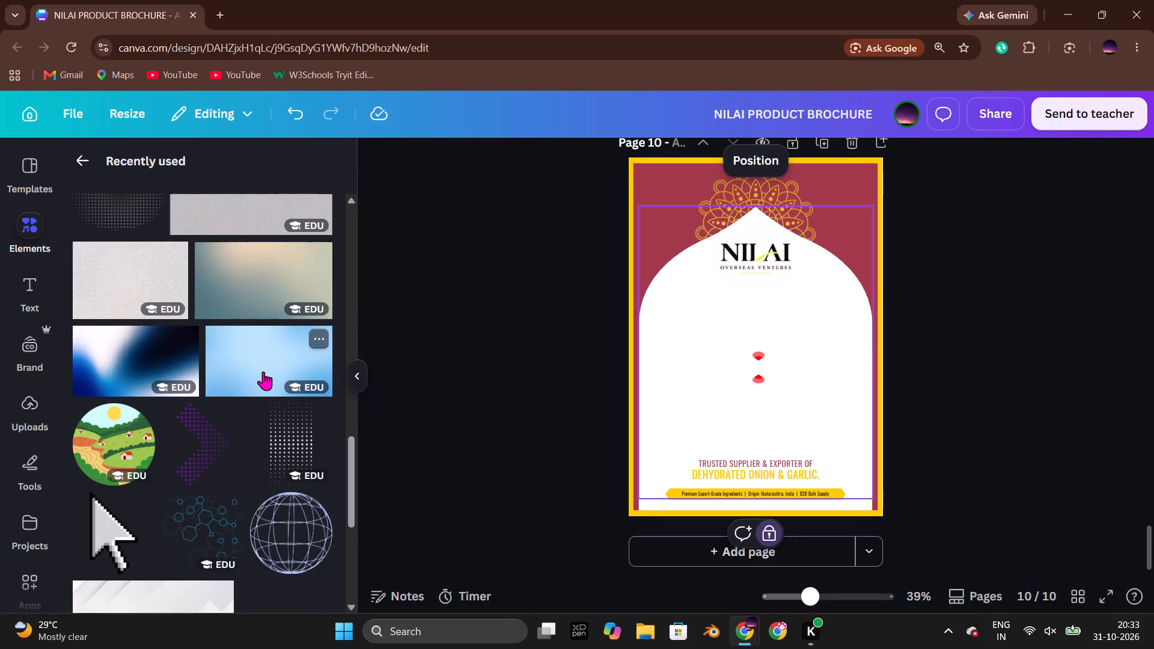
pyautogui.click(87, 165)
pyautogui.scroll(-4, 200, 317)
pyautogui.scroll(4, 200, 317)
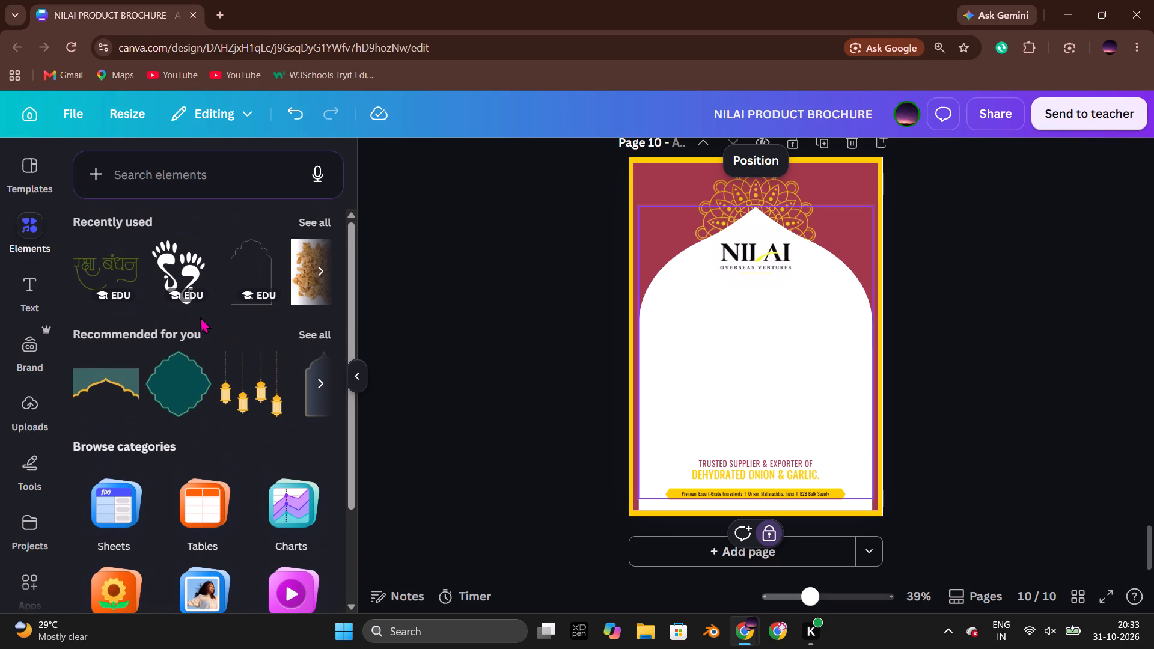
# Look through the recommended elements again and view the details of the Islamic Frame Ornament and Islamic Banner Frame.
pyautogui.click(307, 329)
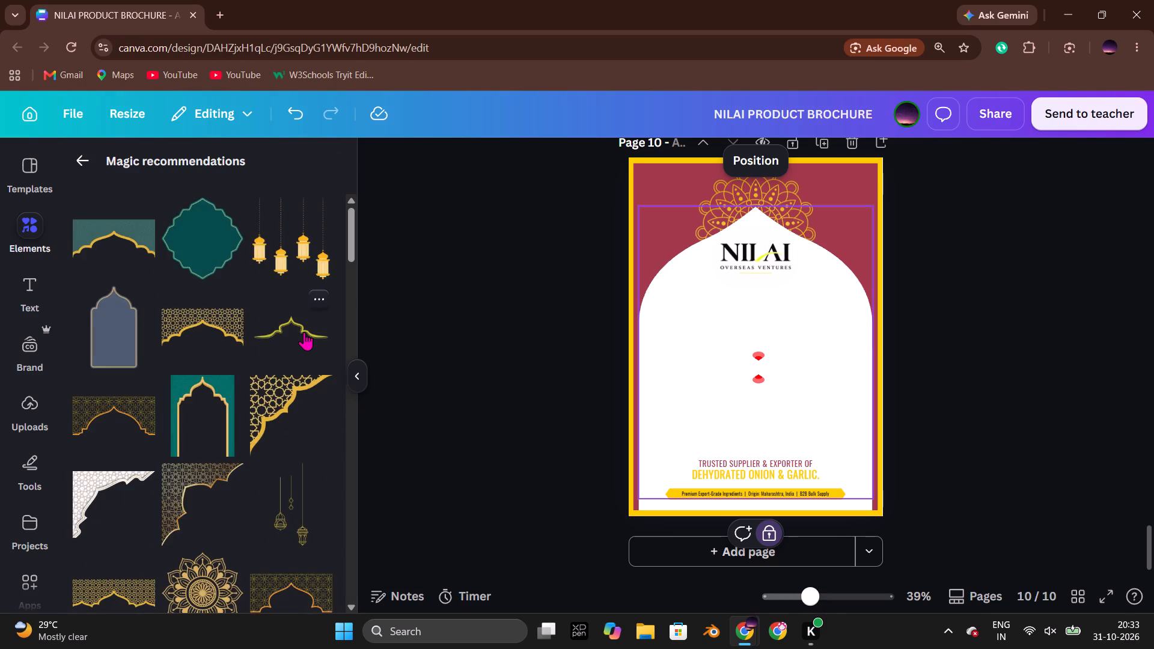
pyautogui.scroll(-8, 304, 332)
pyautogui.click(88, 165)
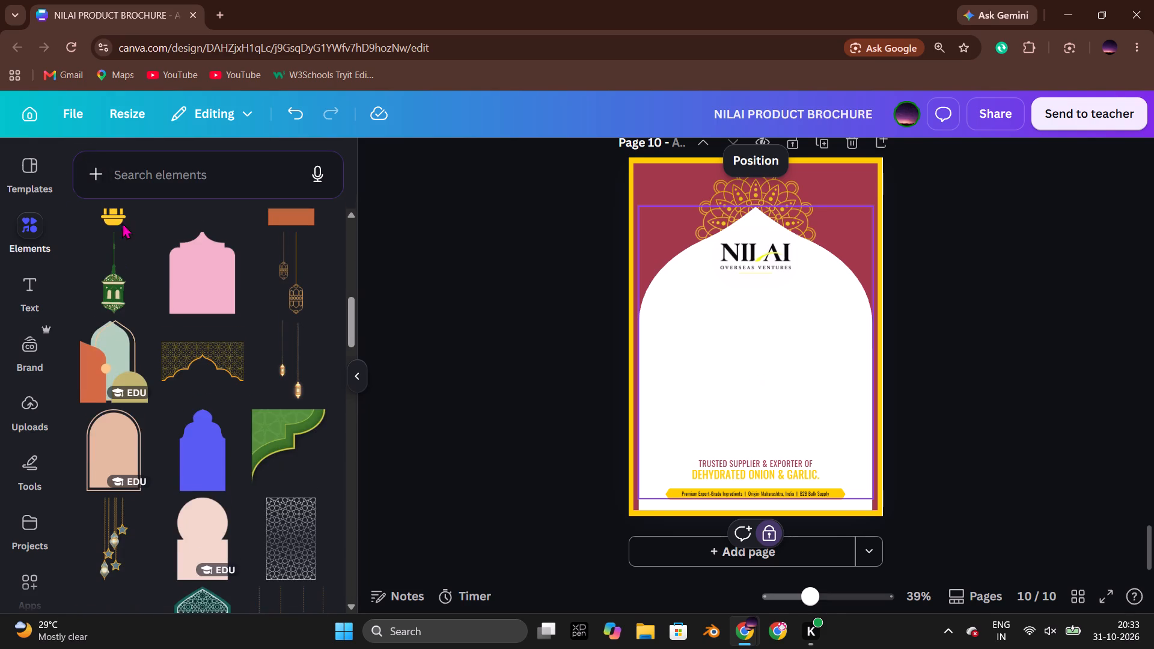
pyautogui.scroll(-5, 192, 305)
pyautogui.click(1024, 333)
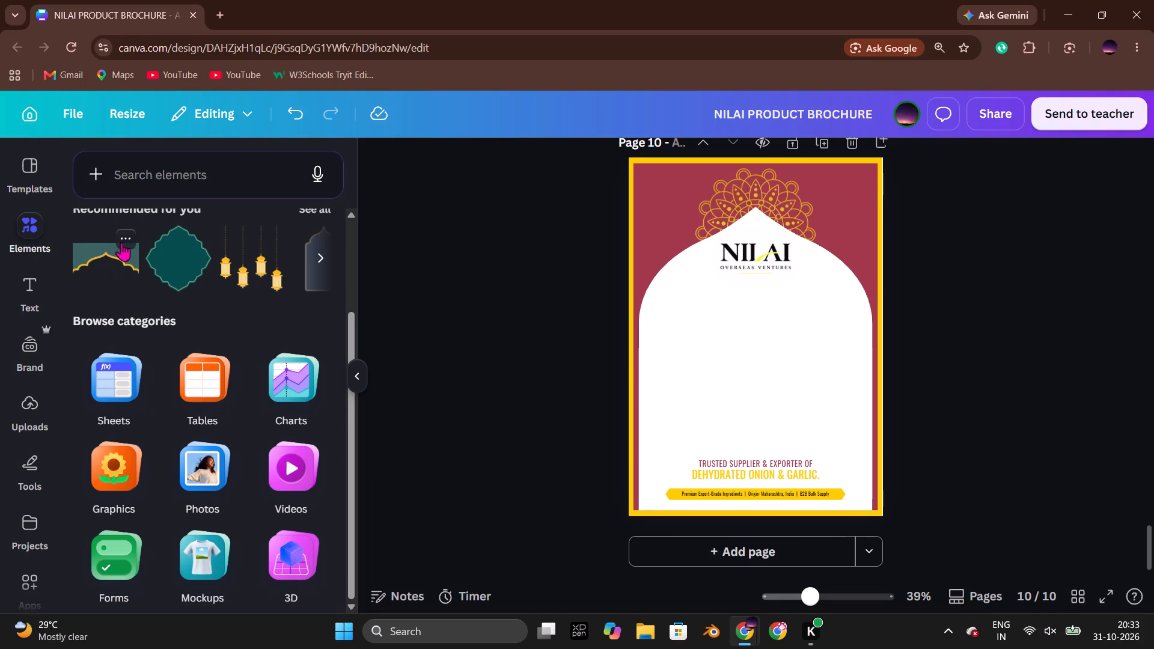
pyautogui.click(123, 237)
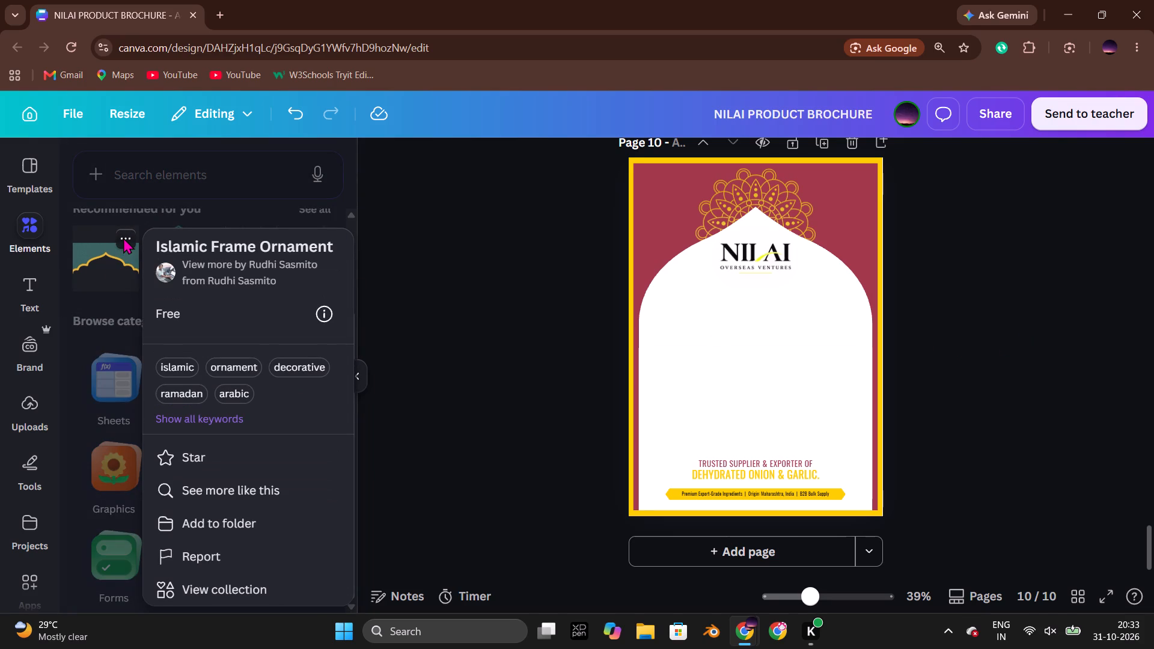
pyautogui.click(456, 262)
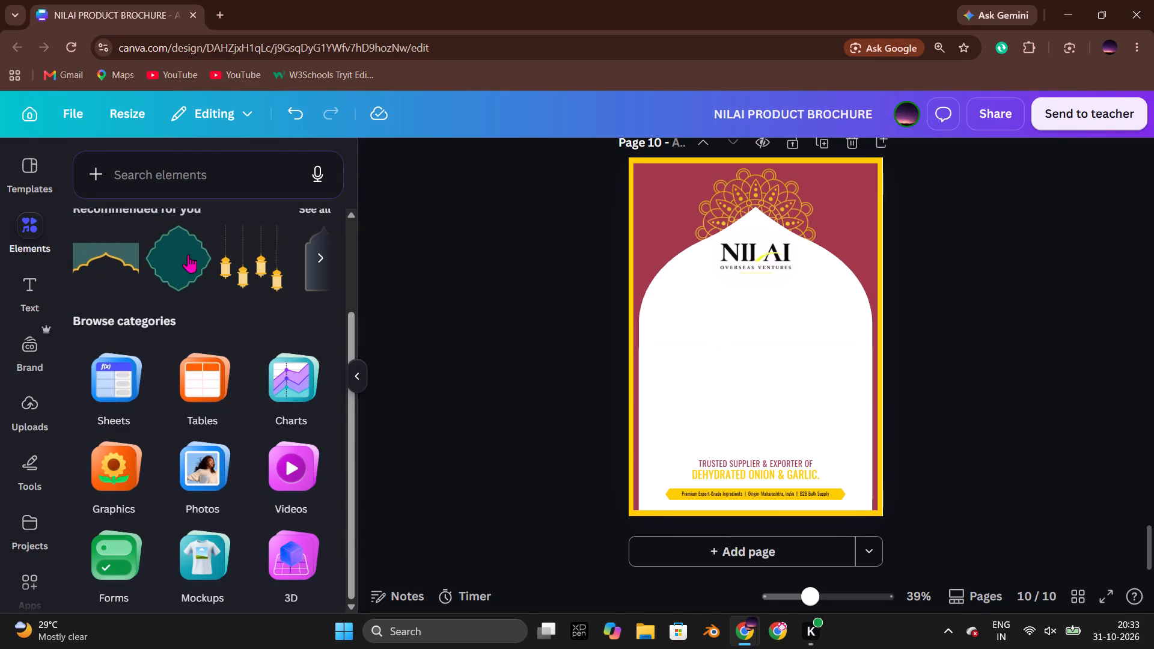
pyautogui.click(193, 240)
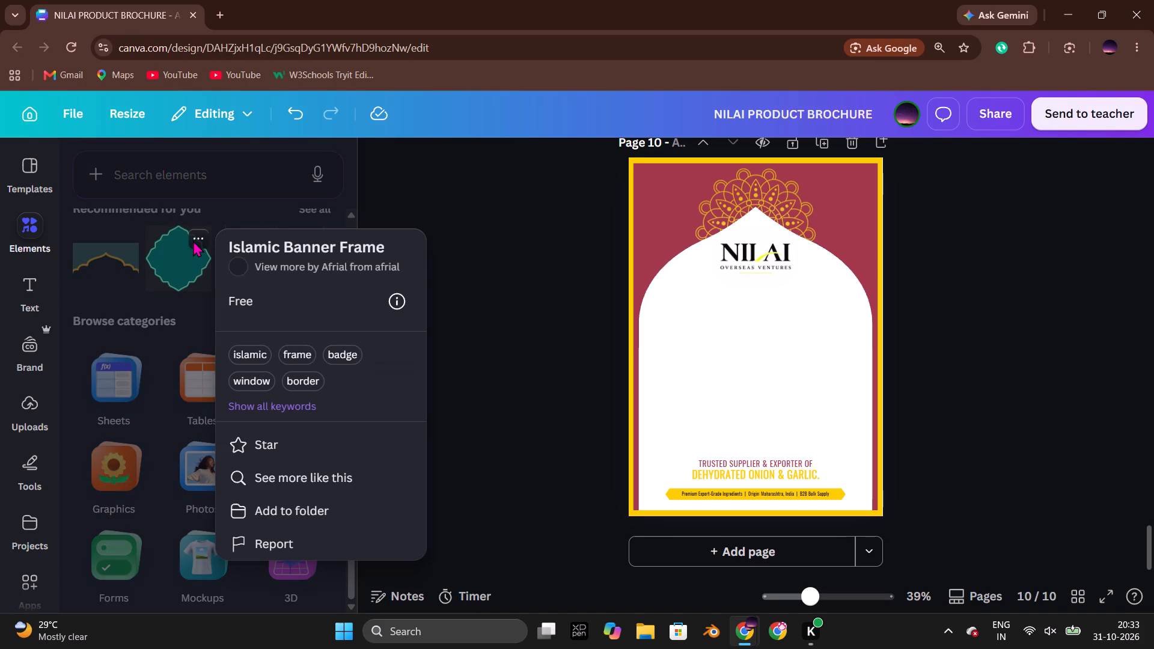
pyautogui.click(472, 209)
# Search the elements for "islamic frame" and show all matching graphics.
pyautogui.click(249, 181)
pyautogui.write('islamic a')
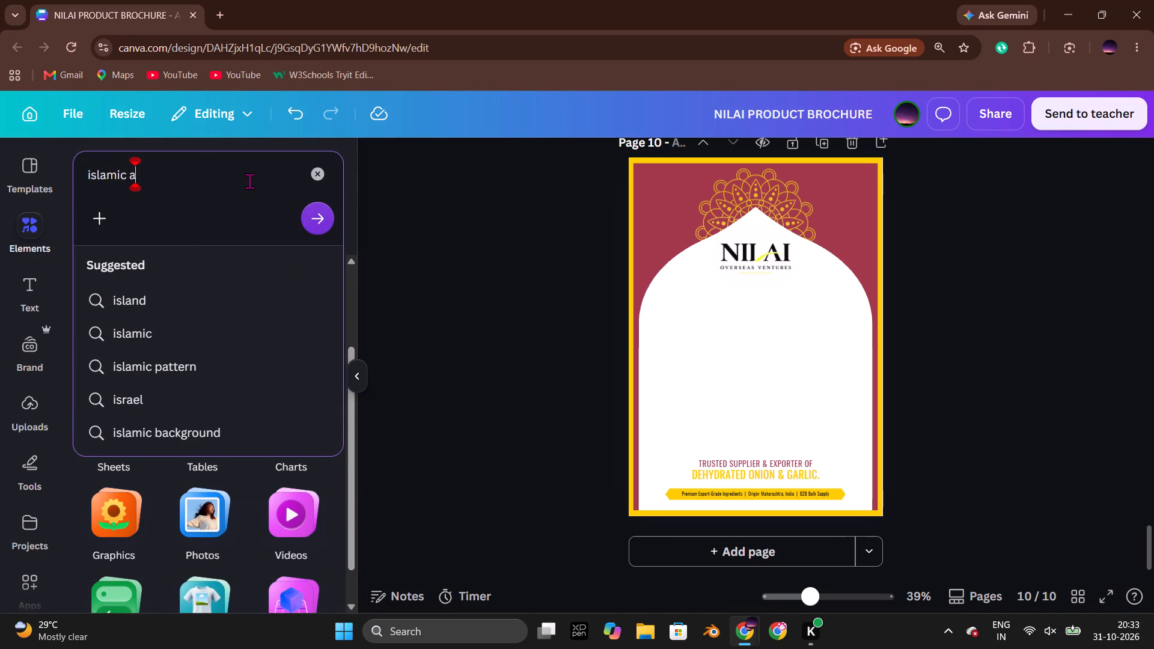
pyautogui.press('BackSpace')
pyautogui.write('drane')
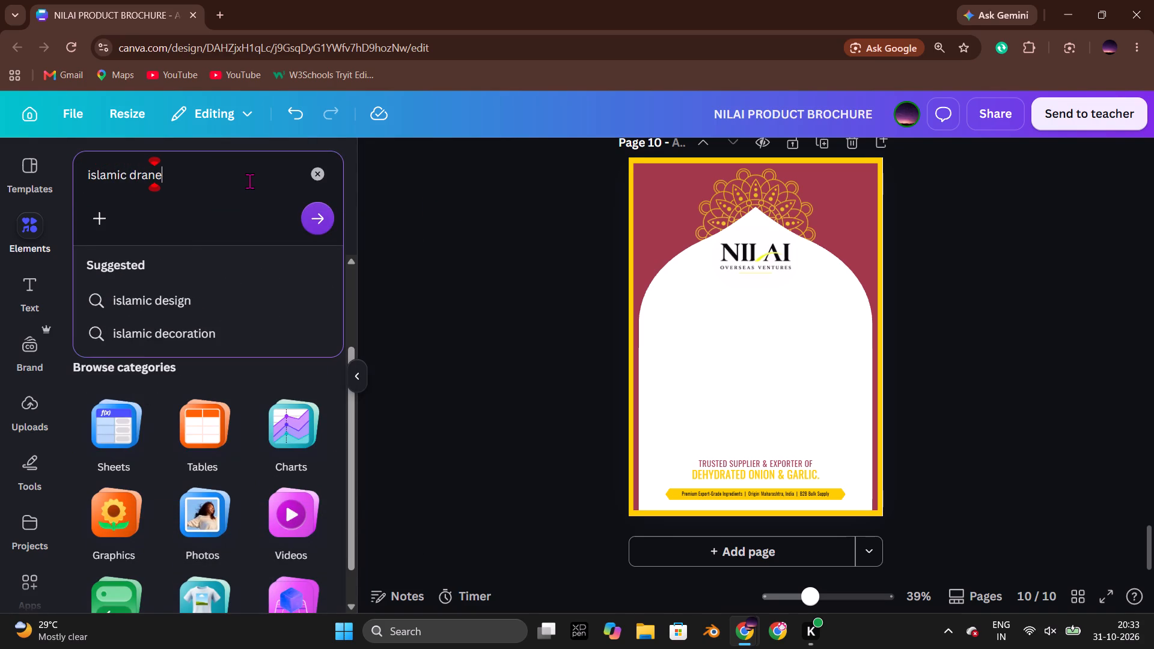
pyautogui.press('BackSpace')
pyautogui.press('BackSpace')
pyautogui.press('BackSpace')
pyautogui.press('BackSpace')
pyautogui.press('BackSpace')
pyautogui.write('frame')
pyautogui.press('Return')
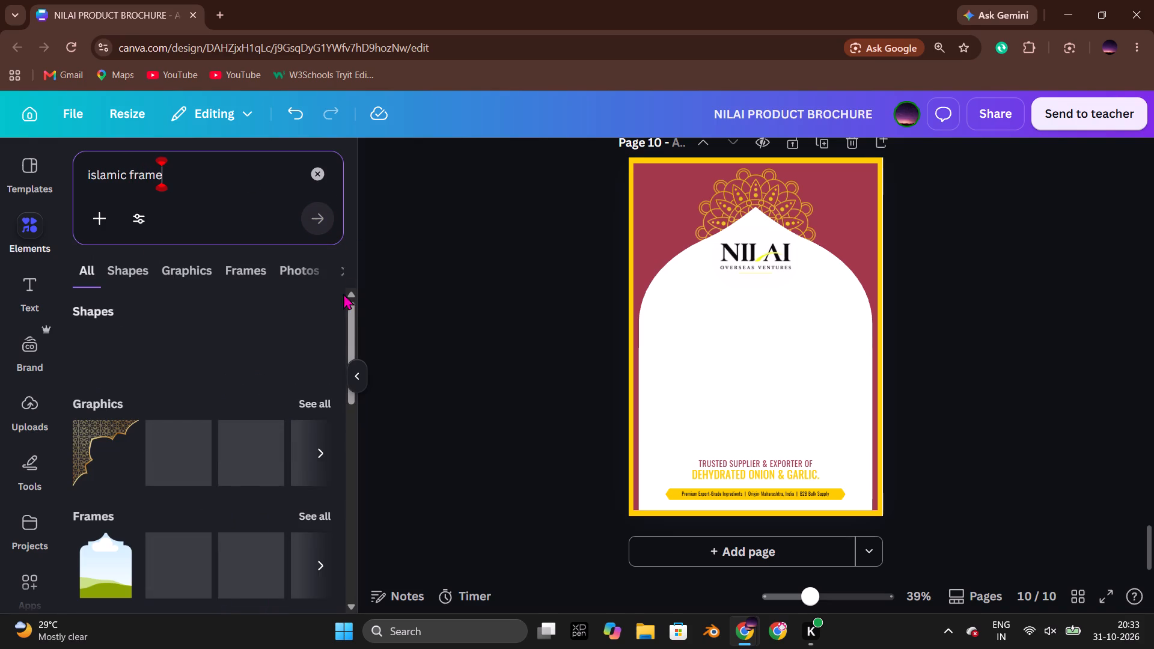
pyautogui.click(314, 400)
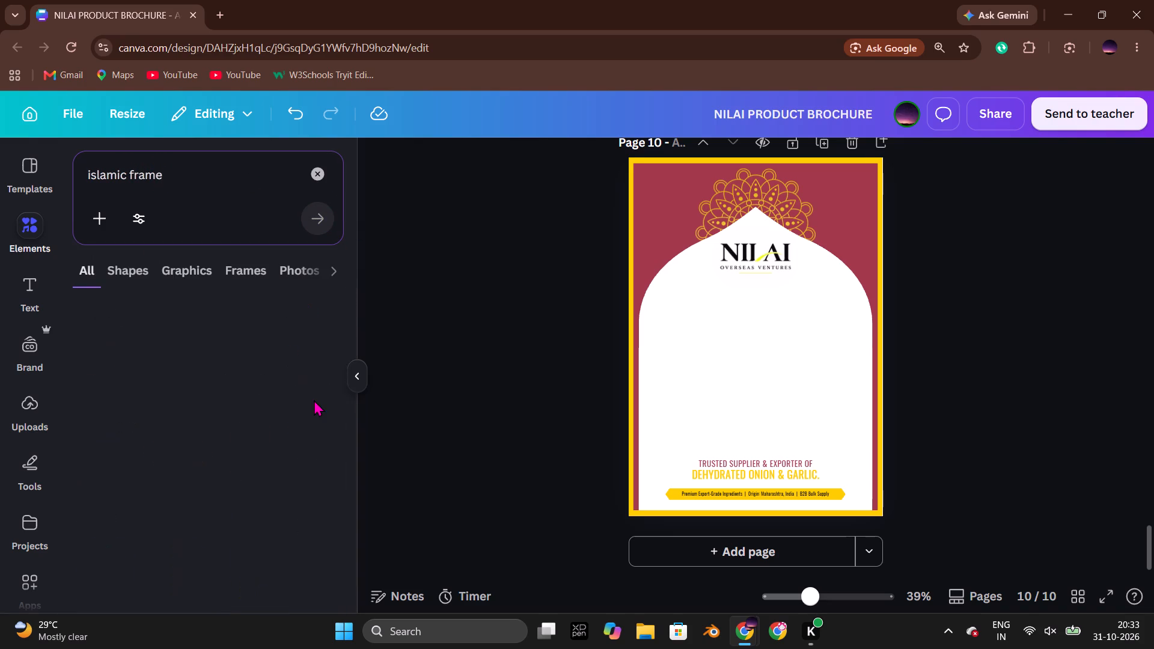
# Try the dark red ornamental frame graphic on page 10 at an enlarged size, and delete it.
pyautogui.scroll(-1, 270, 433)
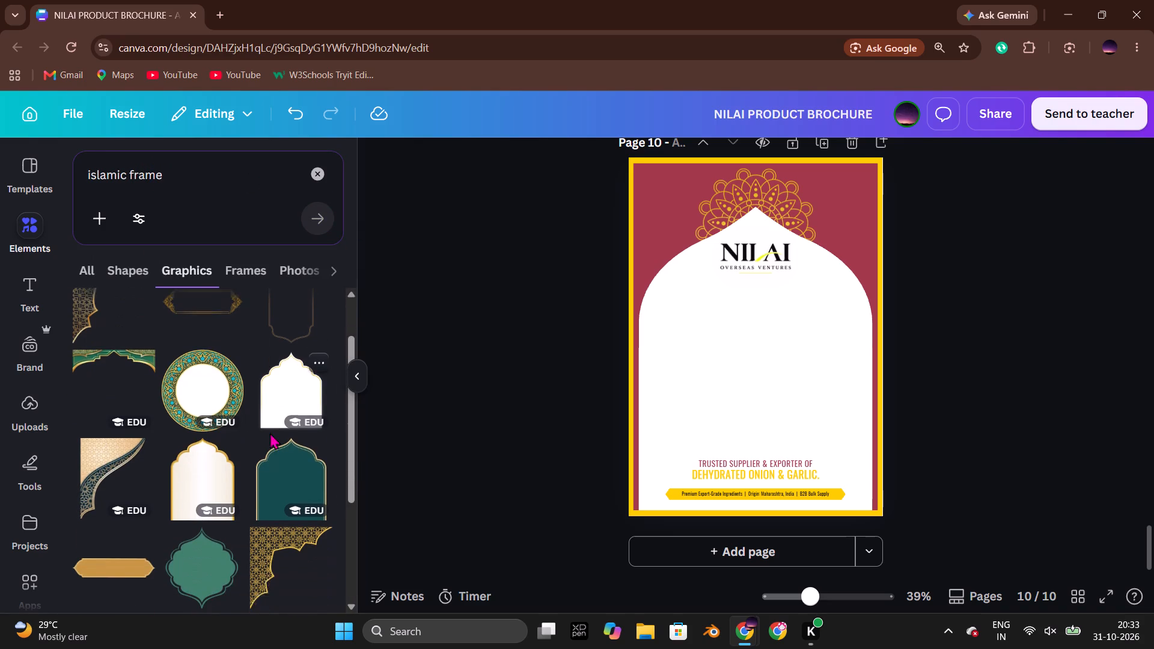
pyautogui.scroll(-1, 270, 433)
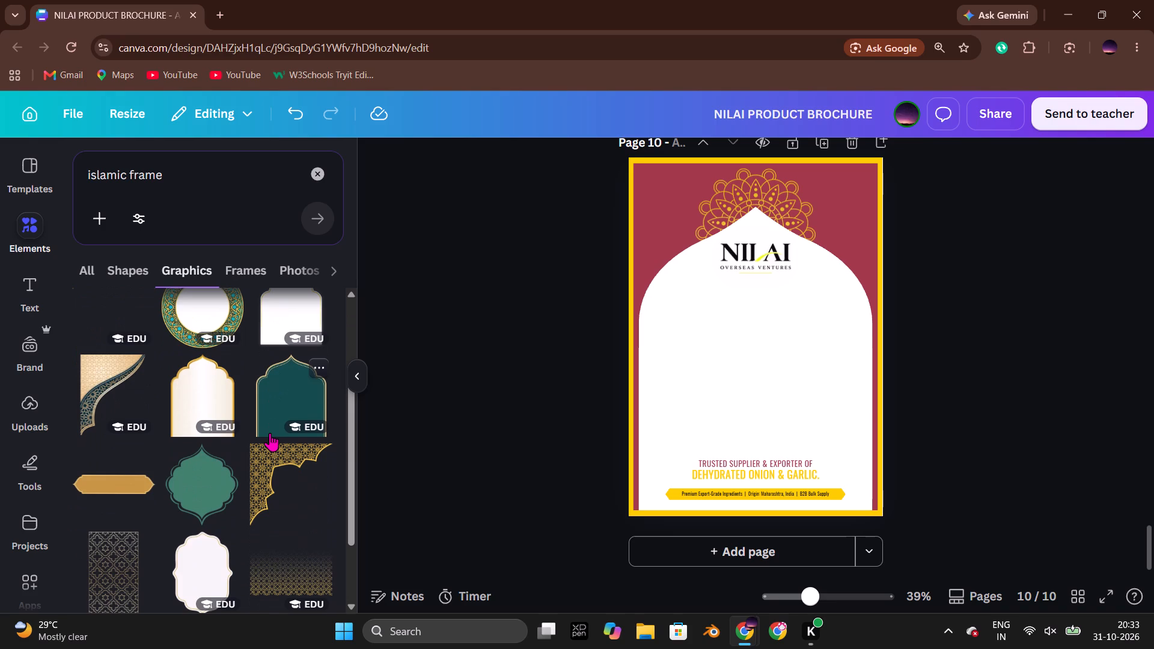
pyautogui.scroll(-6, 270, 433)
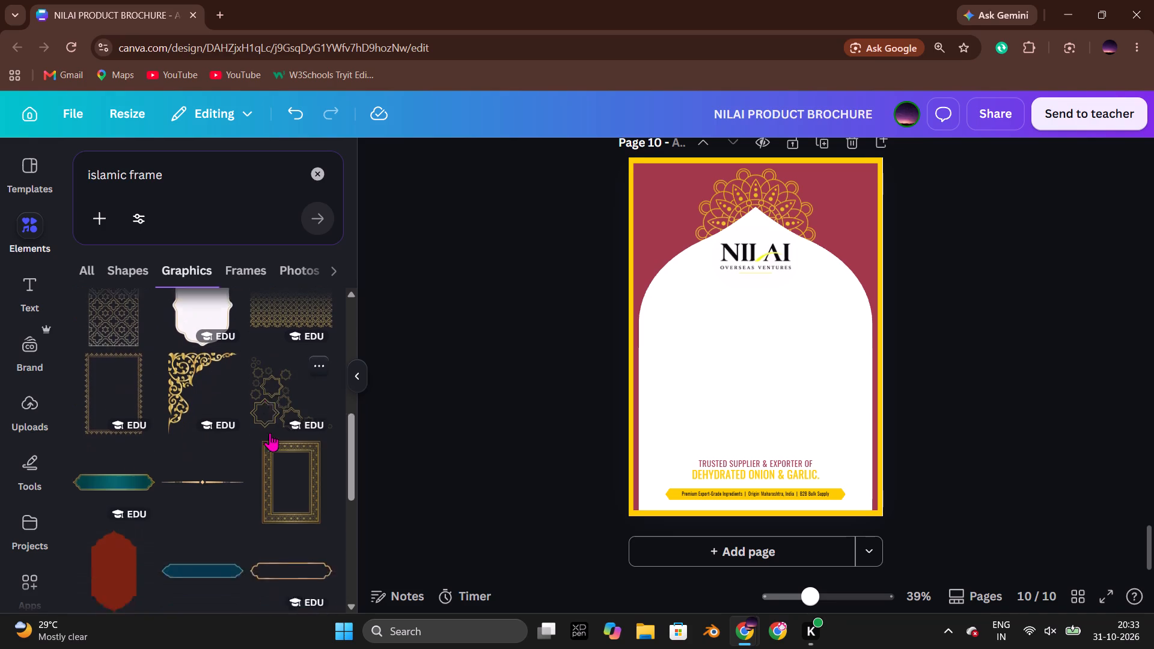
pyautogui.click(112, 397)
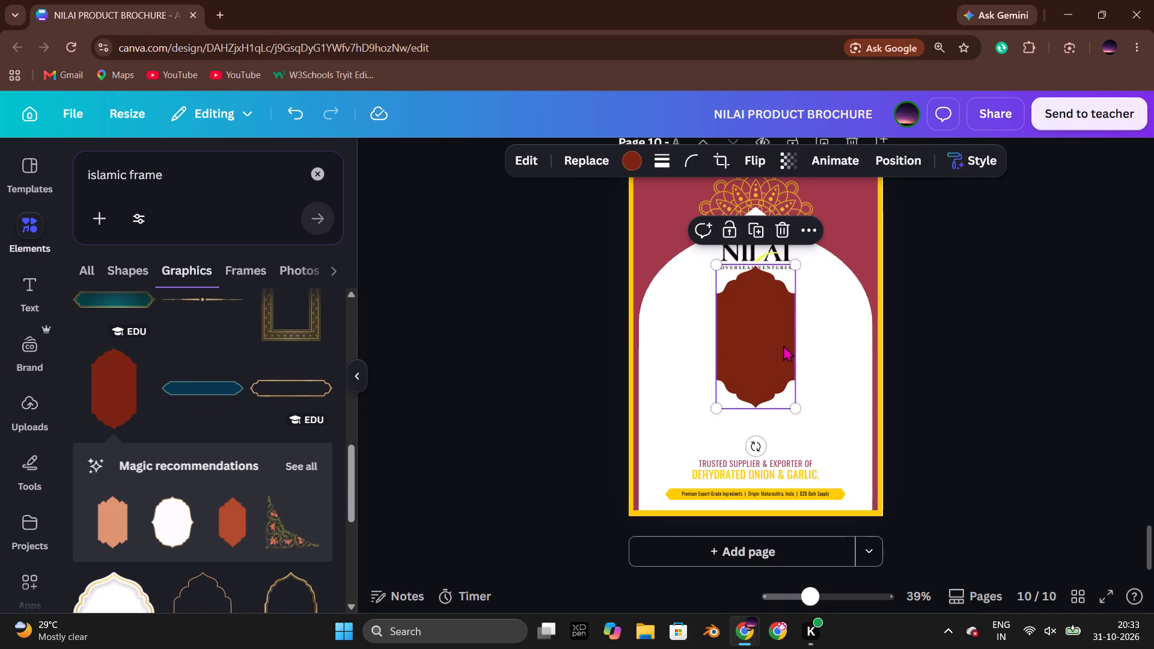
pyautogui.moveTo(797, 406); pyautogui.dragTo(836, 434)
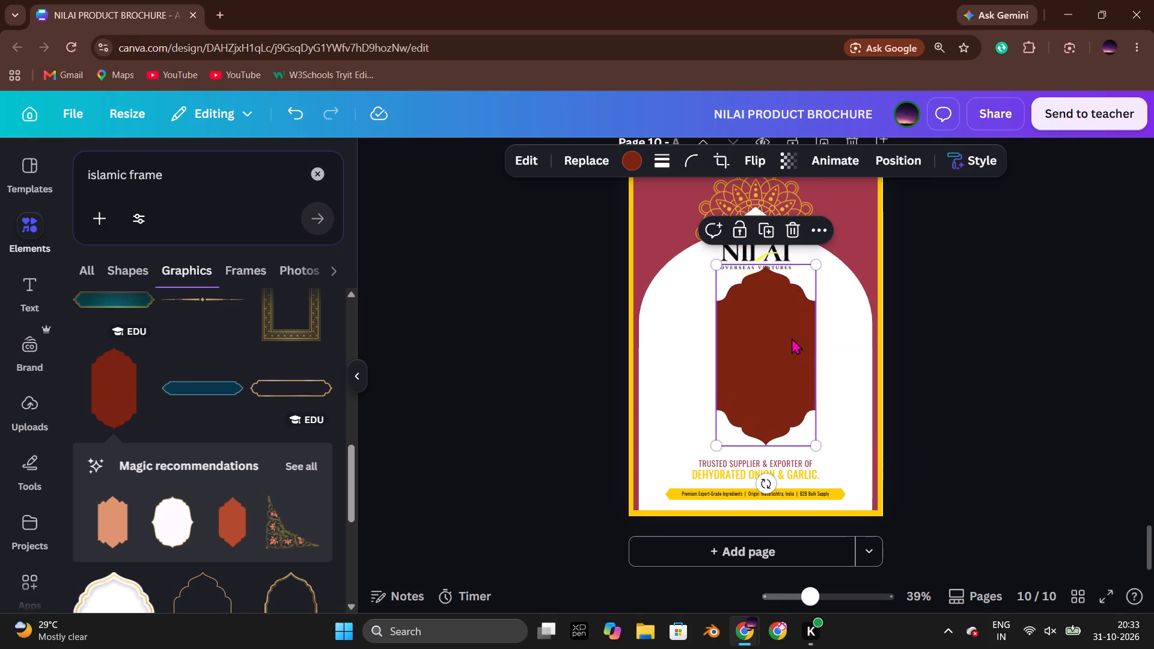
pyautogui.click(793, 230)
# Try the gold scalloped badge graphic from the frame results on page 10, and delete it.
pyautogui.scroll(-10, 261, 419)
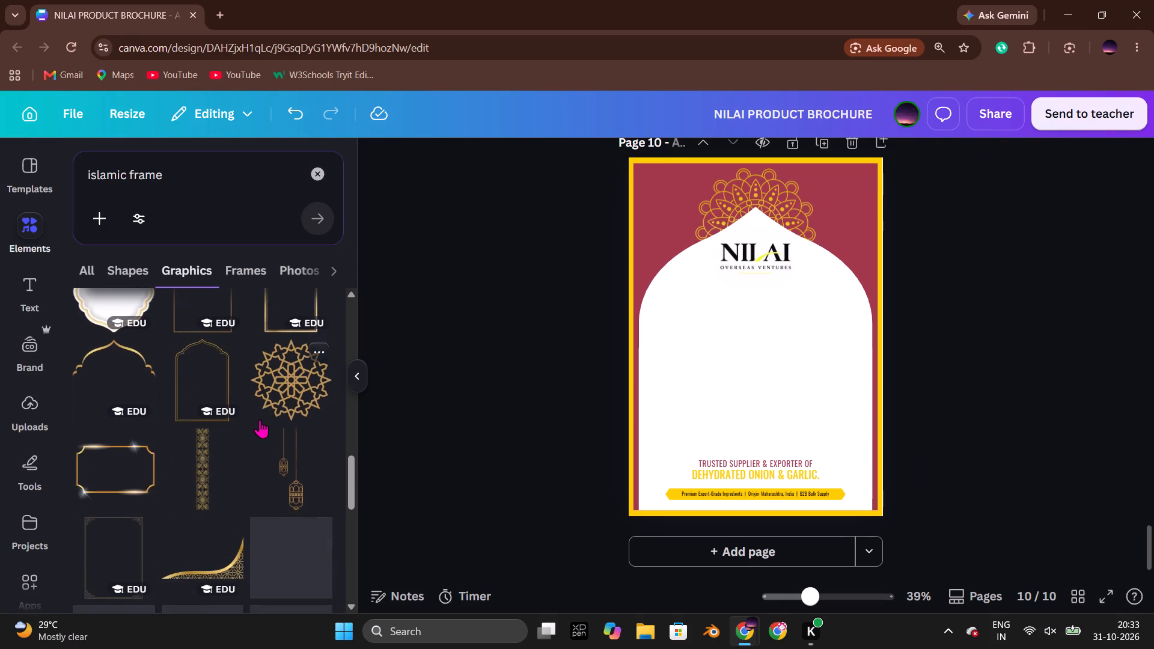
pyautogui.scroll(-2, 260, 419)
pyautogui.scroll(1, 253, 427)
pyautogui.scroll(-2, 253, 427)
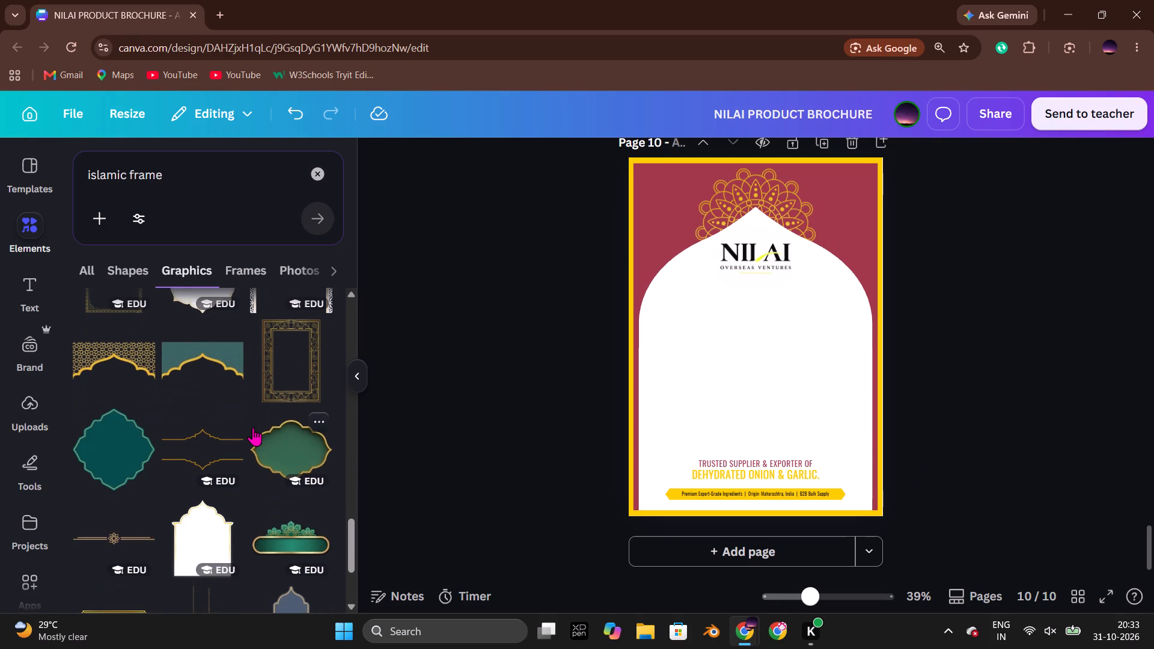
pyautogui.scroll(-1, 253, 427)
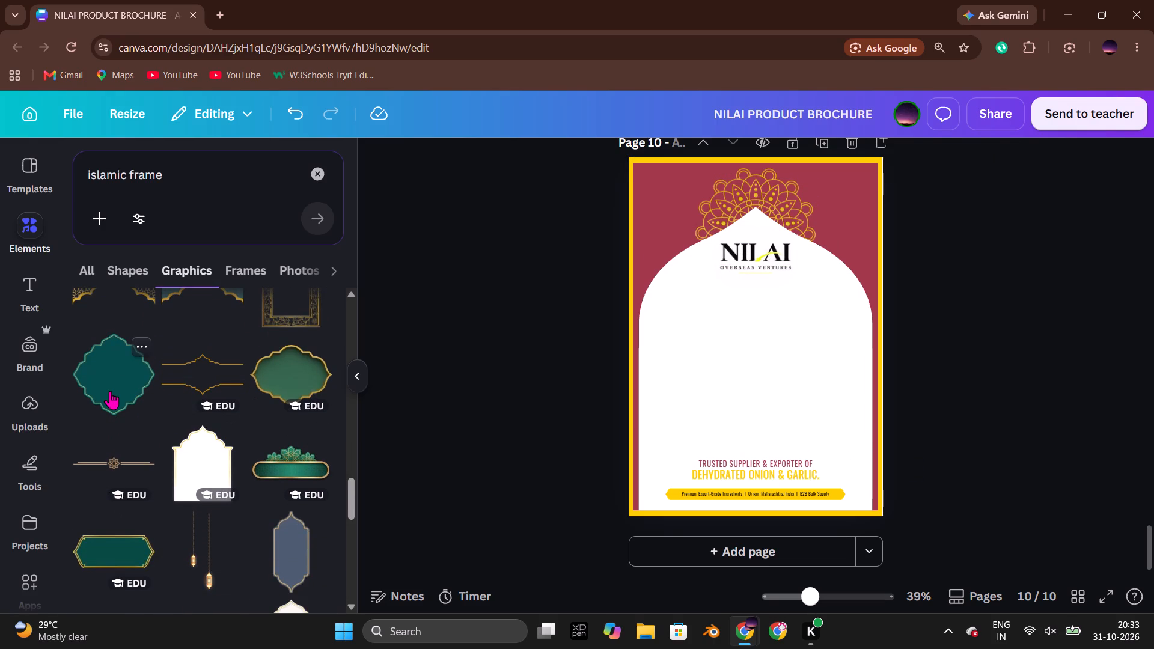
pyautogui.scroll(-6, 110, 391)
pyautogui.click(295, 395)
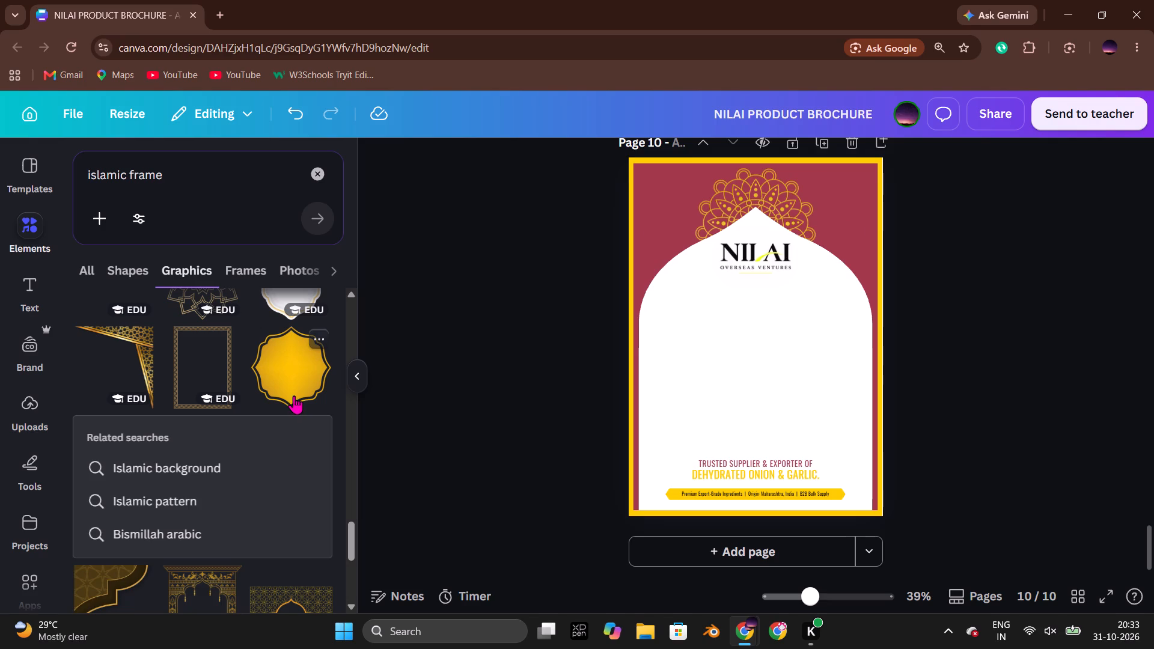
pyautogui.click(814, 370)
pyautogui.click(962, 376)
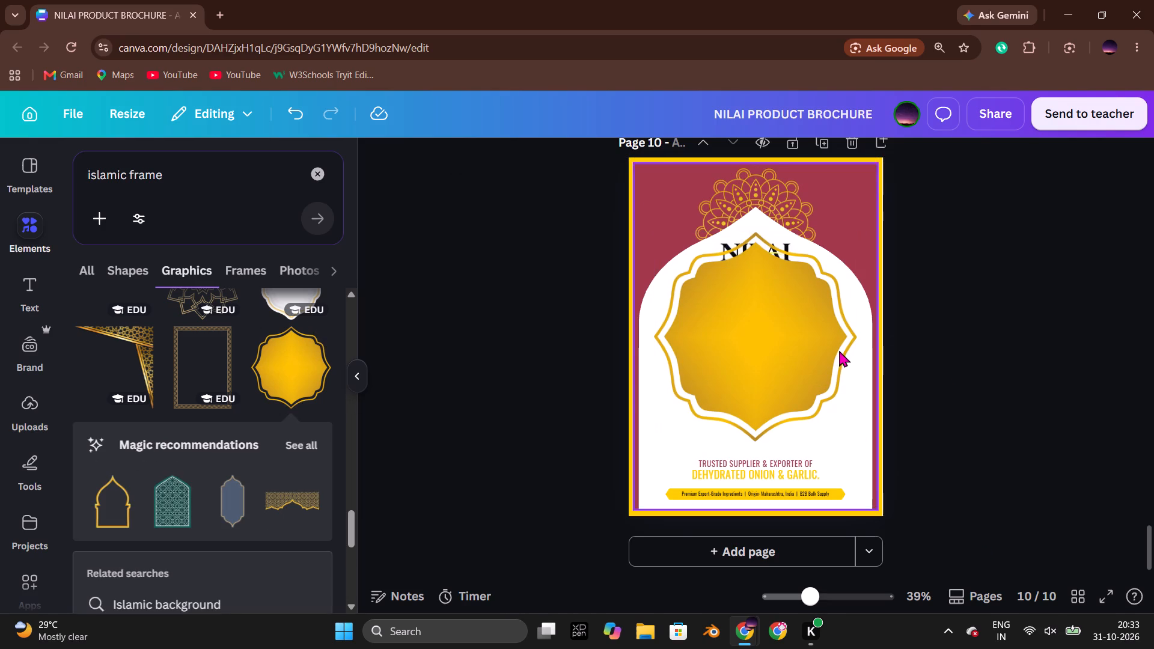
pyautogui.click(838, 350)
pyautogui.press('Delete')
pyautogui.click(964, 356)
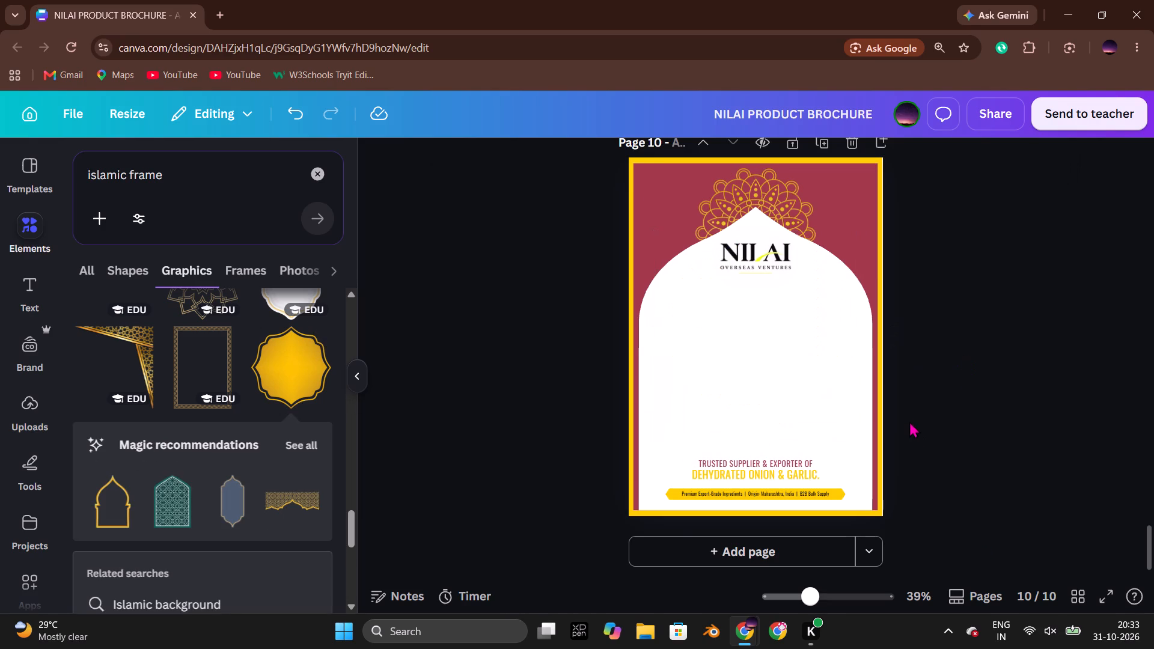
# Copy the Nilai Overseas Ventures Pvt. Ltd. text from the cover page and paste it below the logo on page 10.
pyautogui.hotkey('alt', 'Tab')
pyautogui.scroll(1, 844, 402)
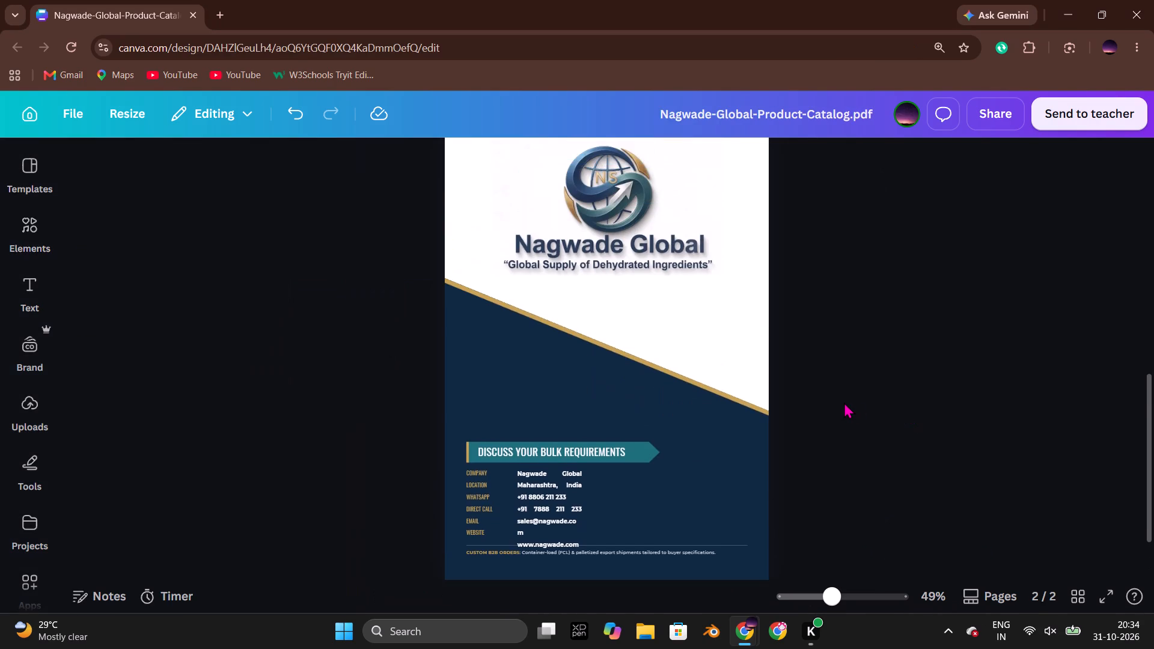
pyautogui.hotkey('alt', 'Tab')
pyautogui.click(763, 259)
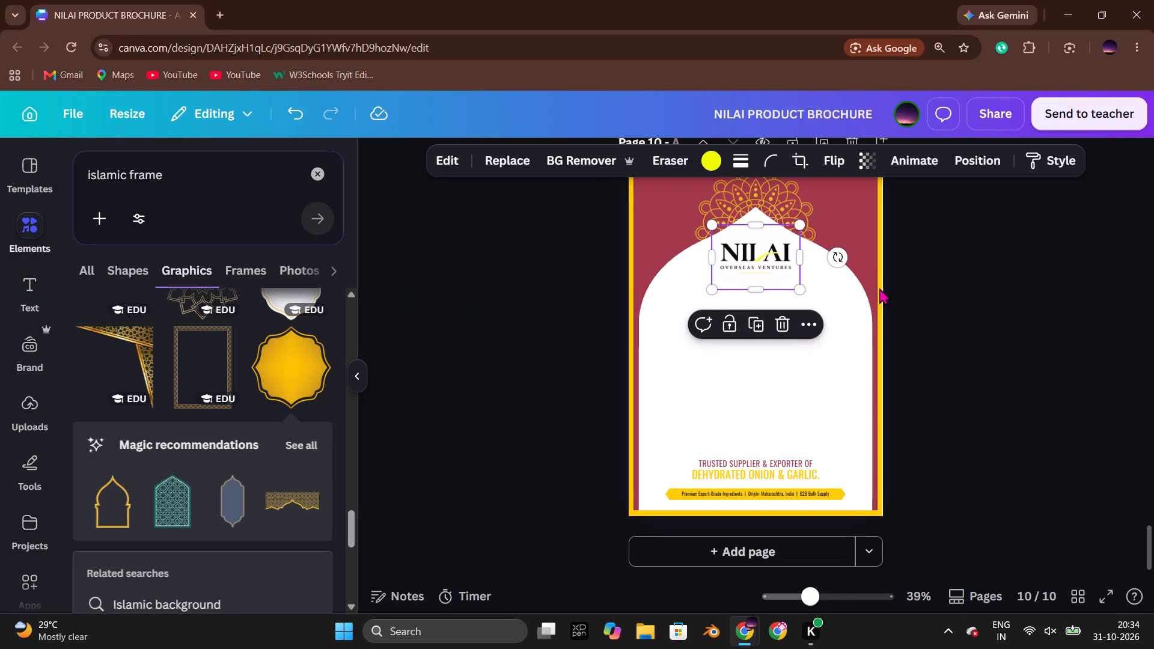
pyautogui.click(973, 305)
pyautogui.scroll(20, 973, 305)
pyautogui.scroll(10, 973, 305)
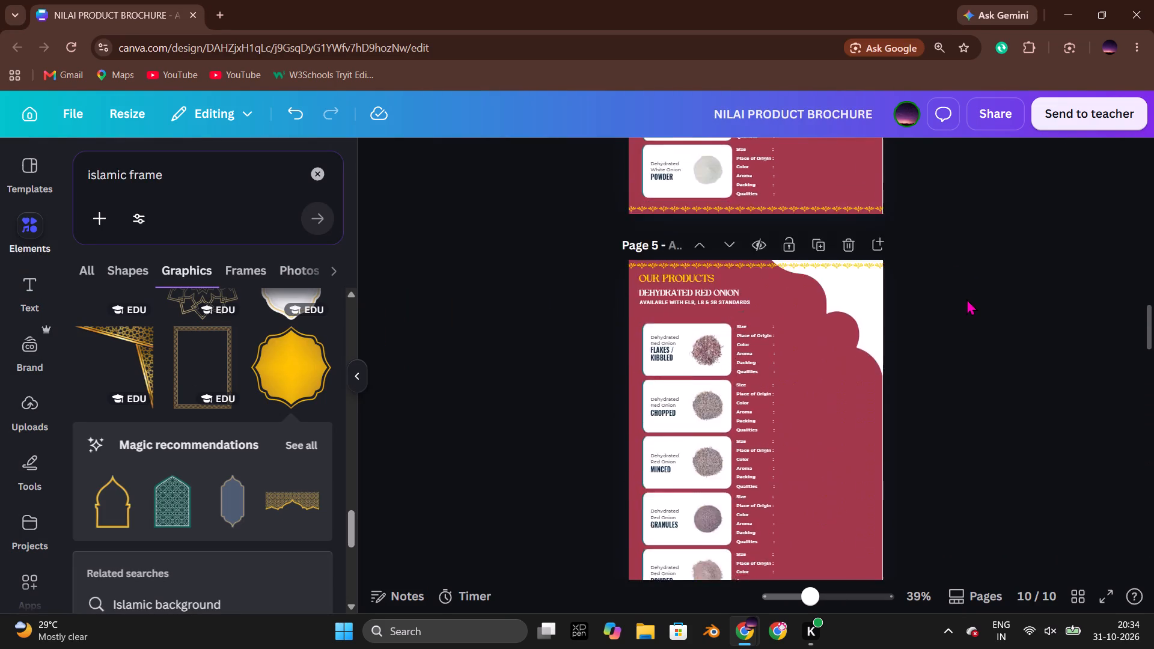
pyautogui.scroll(20, 966, 299)
pyautogui.scroll(9, 966, 299)
pyautogui.click(783, 345)
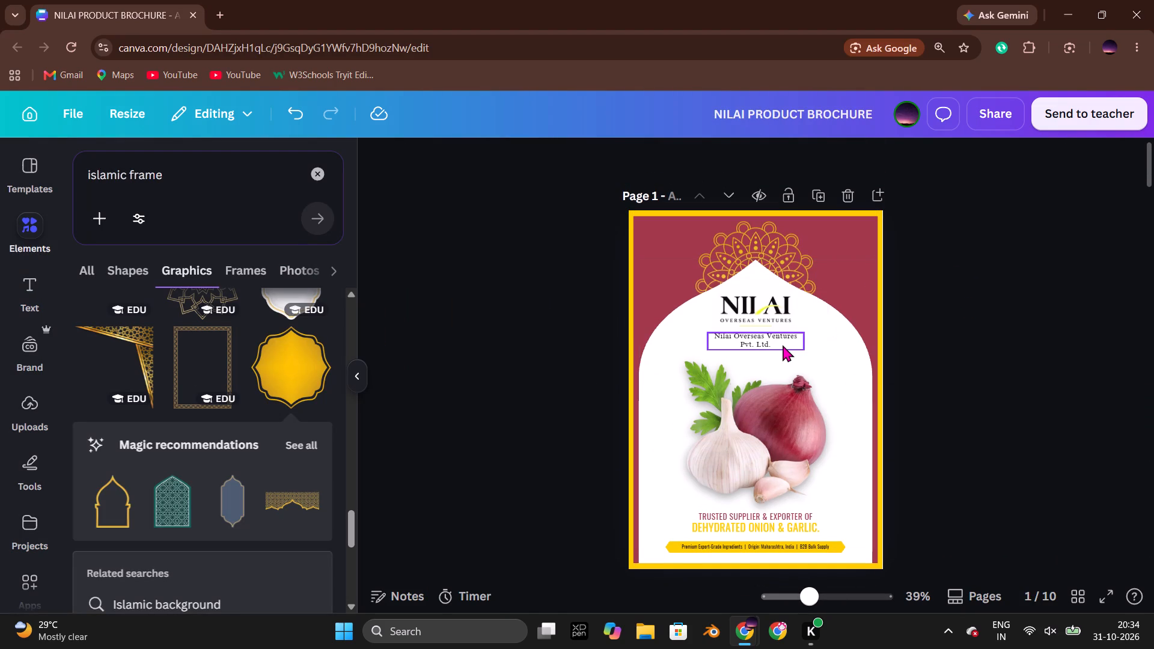
pyautogui.hotkey('ctrl', 'c')
pyautogui.click(1057, 361)
pyautogui.scroll(-12, 1057, 361)
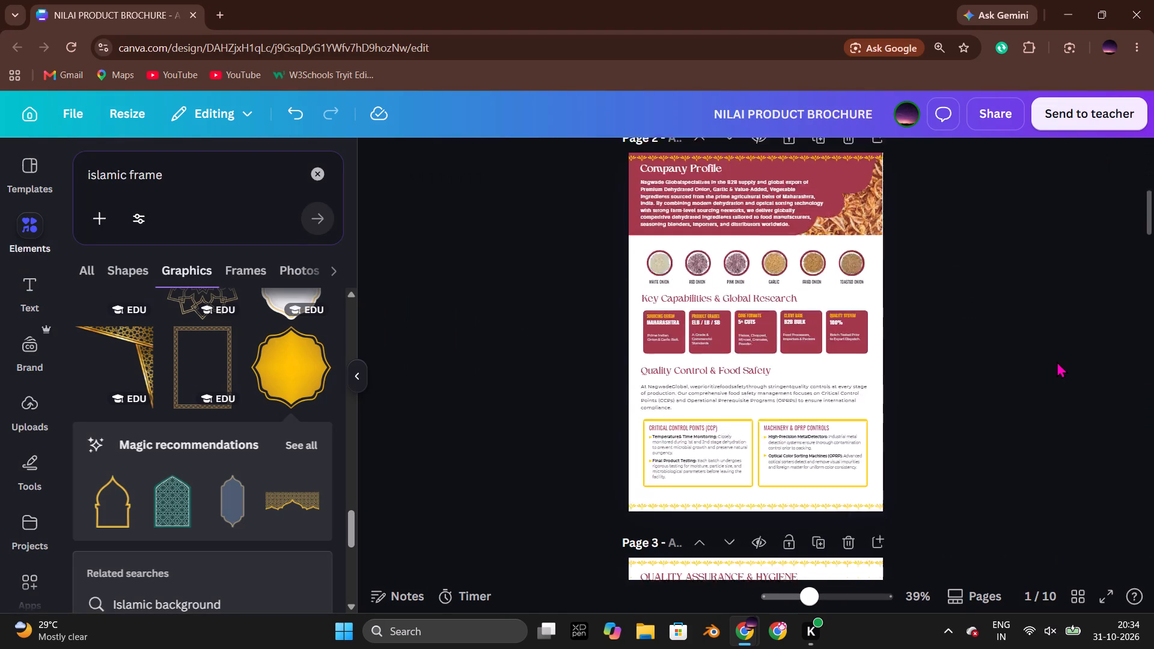
pyautogui.scroll(-8, 1057, 361)
pyautogui.moveTo(1147, 328); pyautogui.dragTo(1153, 568)
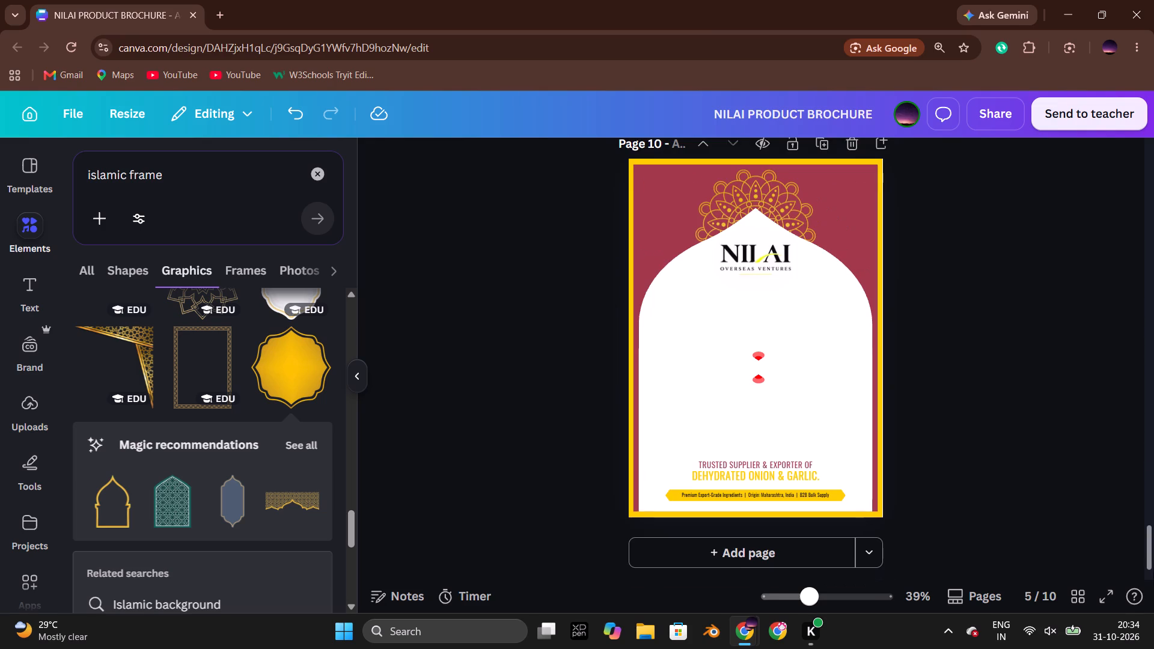
pyautogui.moveTo(1153, 568); pyautogui.dragTo(1153, 571)
pyautogui.click(792, 377)
pyautogui.click(964, 297)
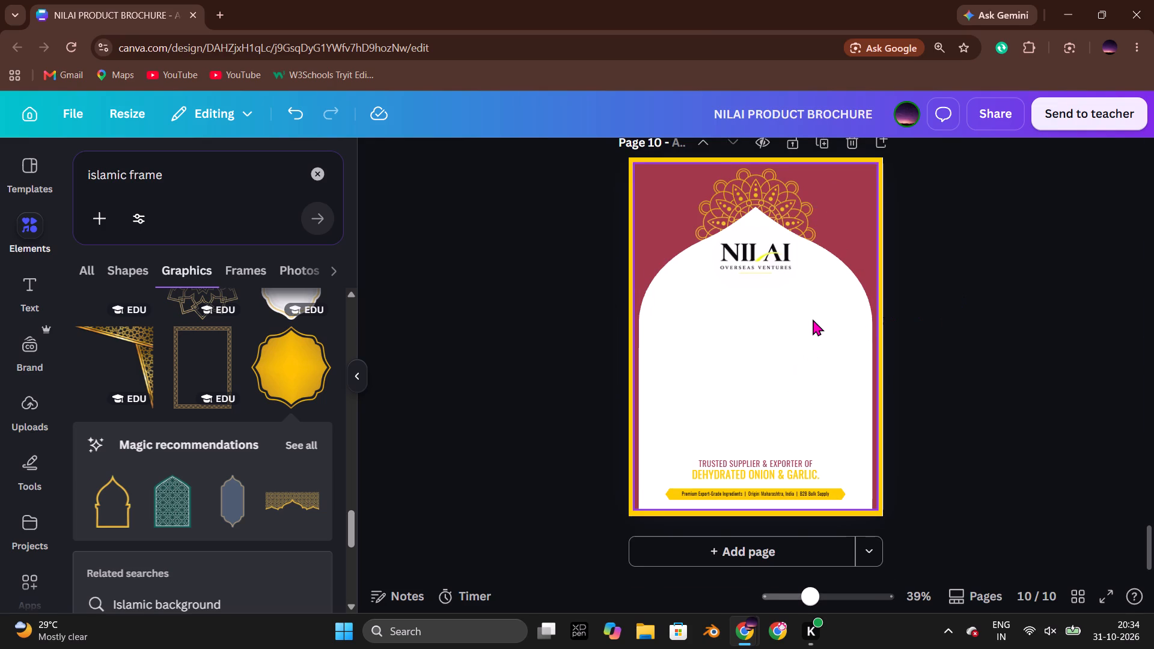
pyautogui.click(807, 320)
pyautogui.hotkey('ctrl', 'v')
pyautogui.click(923, 316)
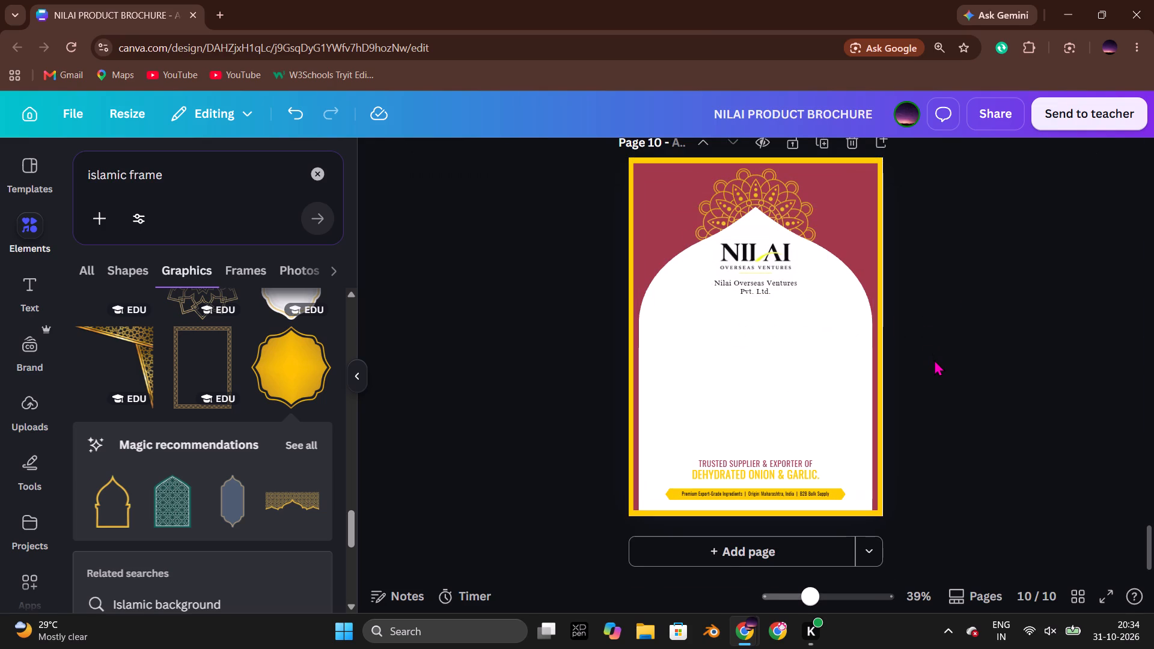
# Replace the text in page 10's yellow banner with the "CUSTOM B2B ORDERS" line copied from the last page of the Nagwade catalog.
pyautogui.hotkey('alt', 'Tab')
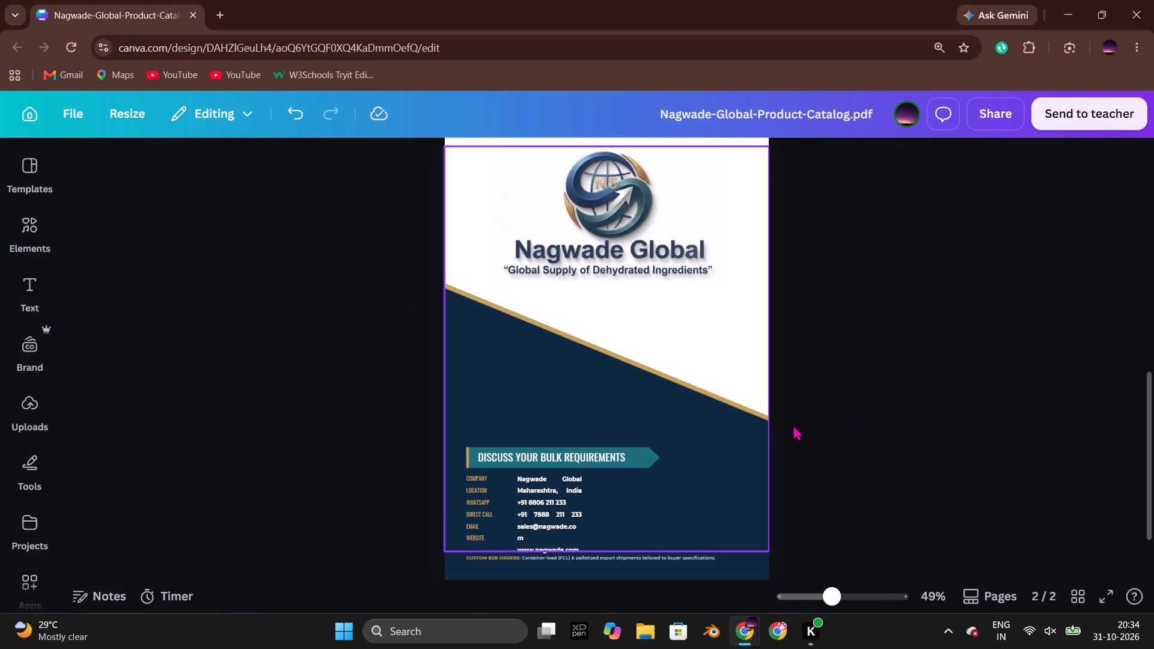
pyautogui.scroll(-1, 871, 424)
pyautogui.click(952, 434)
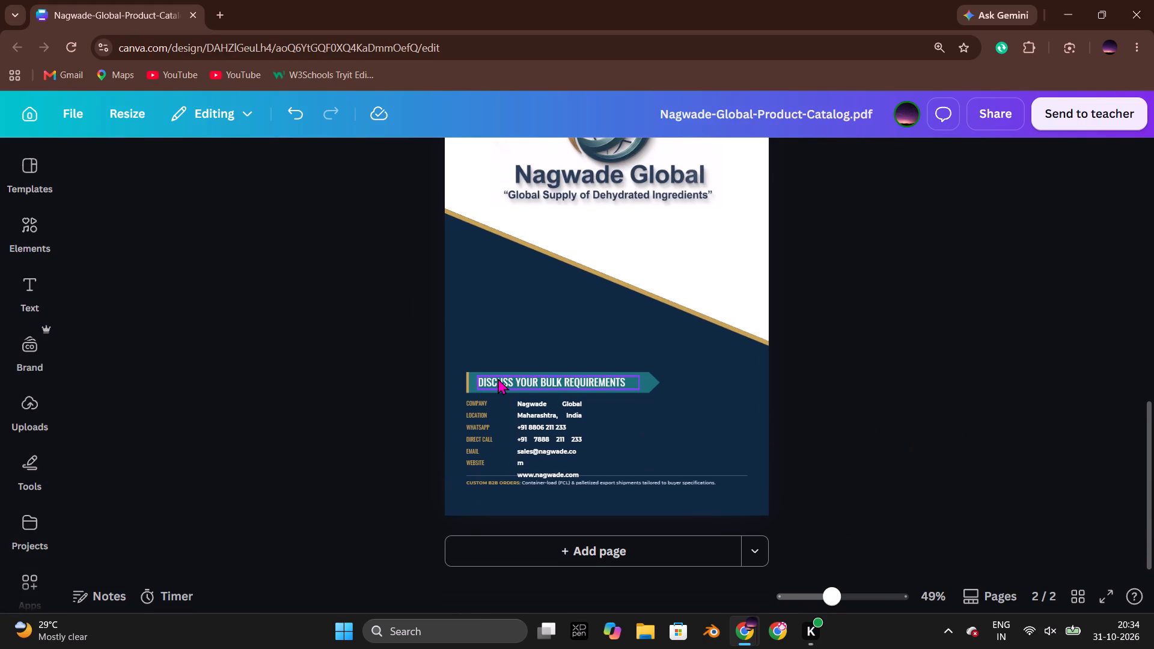
pyautogui.hotkey('alt', 'Tab')
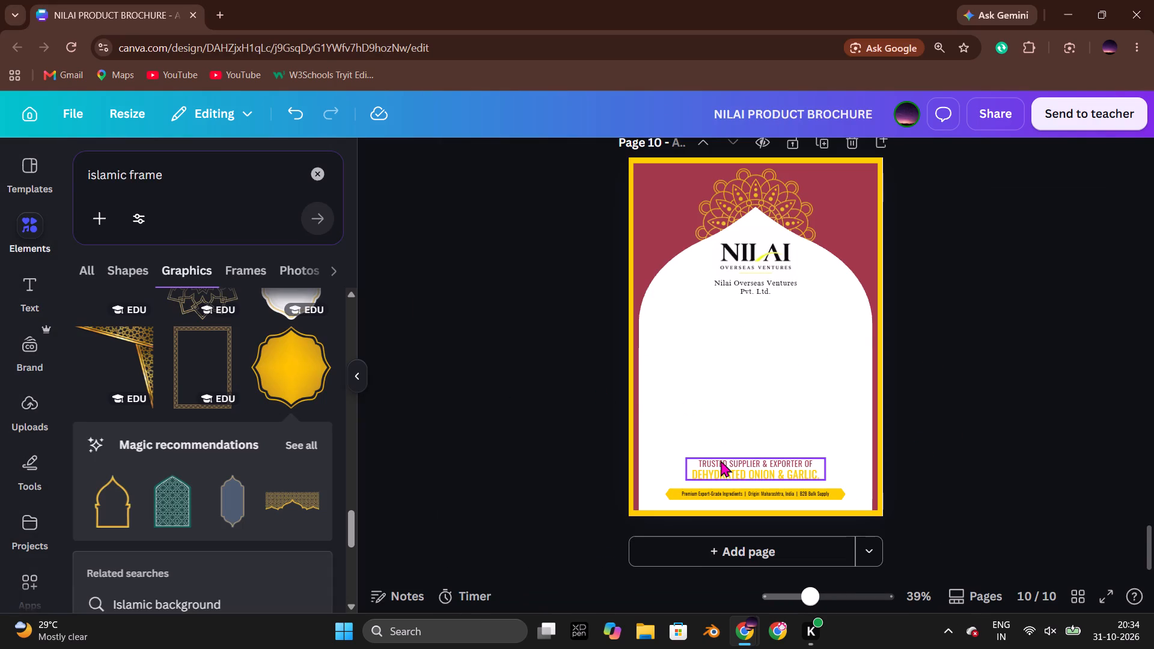
pyautogui.hotkey('alt', 'Tab')
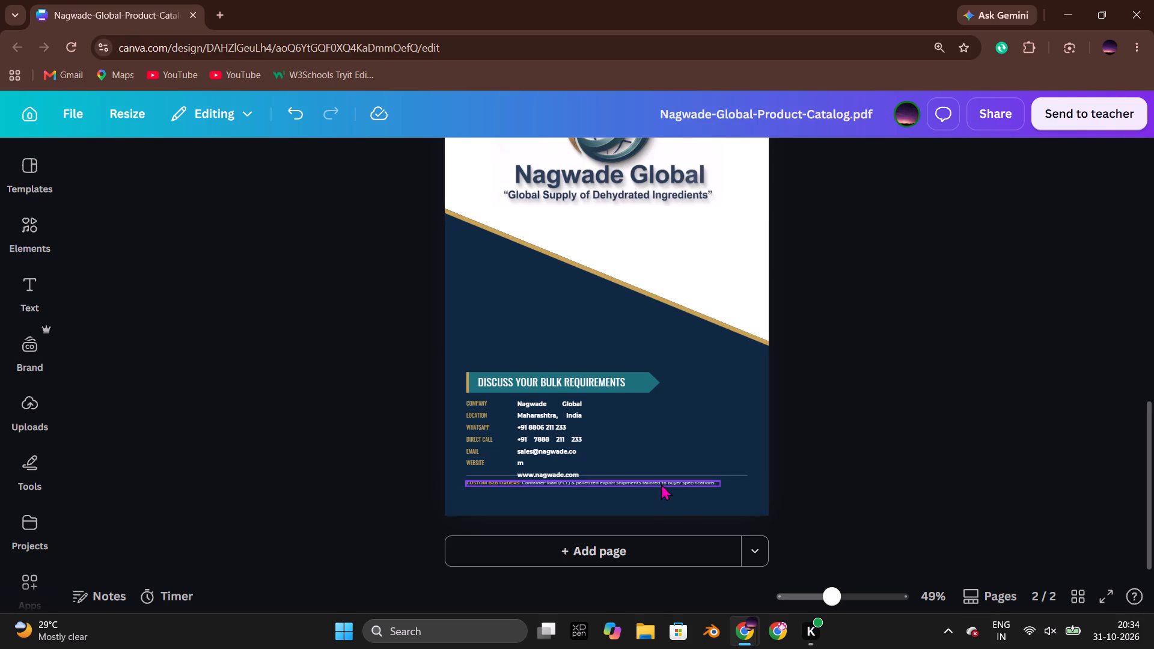
pyautogui.click(967, 457)
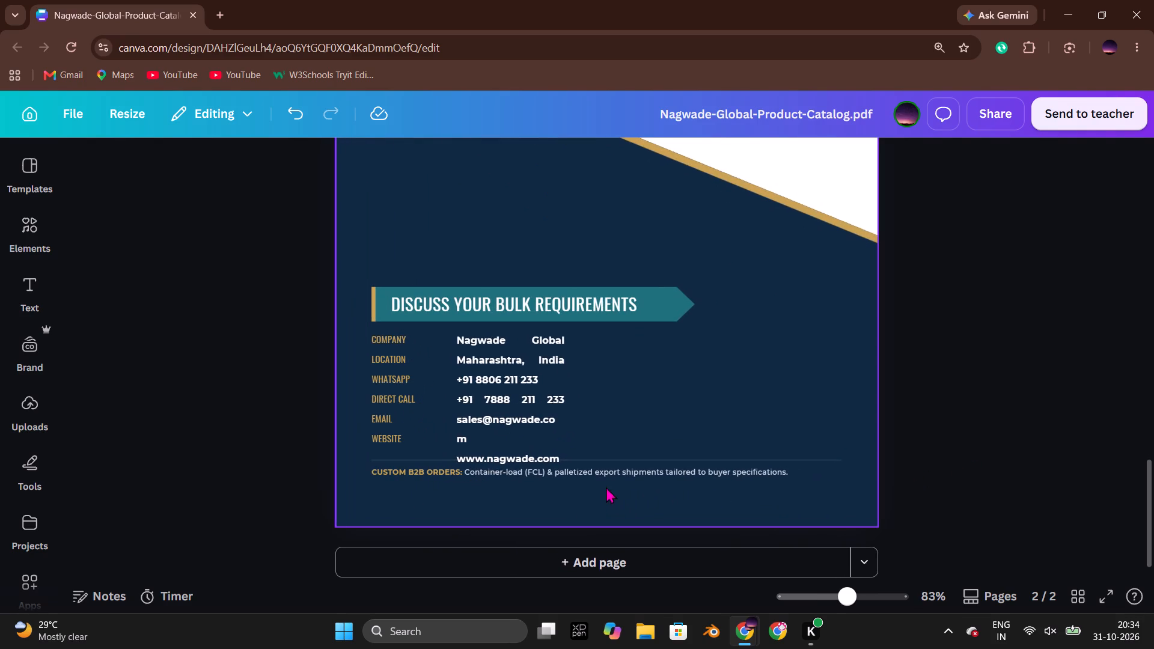
pyautogui.doubleClick(615, 472)
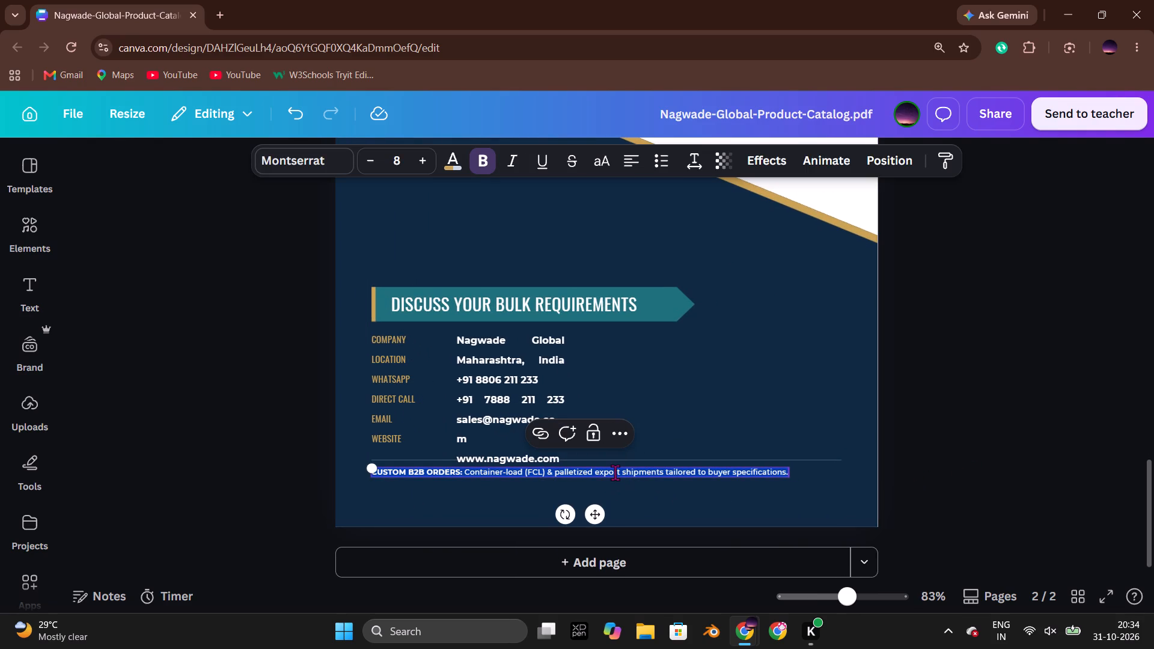
pyautogui.hotkey('ctrl', 'c')
pyautogui.click(972, 434)
pyautogui.hotkey('alt', 'Tab')
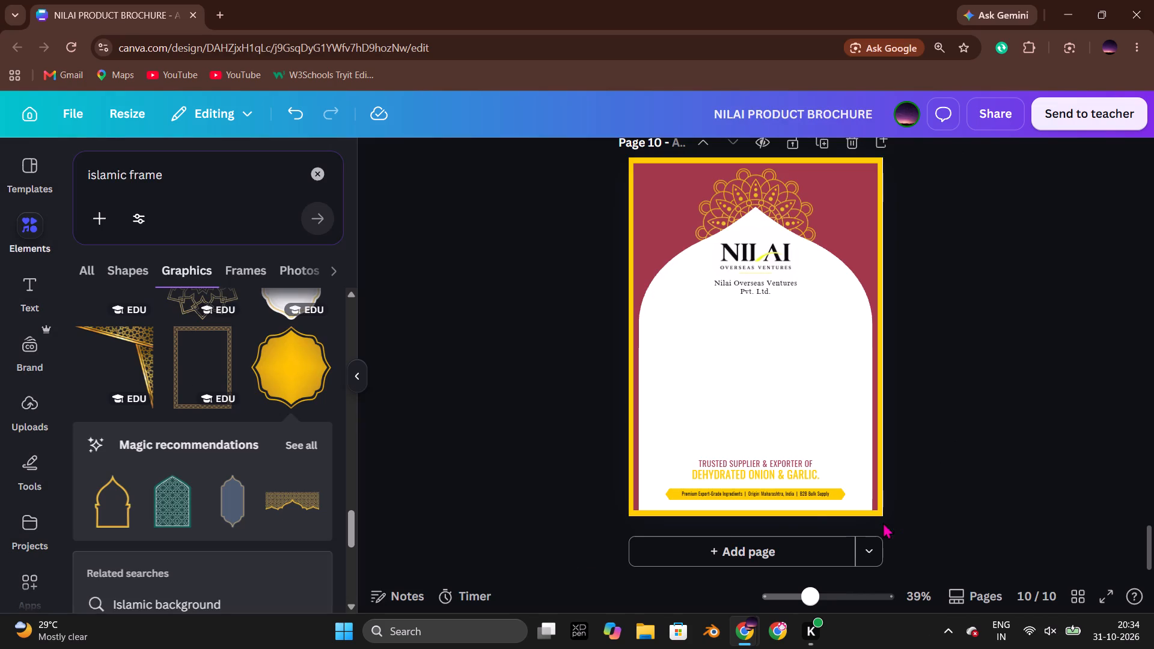
pyautogui.doubleClick(789, 491)
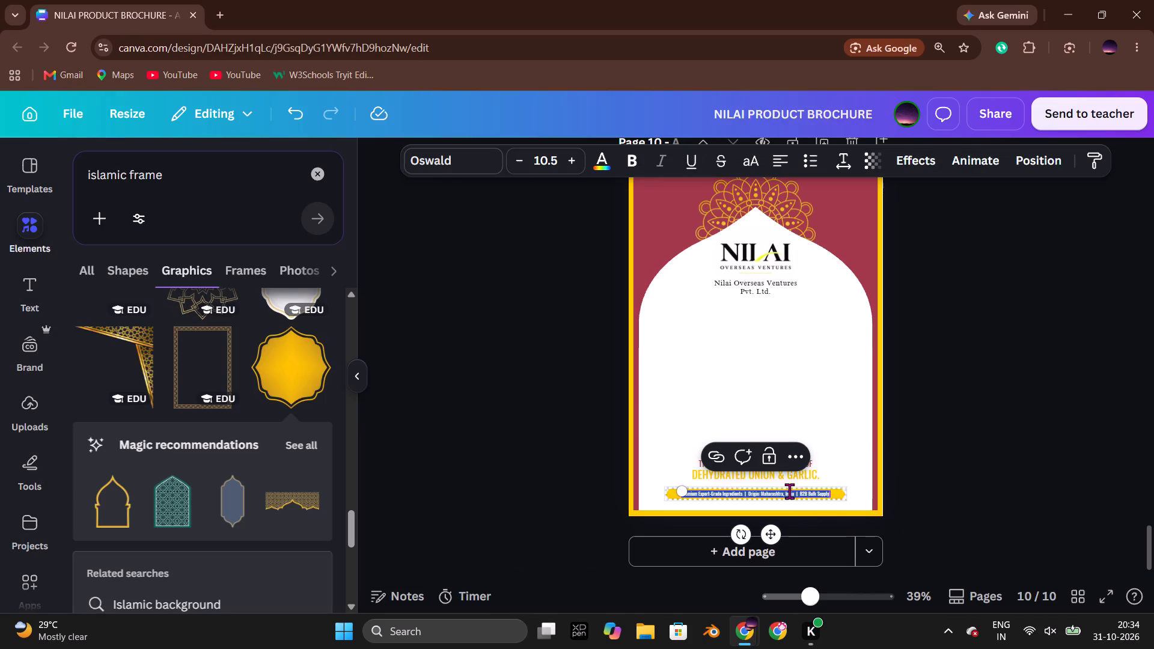
pyautogui.hotkey('ctrl', 'v')
pyautogui.click(924, 478)
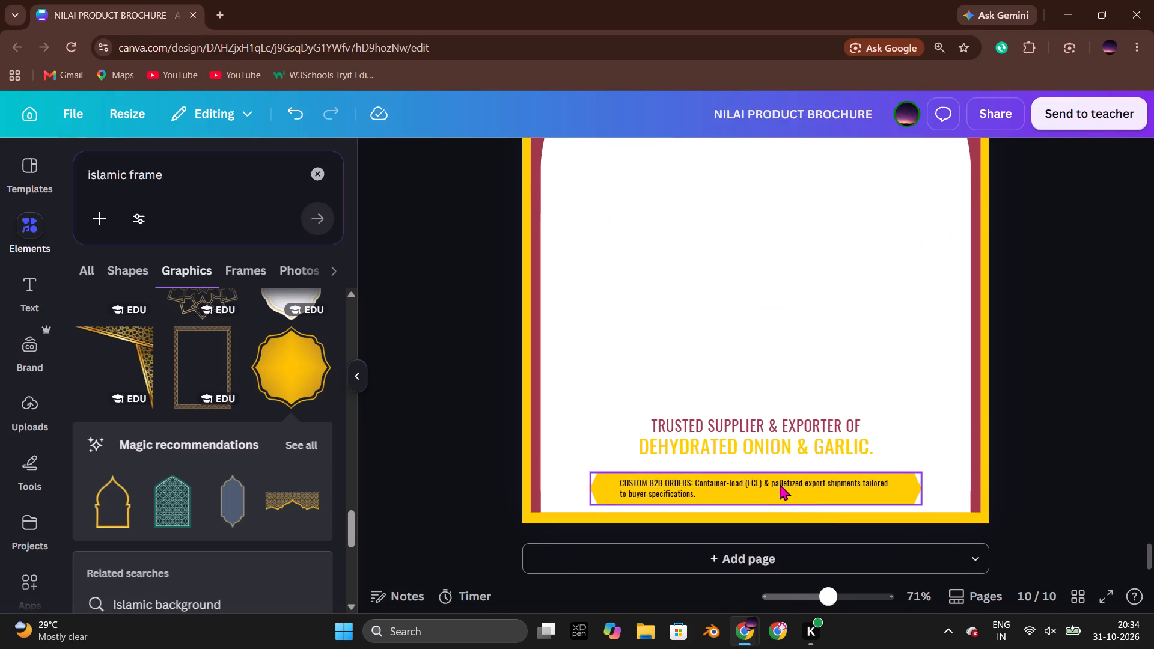
# Widen the banner's text box to about 15.7 so the custom orders text fits on one line.
pyautogui.doubleClick(780, 484)
pyautogui.moveTo(893, 489); pyautogui.dragTo(911, 489)
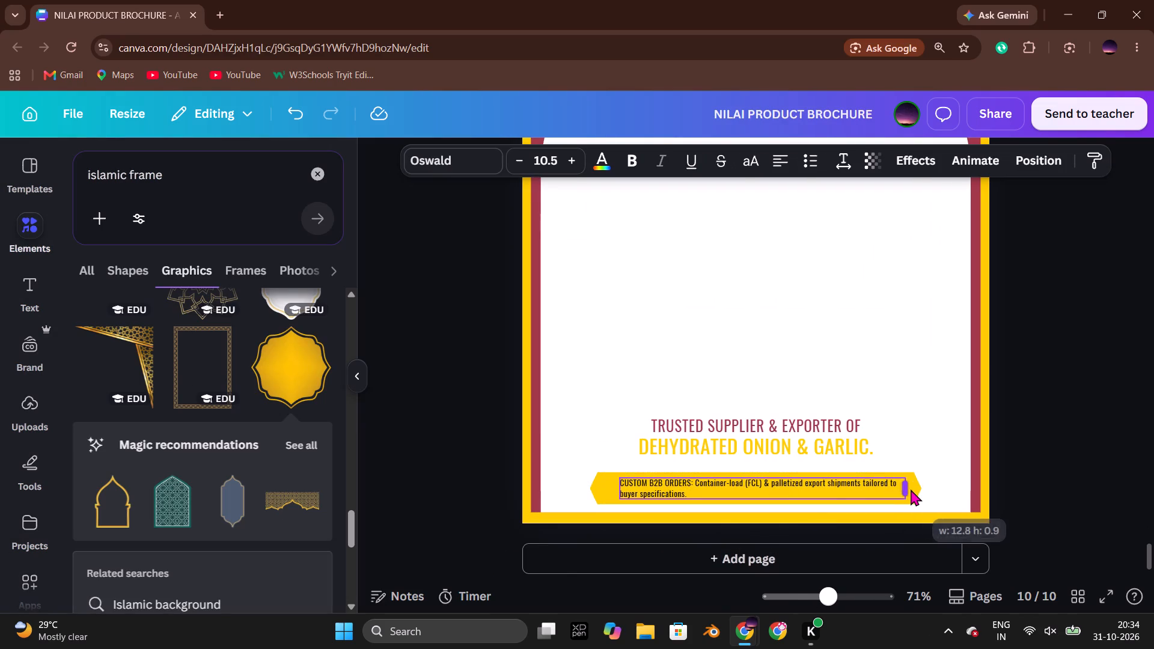
pyautogui.moveTo(911, 489); pyautogui.dragTo(977, 487)
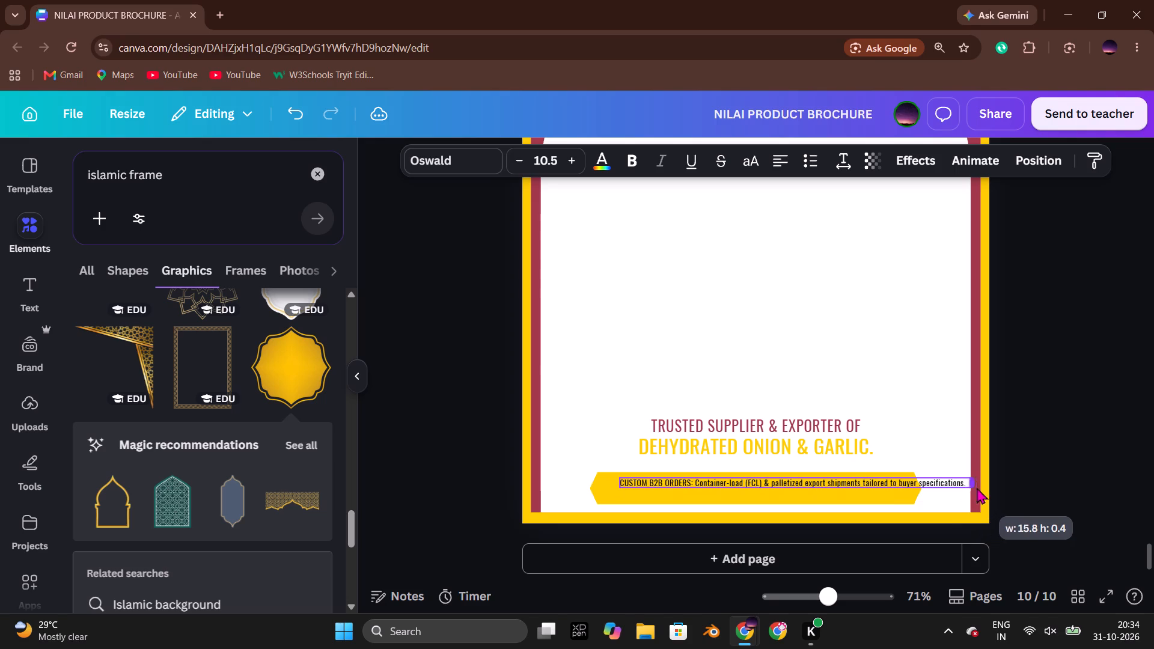
pyautogui.moveTo(977, 487); pyautogui.dragTo(969, 490)
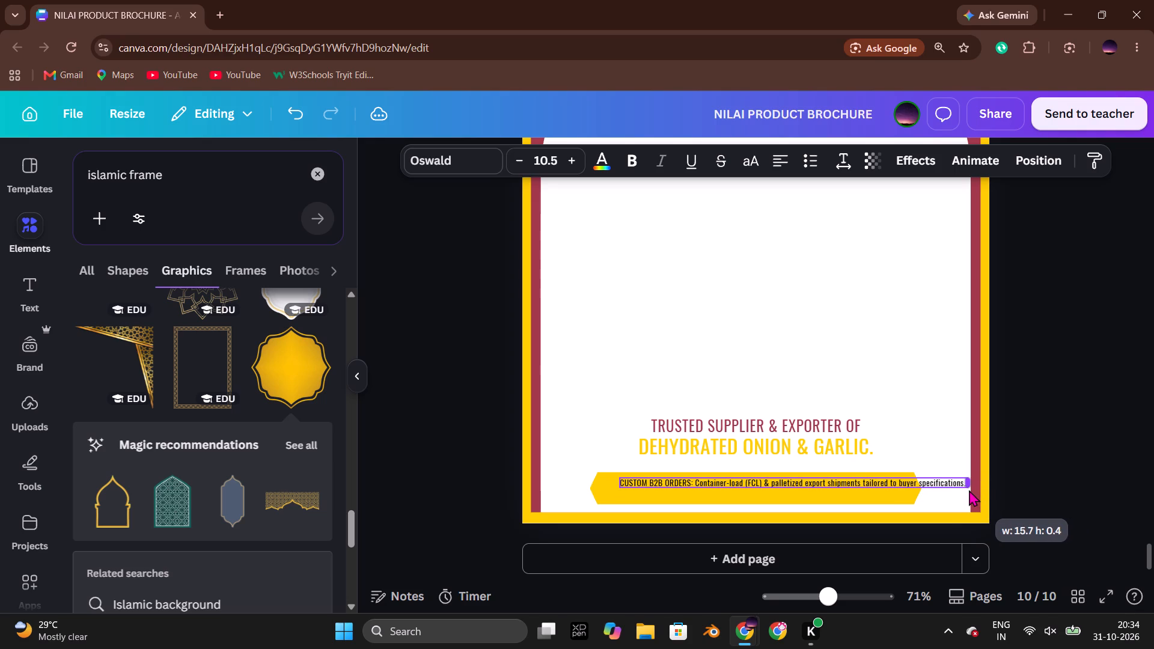
pyautogui.moveTo(969, 490); pyautogui.dragTo(968, 490)
pyautogui.click(1039, 471)
# Ungroup the custom orders text from its yellow banner shape and move the line to the banner's vertical middle.
pyautogui.doubleClick(825, 483)
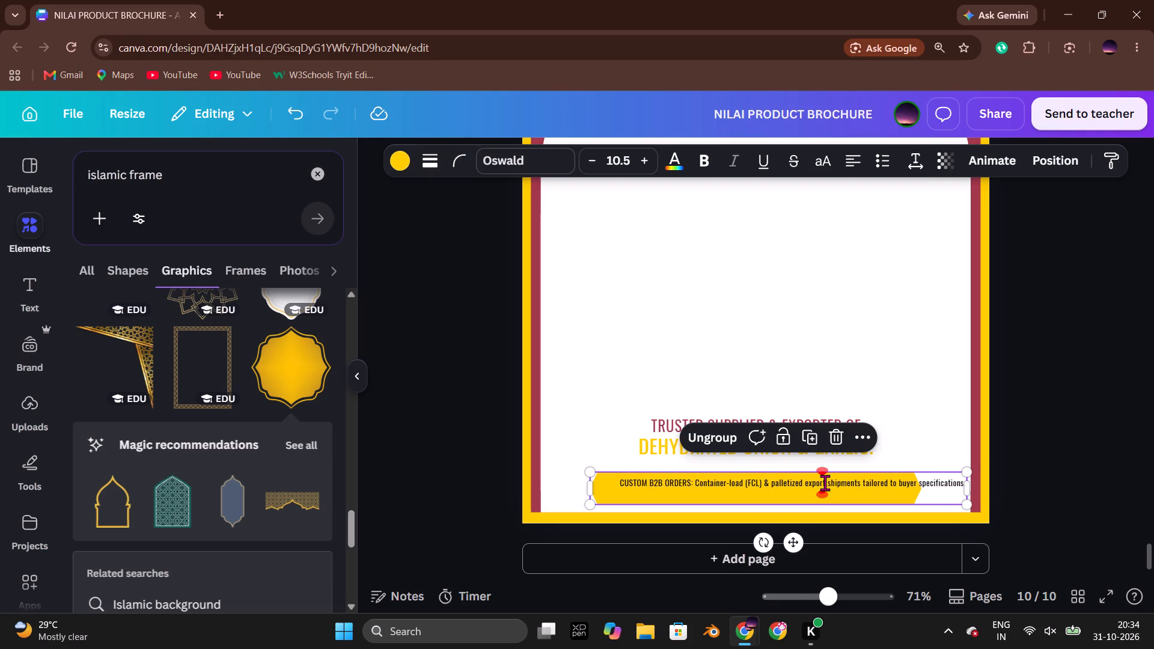
pyautogui.click(1026, 422)
pyautogui.click(874, 487)
pyautogui.click(723, 440)
pyautogui.click(510, 437)
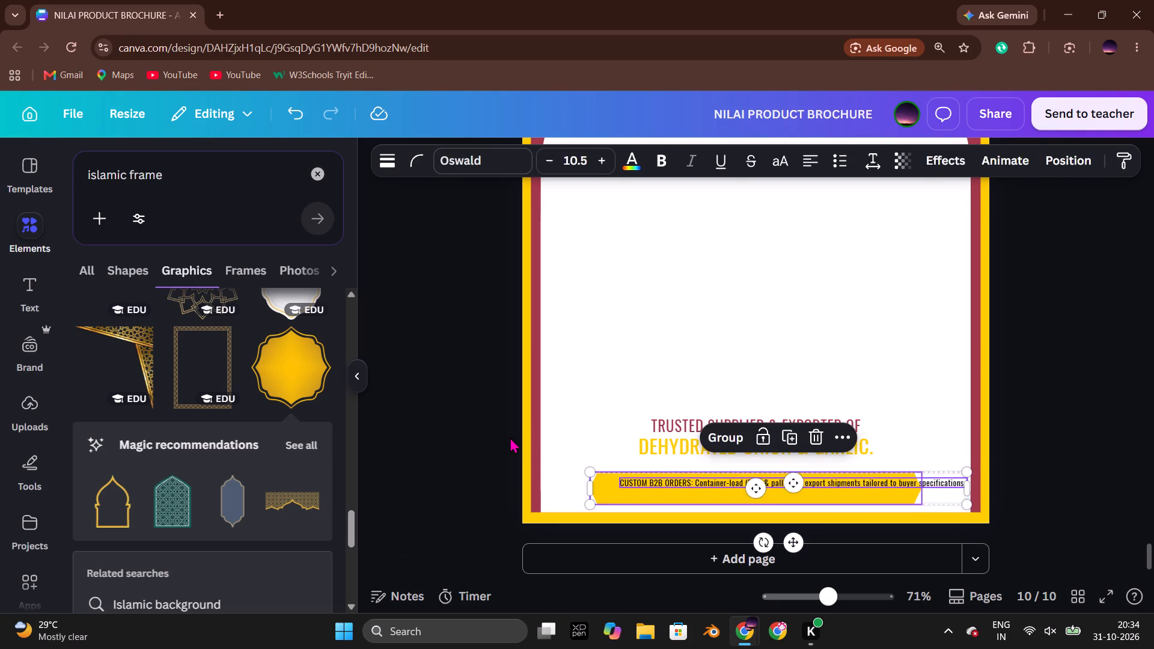
pyautogui.moveTo(653, 485); pyautogui.dragTo(633, 492)
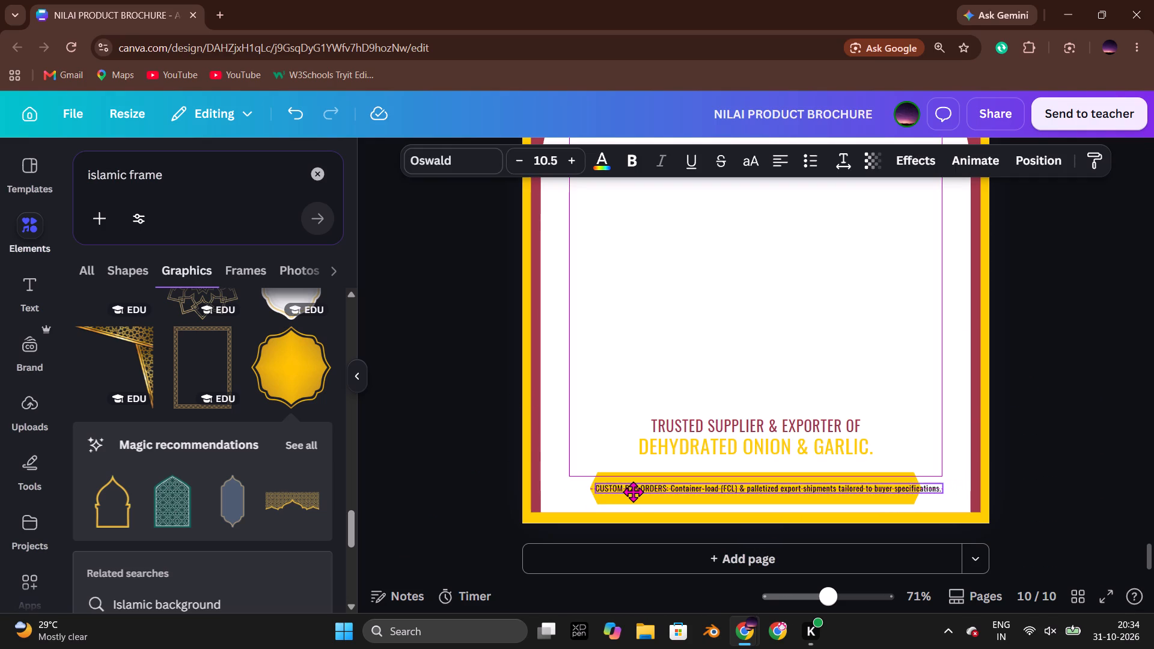
pyautogui.moveTo(633, 492); pyautogui.dragTo(633, 492)
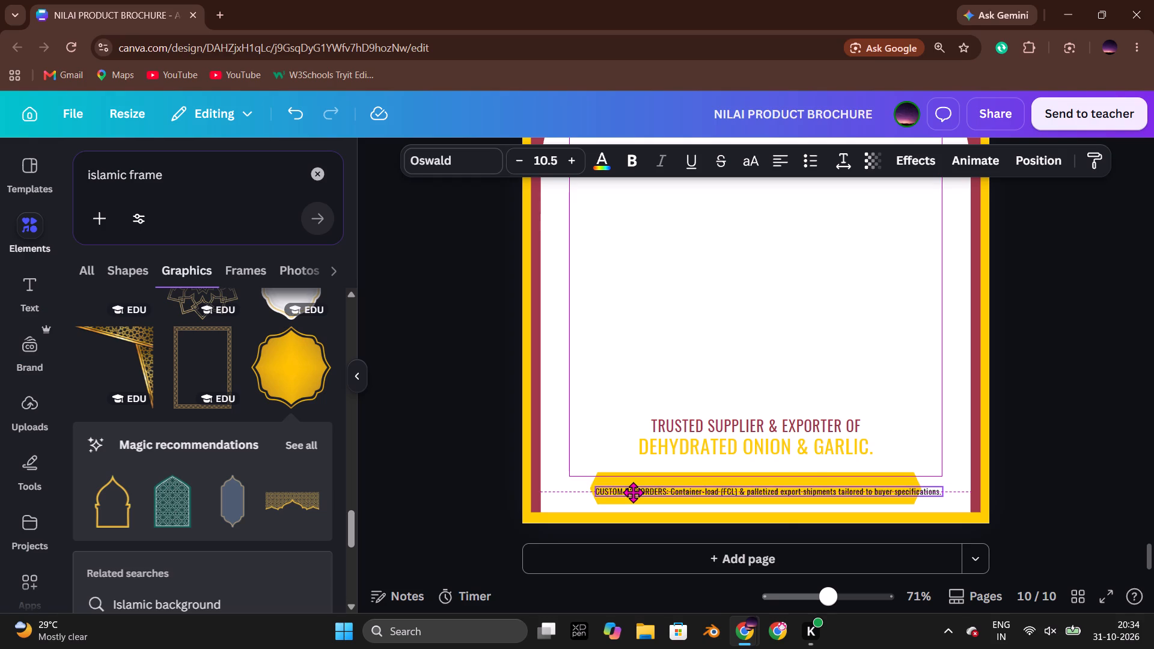
pyautogui.moveTo(633, 492); pyautogui.dragTo(633, 492)
pyautogui.click(531, 489)
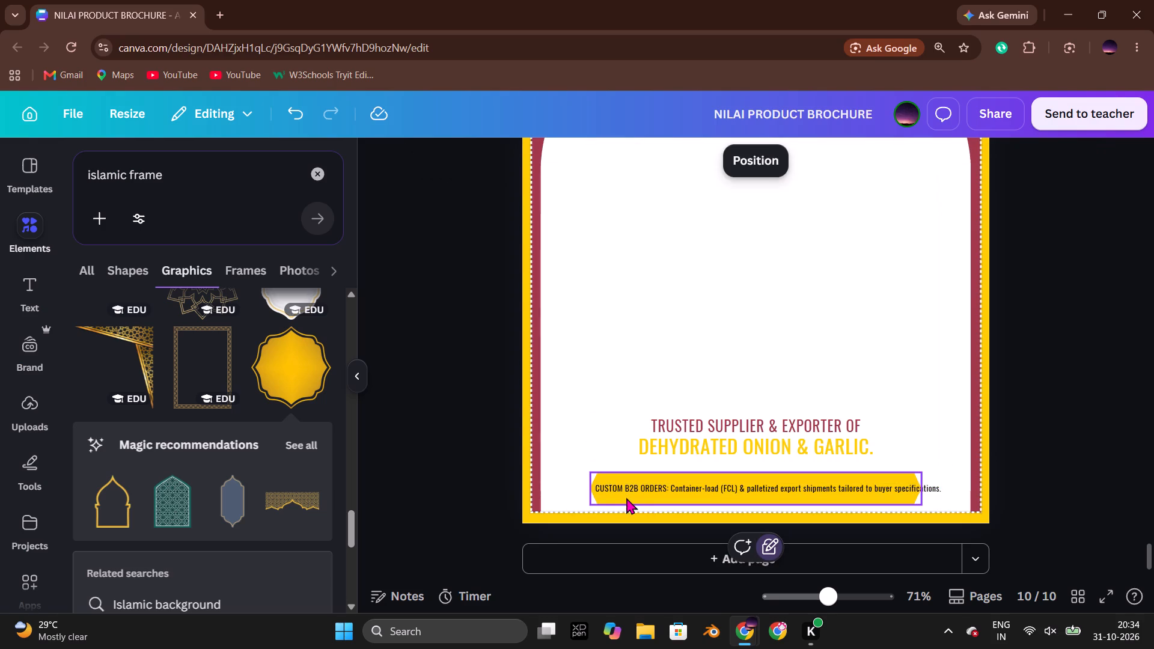
# Shift the yellow banner shape and extend both of its ends so it encloses the whole custom orders line.
pyautogui.click(626, 498)
pyautogui.press('Right')
pyautogui.press('Right')
pyautogui.press('Right')
pyautogui.press('Right')
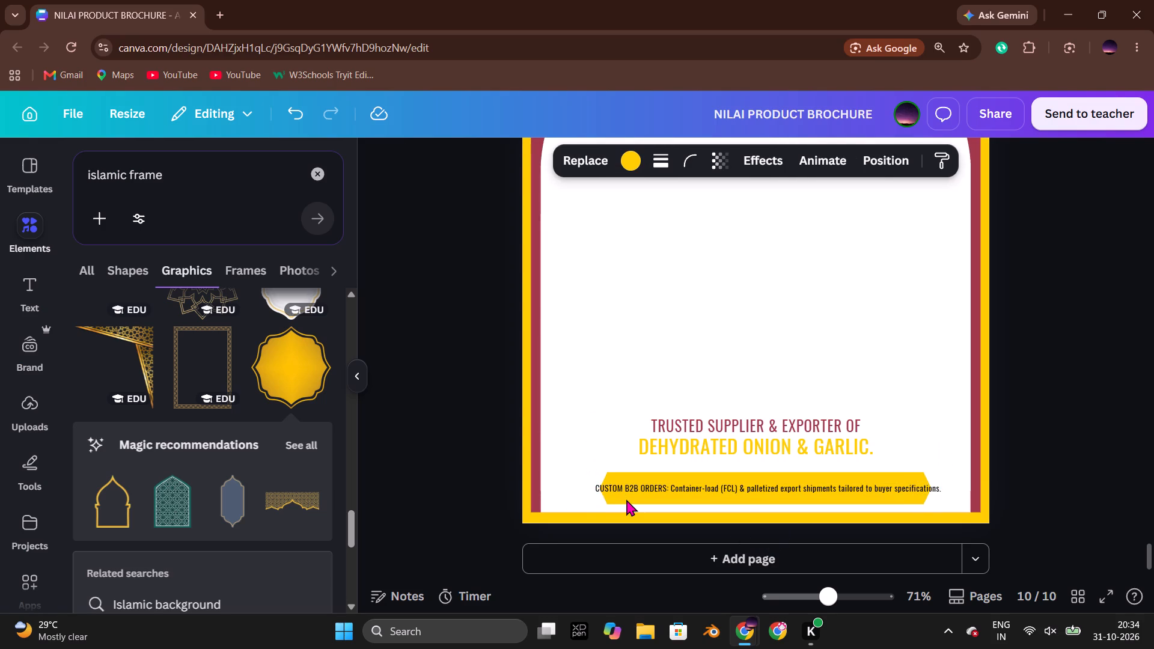
pyautogui.press('Right')
pyautogui.press('Right')
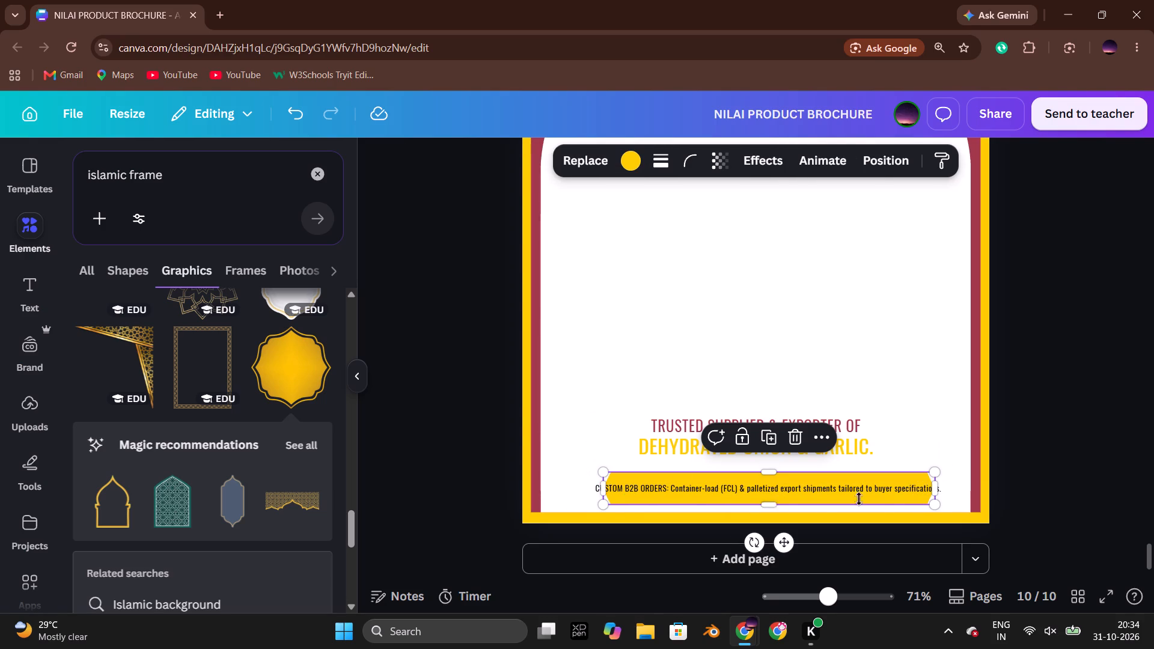
pyautogui.moveTo(932, 487); pyautogui.dragTo(948, 486)
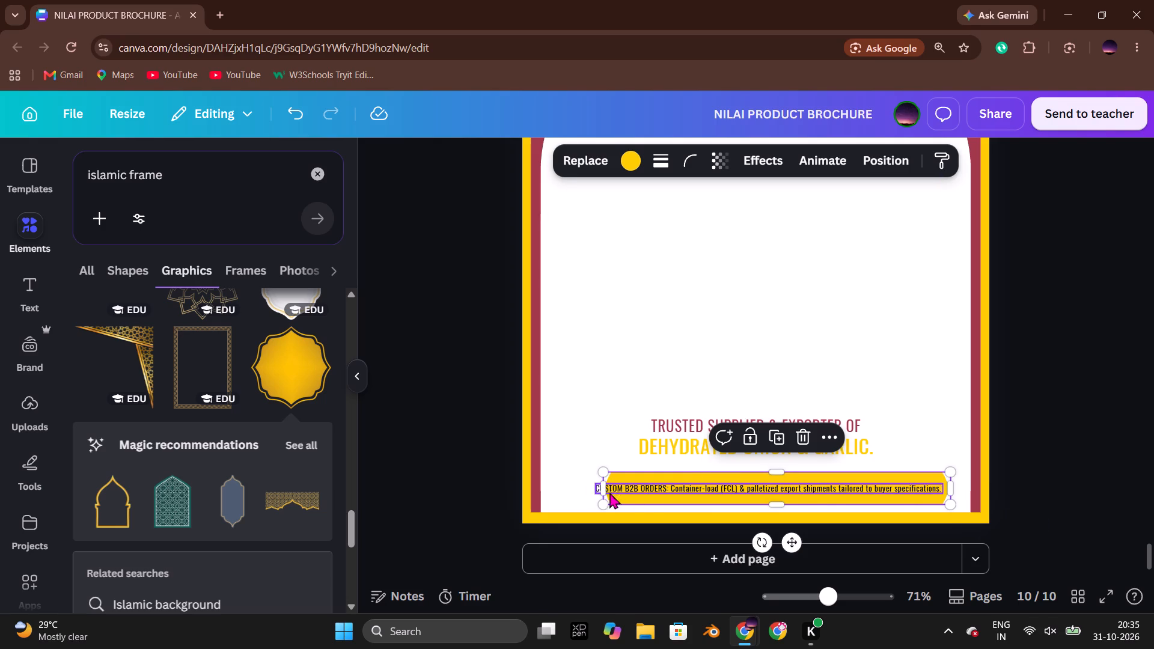
pyautogui.moveTo(602, 490); pyautogui.dragTo(584, 490)
pyautogui.click(1052, 455)
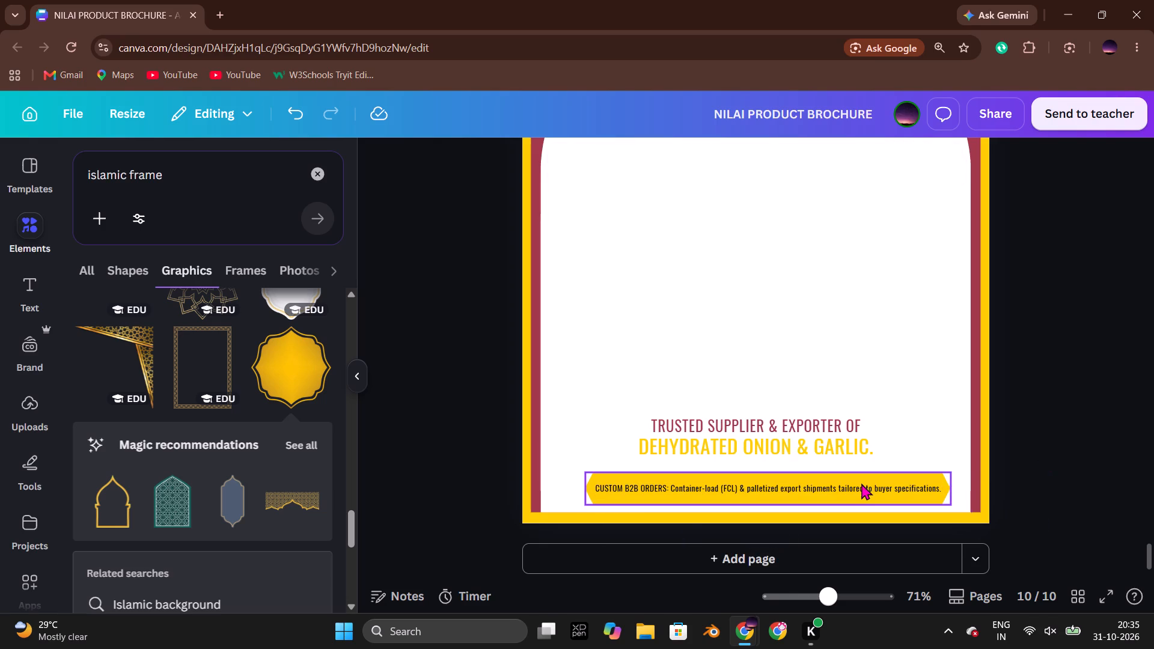
# Align the yellow banner shape and the custom orders text each to the page's horizontal center.
pyautogui.click(861, 478)
pyautogui.click(822, 437)
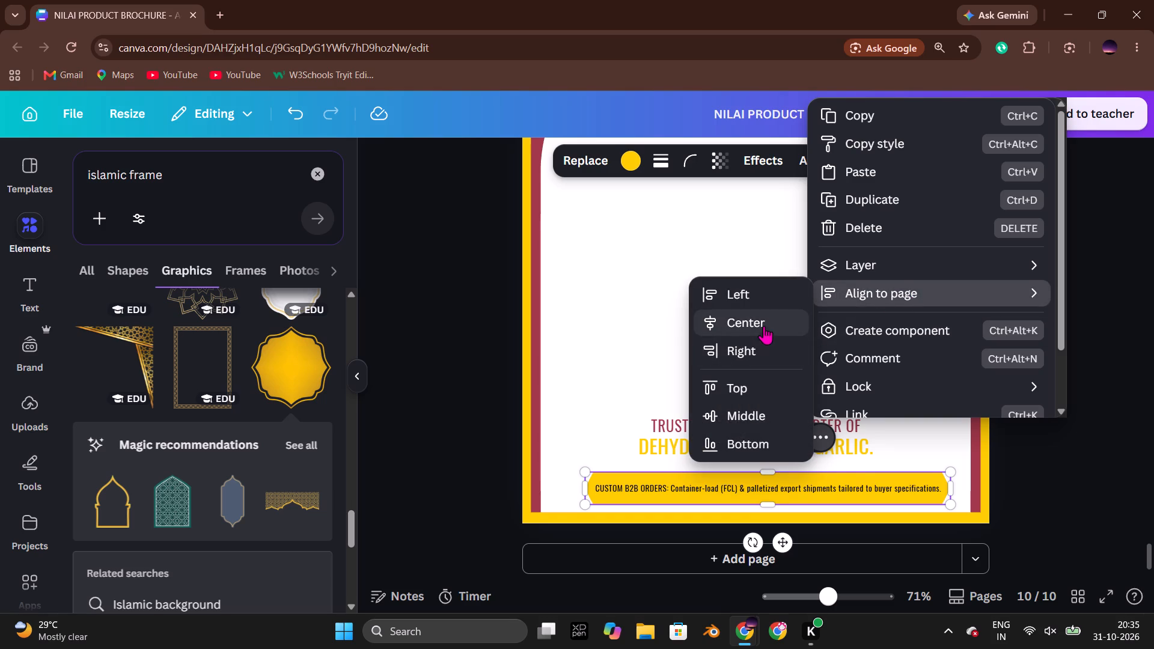
pyautogui.click(764, 326)
pyautogui.click(1082, 468)
pyautogui.click(832, 489)
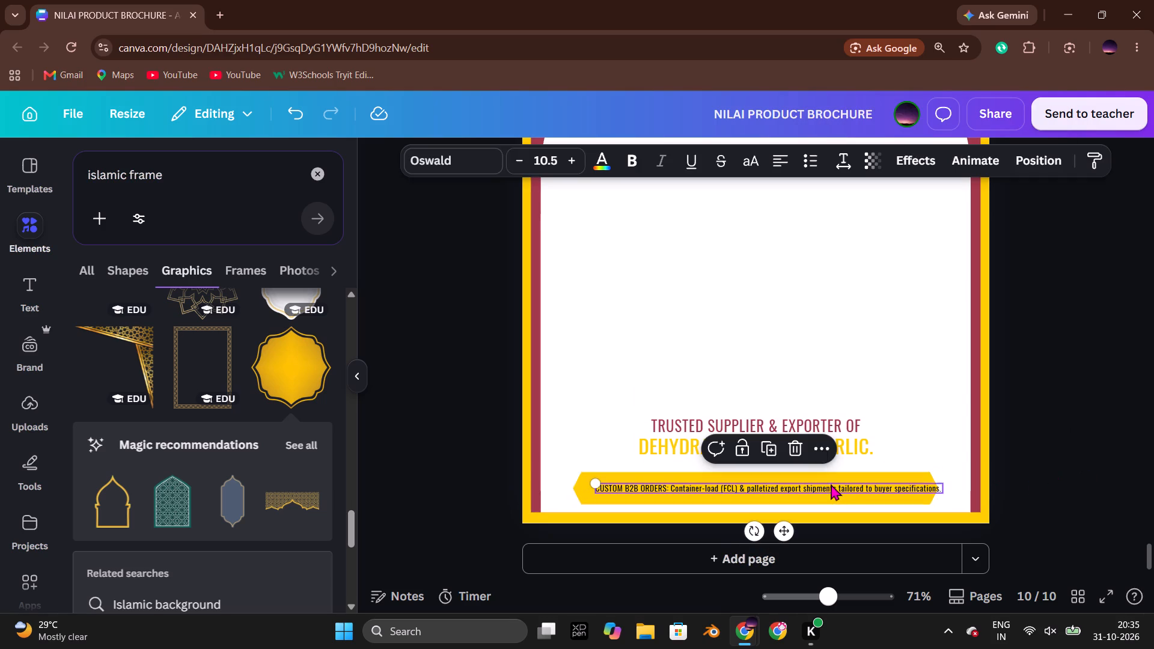
pyautogui.click(823, 449)
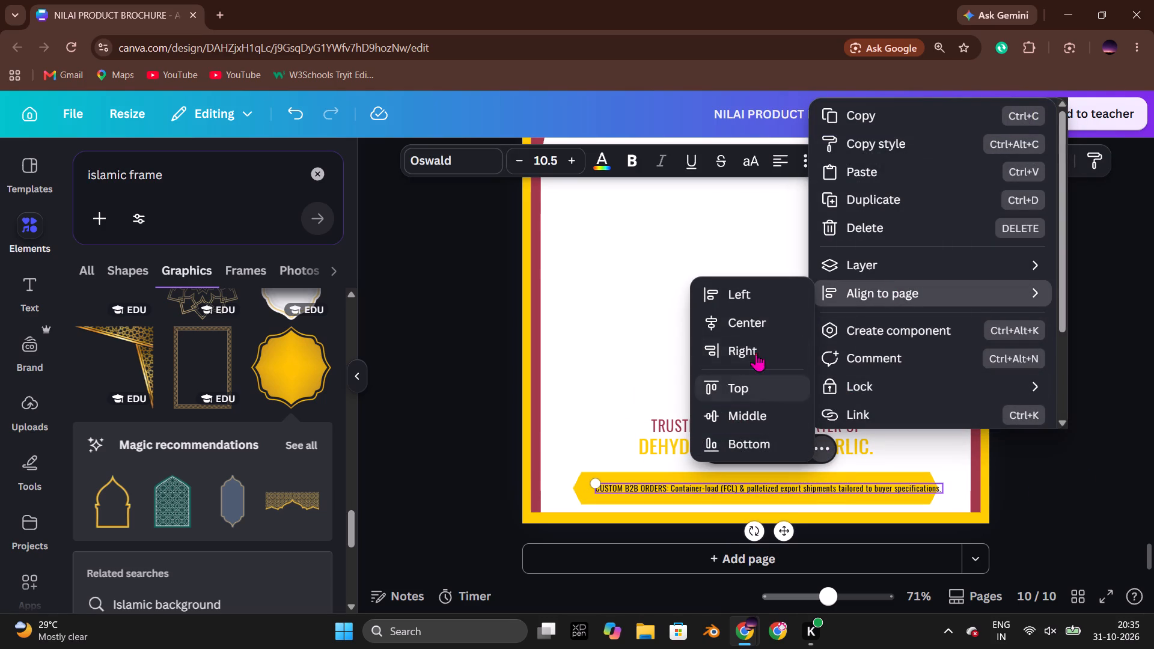
pyautogui.click(754, 327)
pyautogui.click(1075, 477)
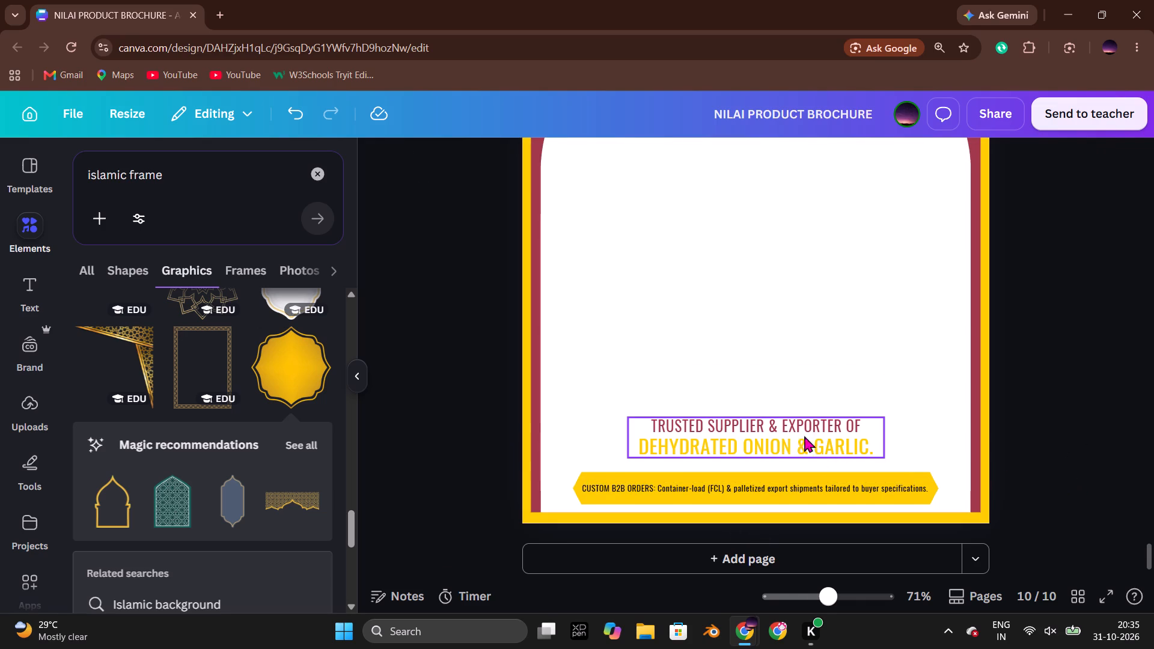
# Delete the large Nagwade Global logo and heading-bar image, including its frame, from page 2 of the Nagwade catalog.
pyautogui.hotkey('alt', 'Tab')
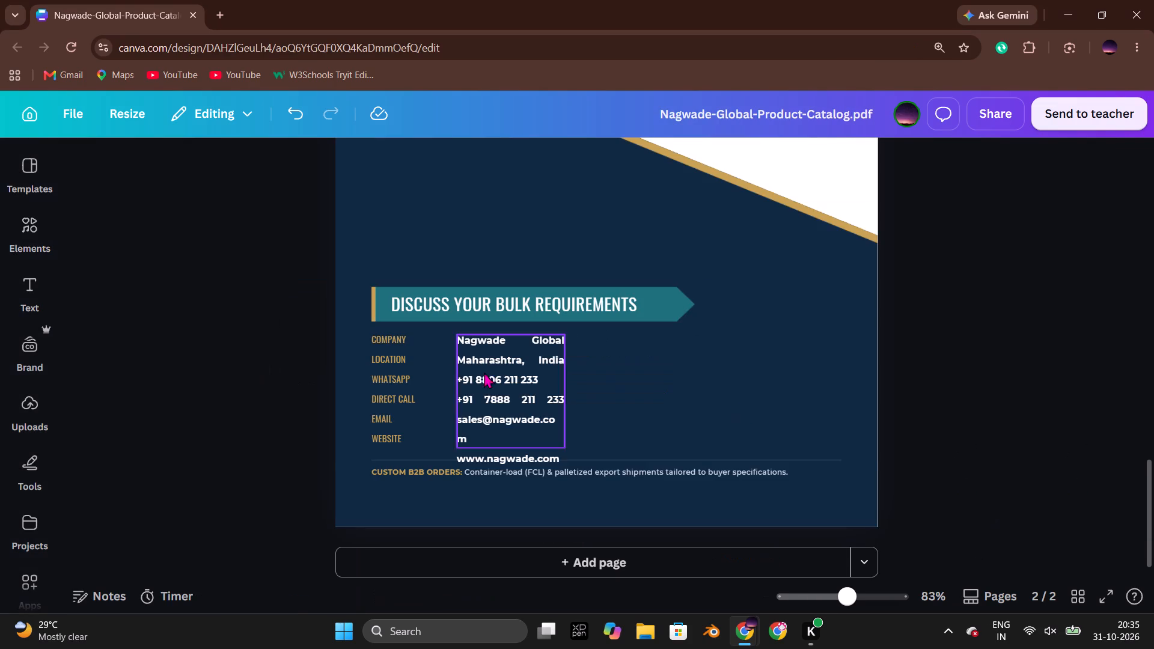
pyautogui.hotkey('alt', 'Tab')
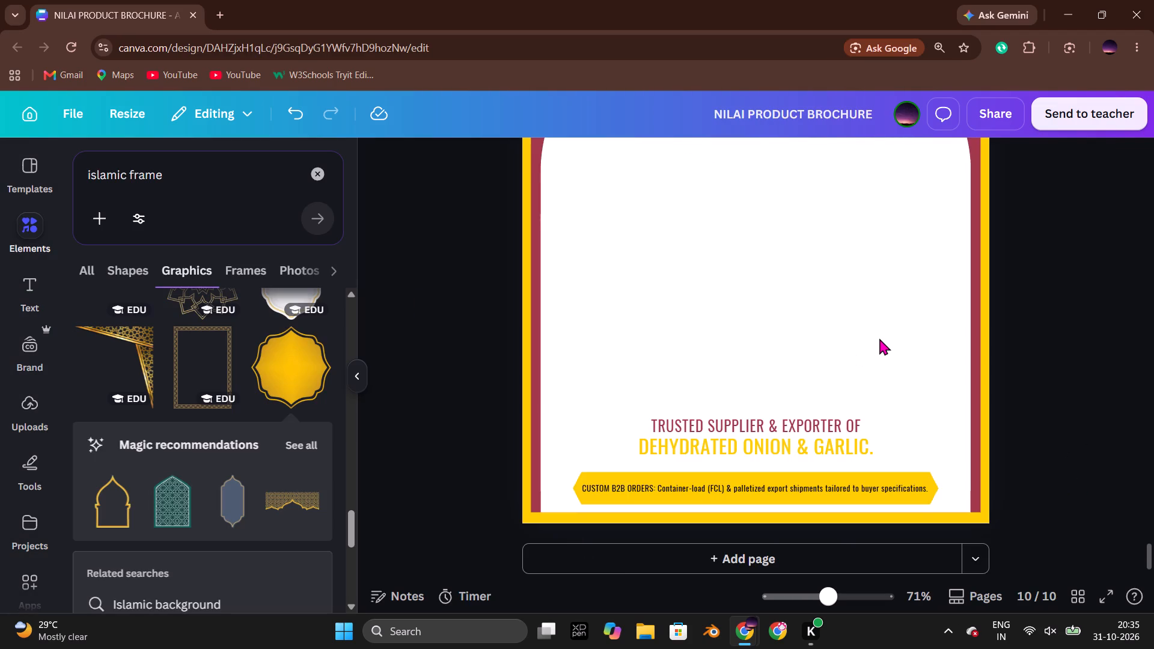
pyautogui.scroll(2, 879, 338)
pyautogui.scroll(-2, 879, 338)
pyautogui.hotkey('alt', 'Tab')
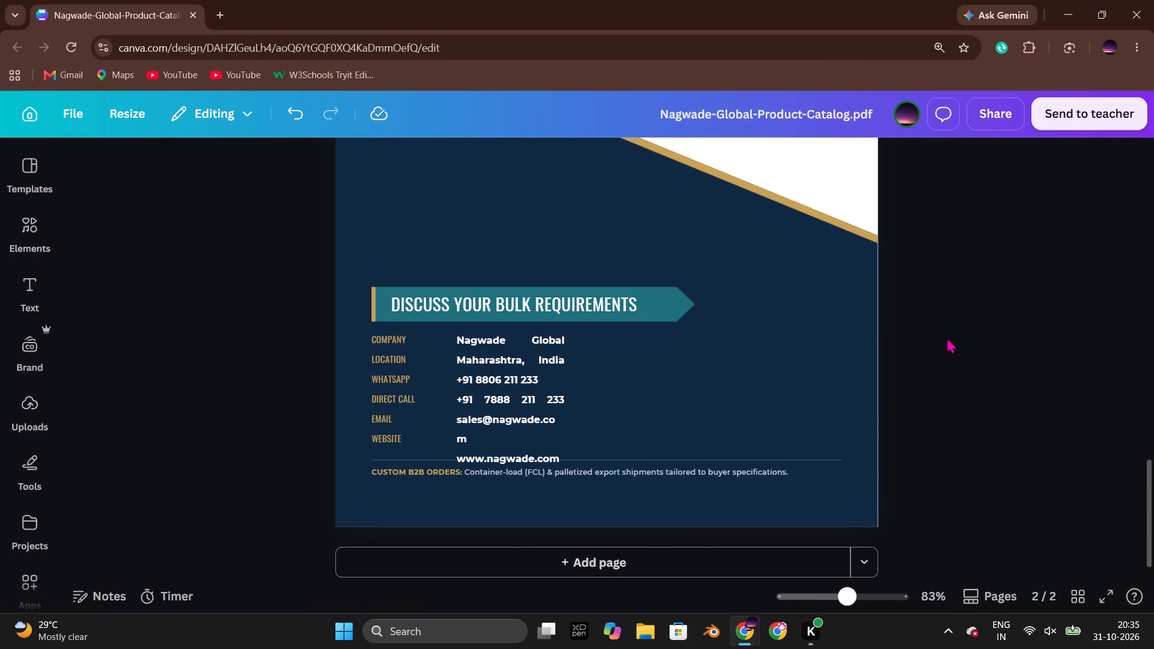
pyautogui.scroll(2, 938, 338)
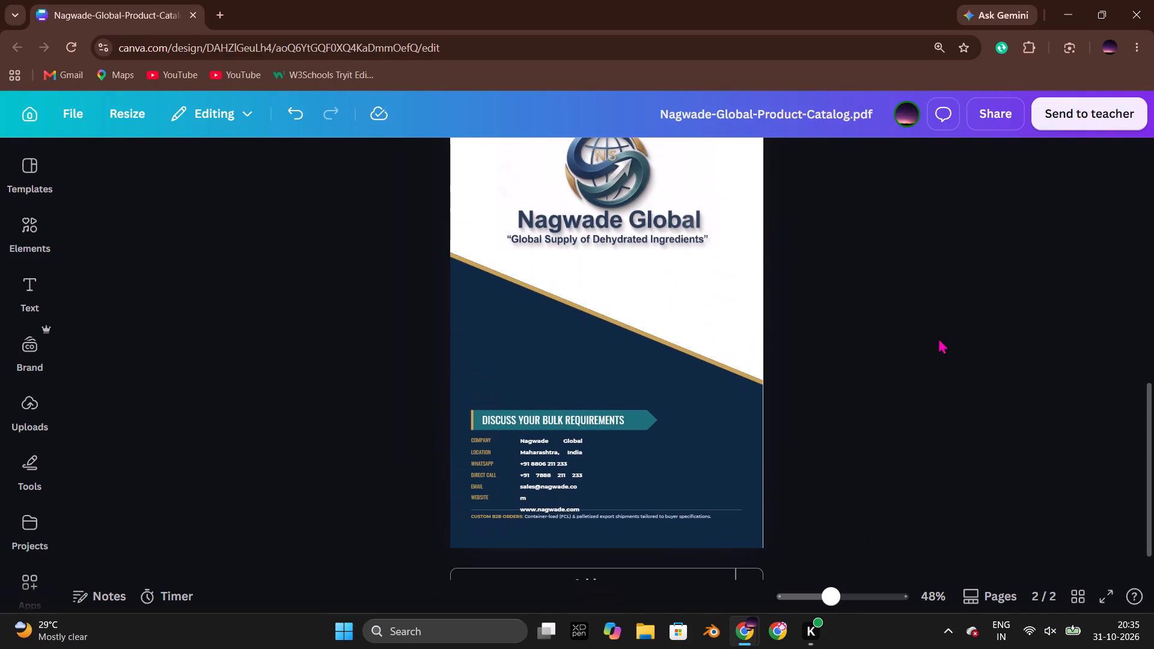
pyautogui.click(699, 474)
pyautogui.moveTo(699, 474); pyautogui.dragTo(787, 498)
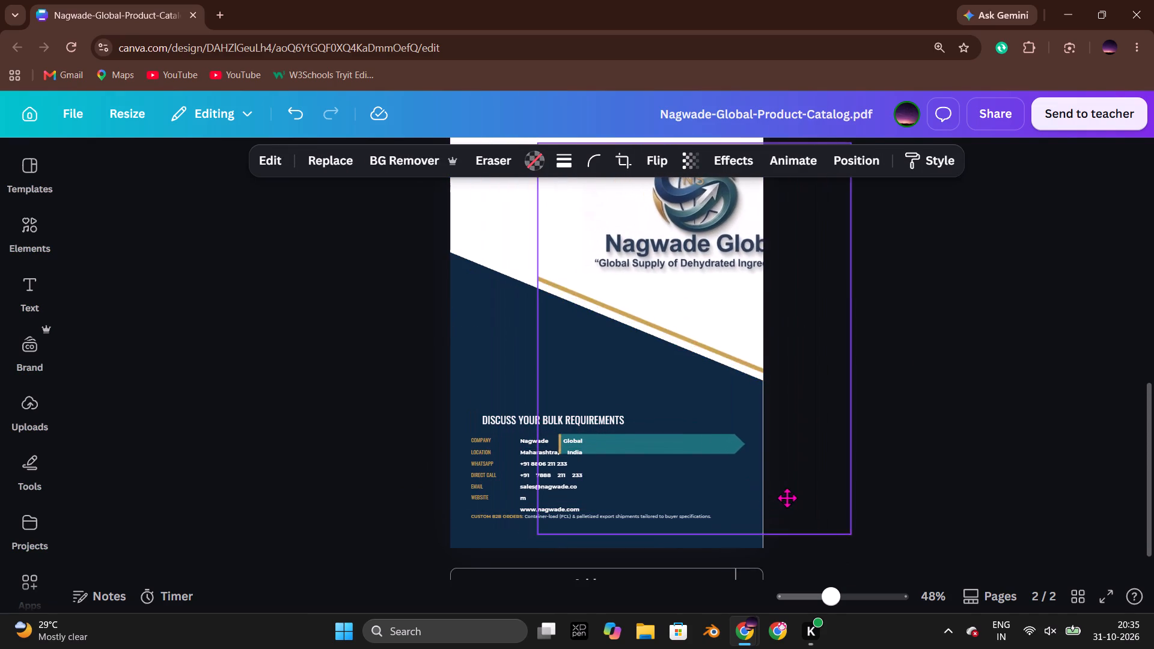
pyautogui.moveTo(787, 498); pyautogui.dragTo(825, 501)
pyautogui.press('Delete')
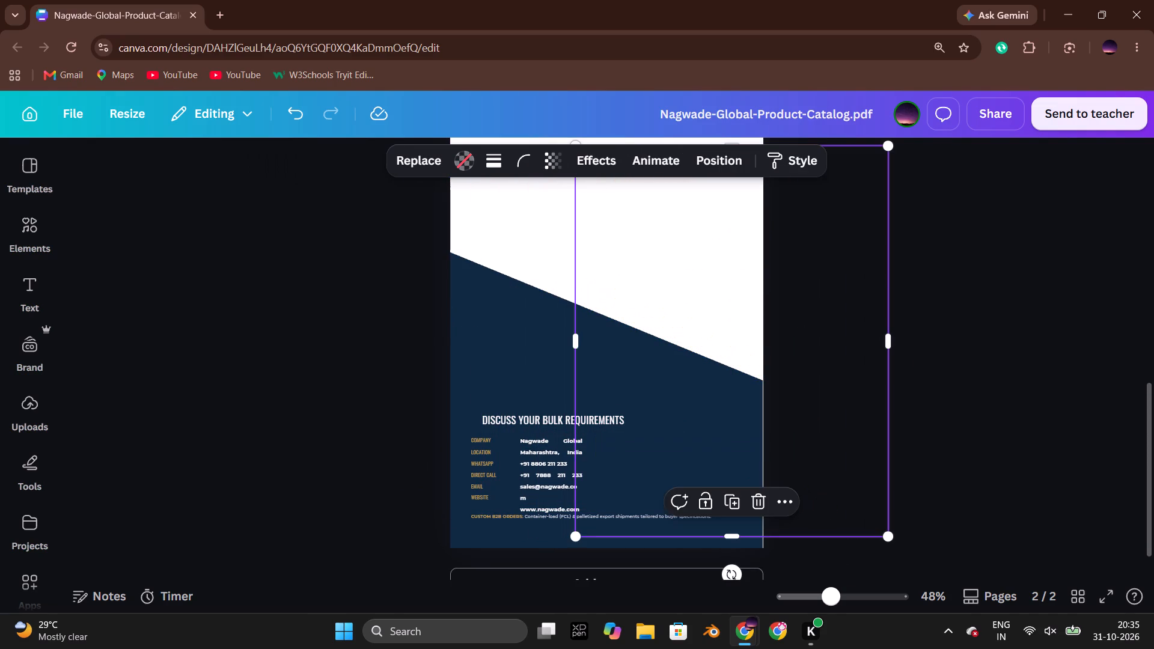
pyautogui.press('Delete')
pyautogui.click(867, 443)
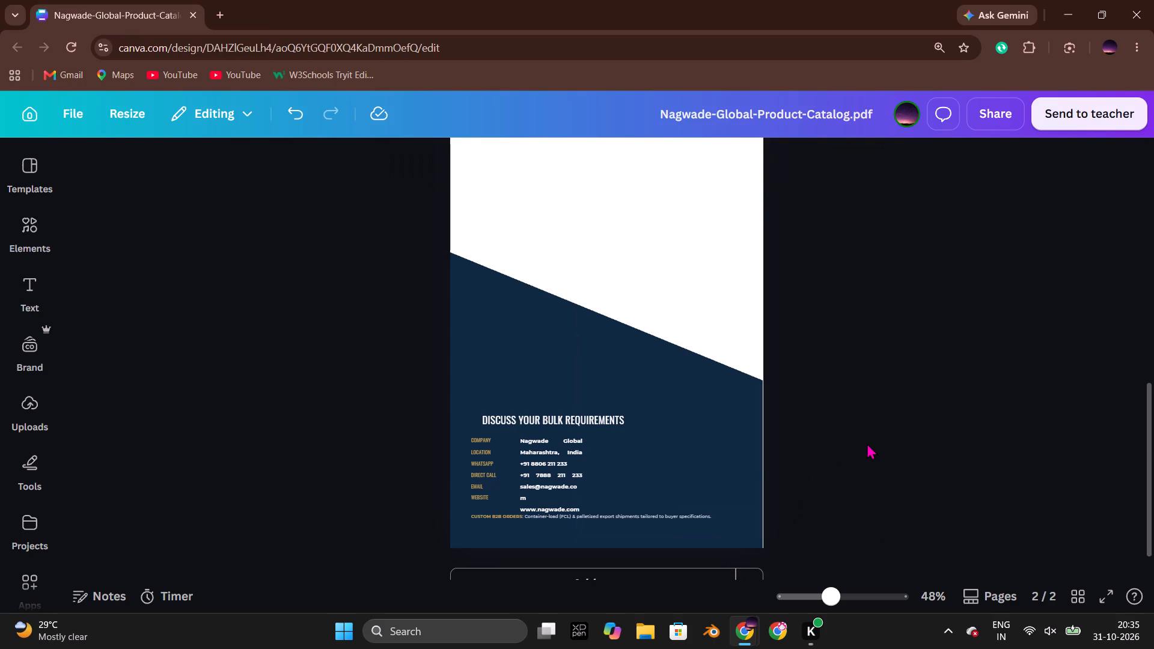
# Delete the "TRUSTED SUPPLIER & EXPORTER OF DEHYDRATED ONION & GARLIC." text from page 10 of the NILAI brochure.
pyautogui.hotkey('alt', 'Tab')
pyautogui.hotkey('alt', 'Tab')
pyautogui.hotkey('alt', 'Tab')
pyautogui.moveTo(688, 384); pyautogui.dragTo(731, 443)
pyautogui.press('Delete')
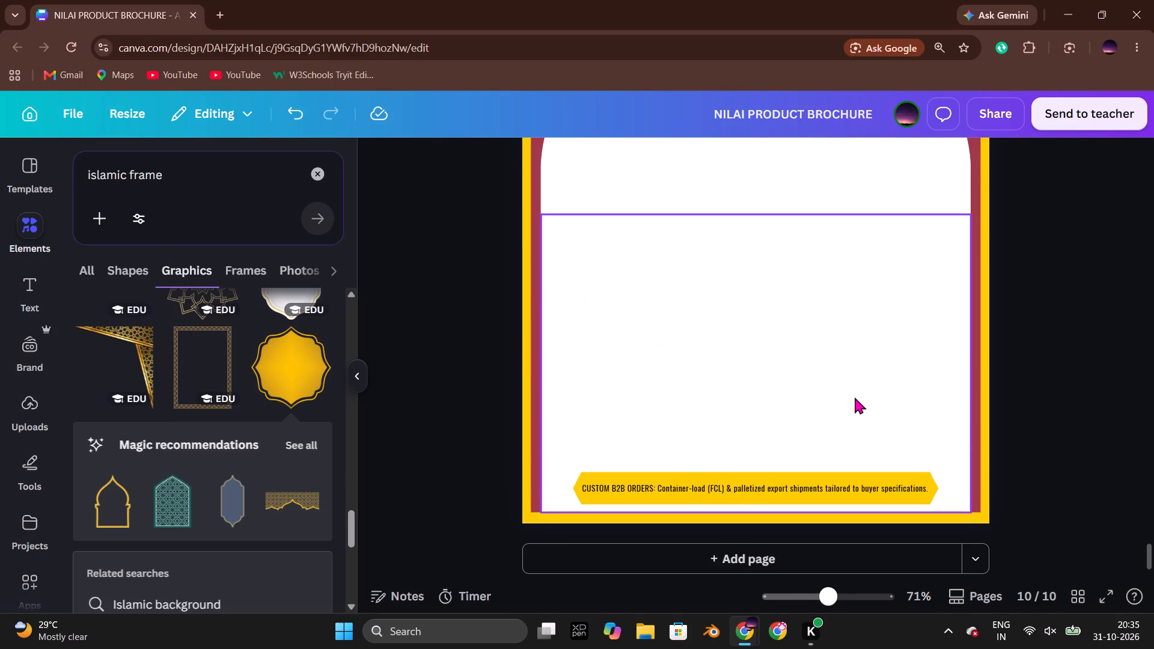
# Copy the "INDUSTRIES & GLOBAL MARKETS" heading and its subtitle from page 9 onto page 10, just below the company name.
pyautogui.scroll(1, 965, 347)
pyautogui.click(951, 350)
pyautogui.scroll(9, 853, 336)
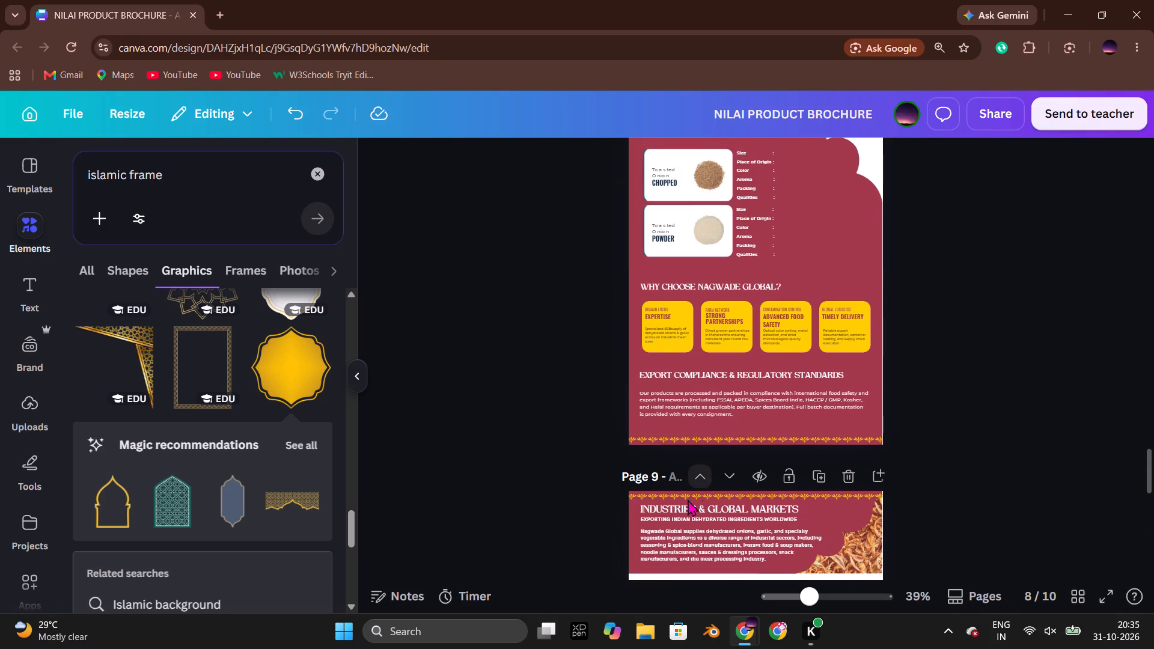
pyautogui.moveTo(611, 509); pyautogui.dragTo(651, 517)
pyautogui.click(1058, 445)
pyautogui.scroll(-2, 947, 476)
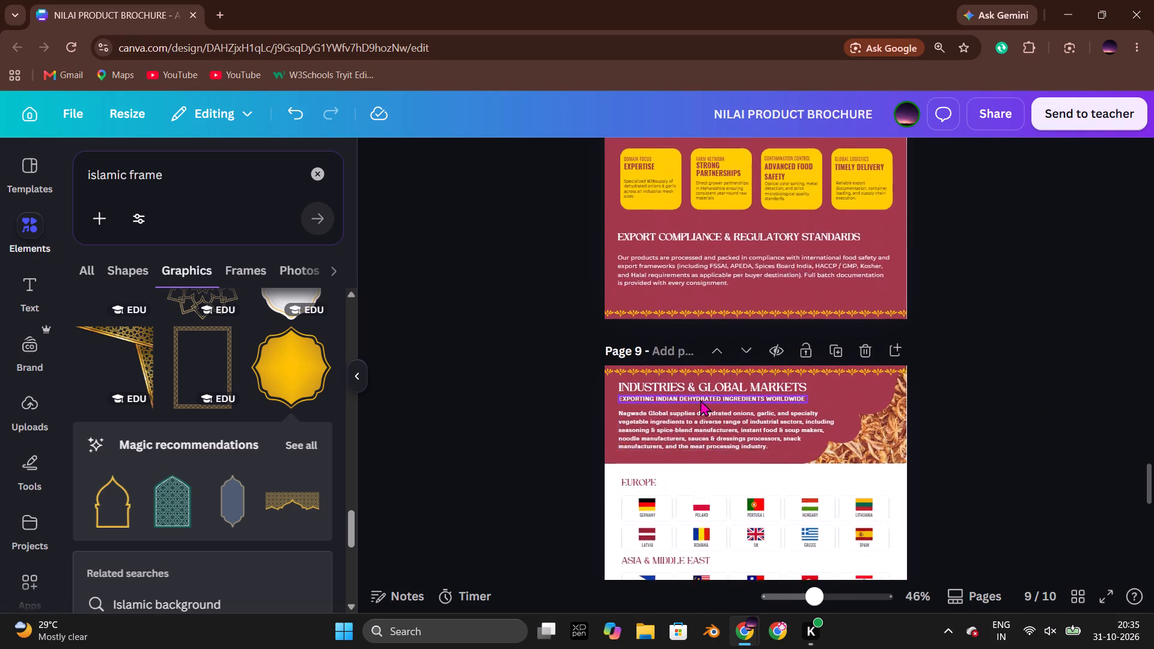
pyautogui.click(700, 384)
pyautogui.keyDown('shift'); pyautogui.click(730, 398); pyautogui.keyUp('shift')
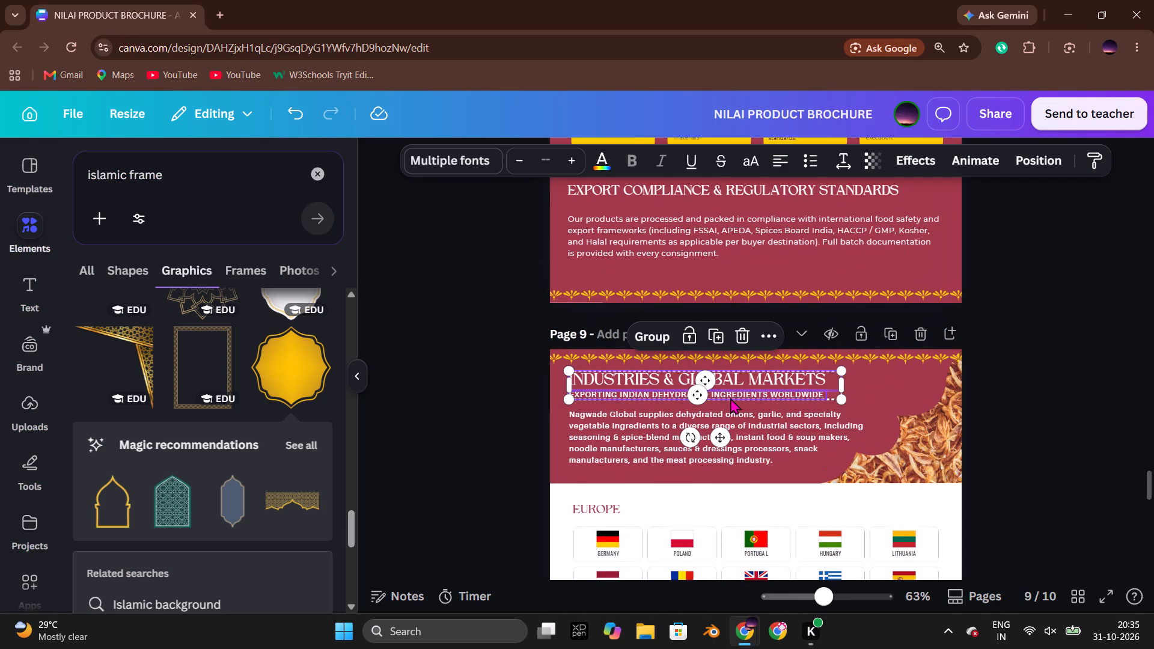
pyautogui.hotkey('ctrl', 'c')
pyautogui.click(1021, 391)
pyautogui.scroll(-11, 1022, 390)
pyautogui.scroll(-2, 882, 467)
pyautogui.click(831, 431)
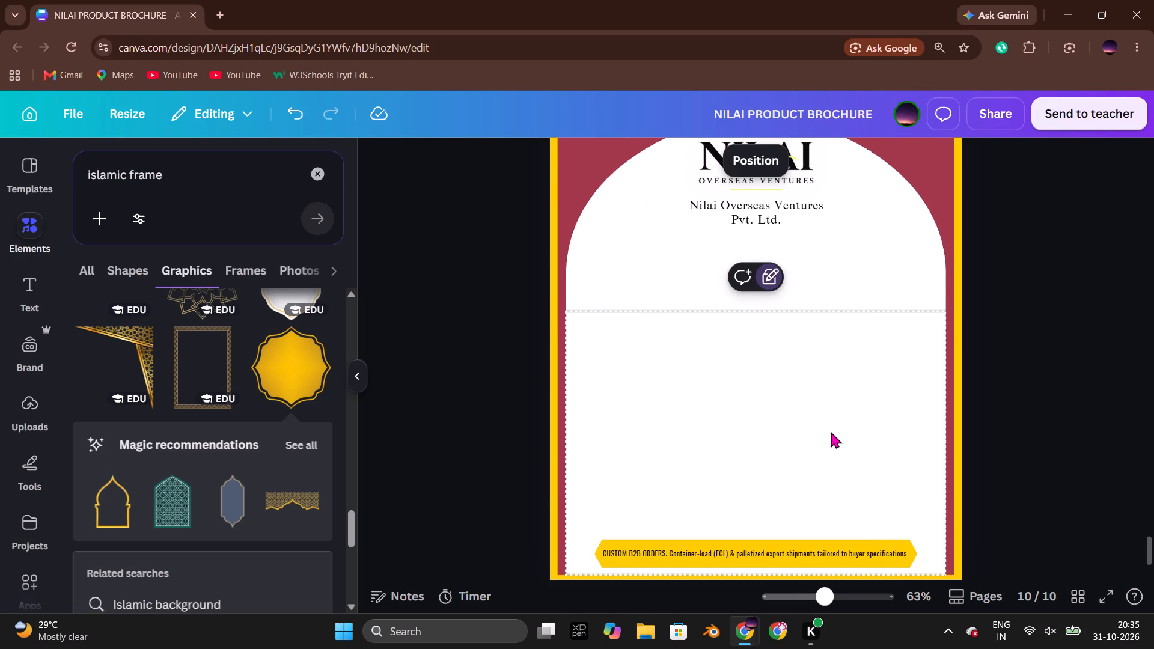
pyautogui.hotkey('ctrl', 'v')
pyautogui.moveTo(812, 359); pyautogui.dragTo(821, 243)
# Recolor the pasted heading and subtitle maroon and shift them slightly lower, leaving a gap under the company name.
pyautogui.click(605, 159)
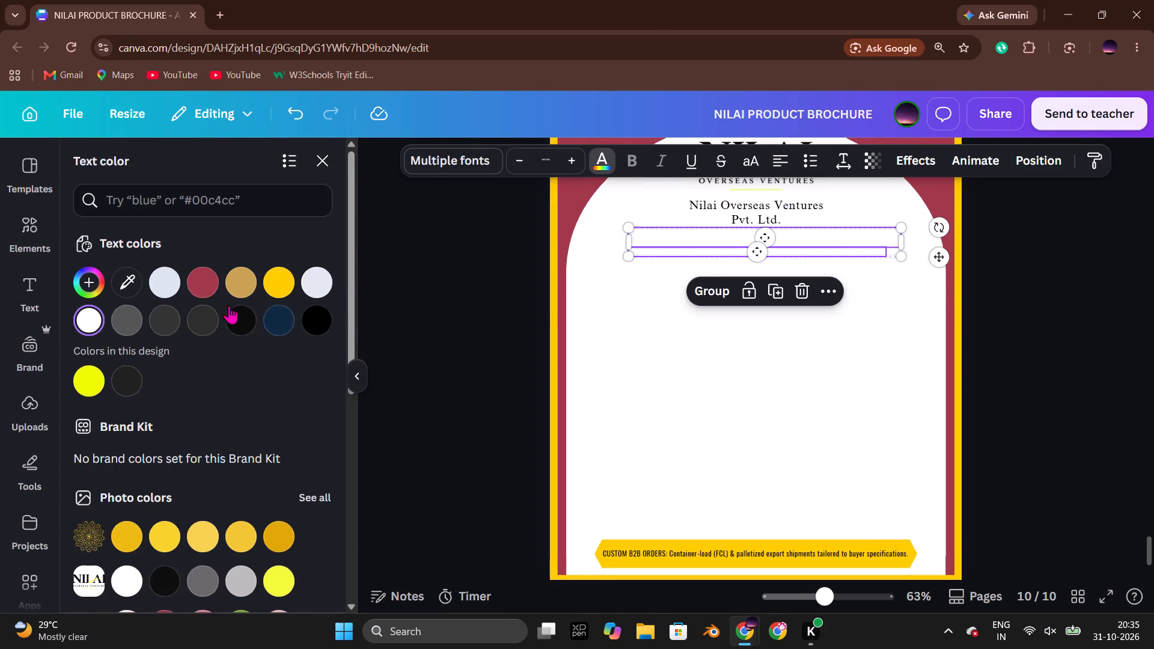
pyautogui.click(204, 290)
pyautogui.moveTo(859, 245); pyautogui.dragTo(847, 268)
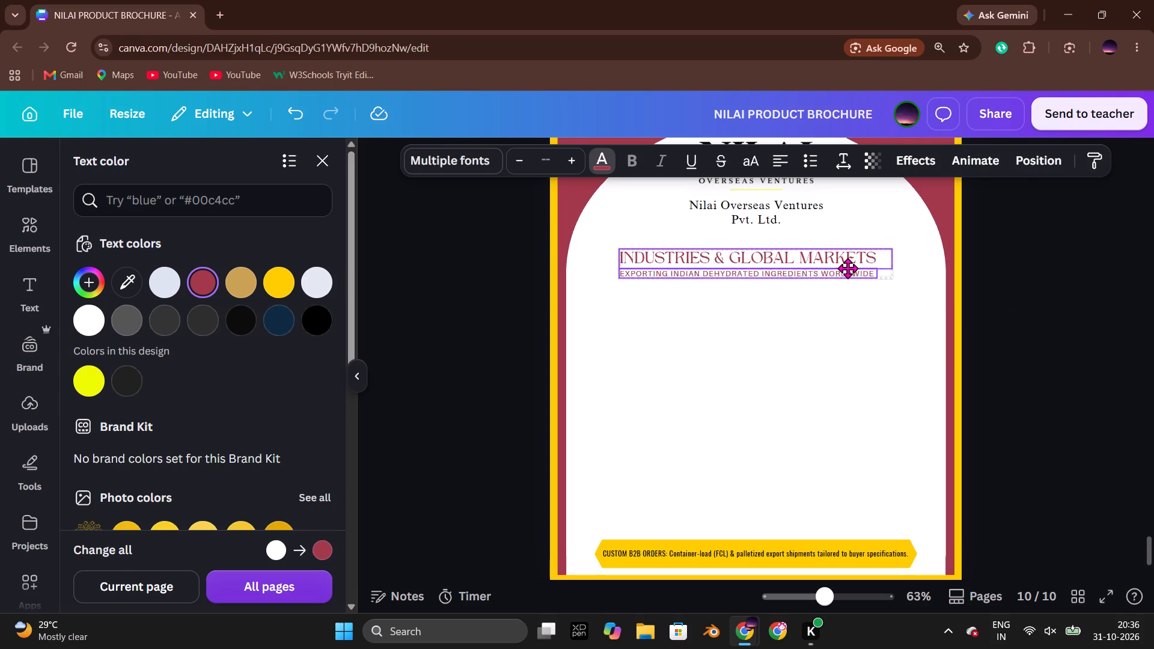
pyautogui.moveTo(847, 268); pyautogui.dragTo(844, 274)
pyautogui.click(989, 297)
# Replace page 10's heading text with "DISCUSS YOUR BULK REQUIREMENTS" copied from the Nagwade catalog, widening its box to fit one line.
pyautogui.hotkey('alt', 'Tab')
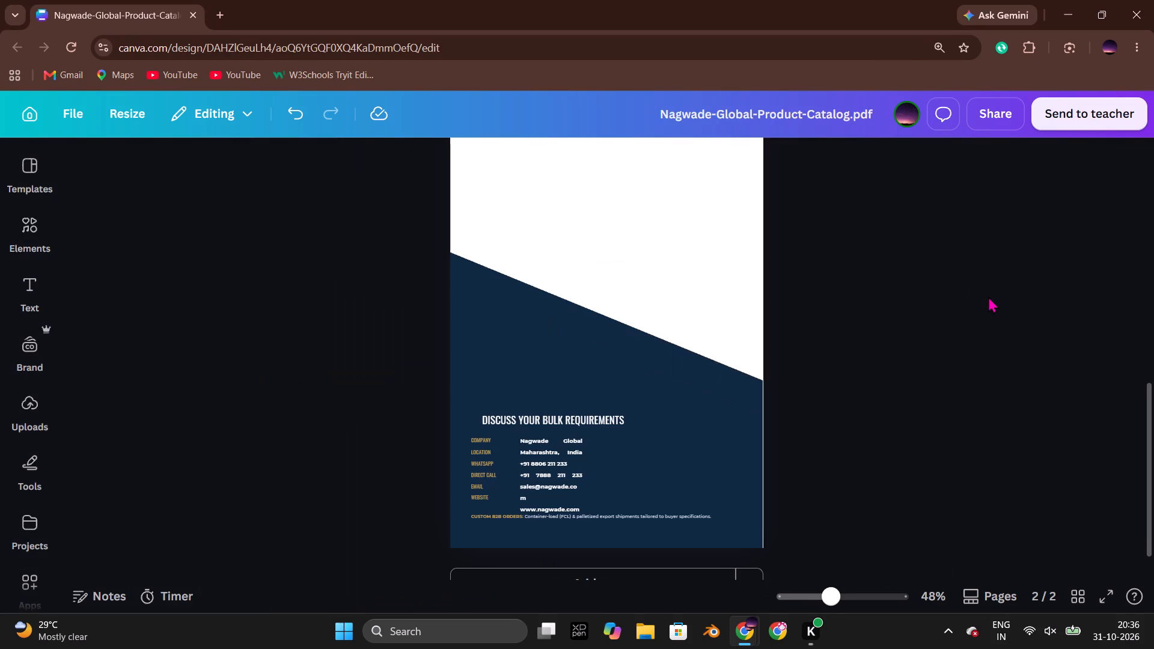
pyautogui.scroll(1, 850, 337)
pyautogui.scroll(-2, 850, 337)
pyautogui.doubleClick(581, 389)
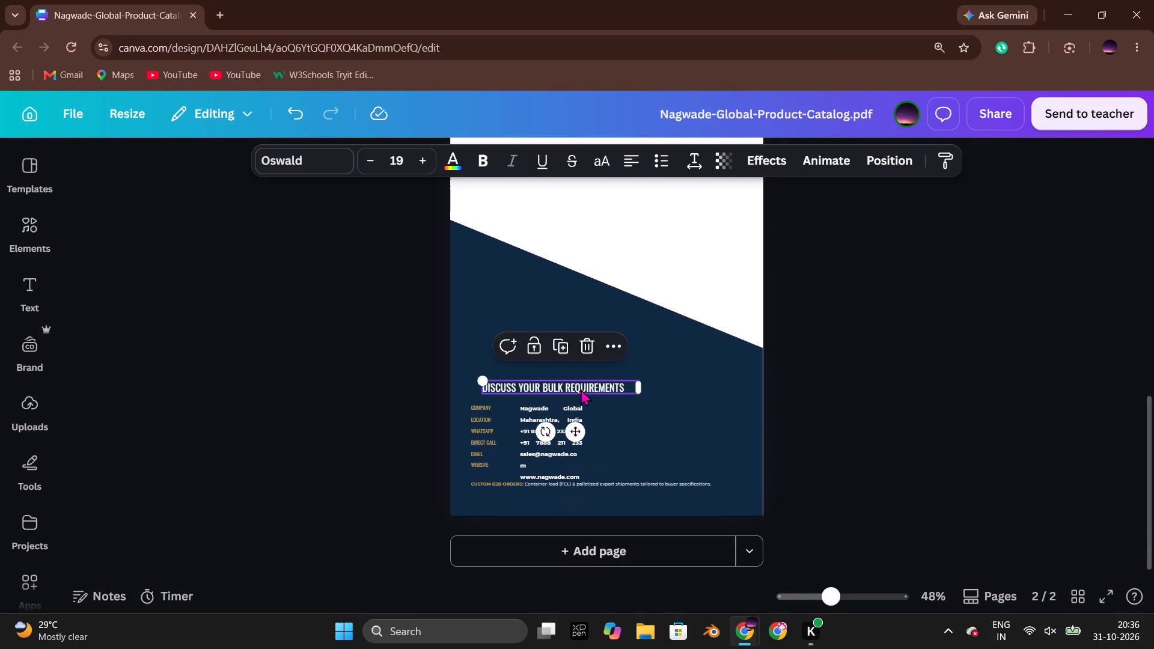
pyautogui.hotkey('ctrl', 'c')
pyautogui.click(951, 353)
pyautogui.hotkey('alt', 'Tab')
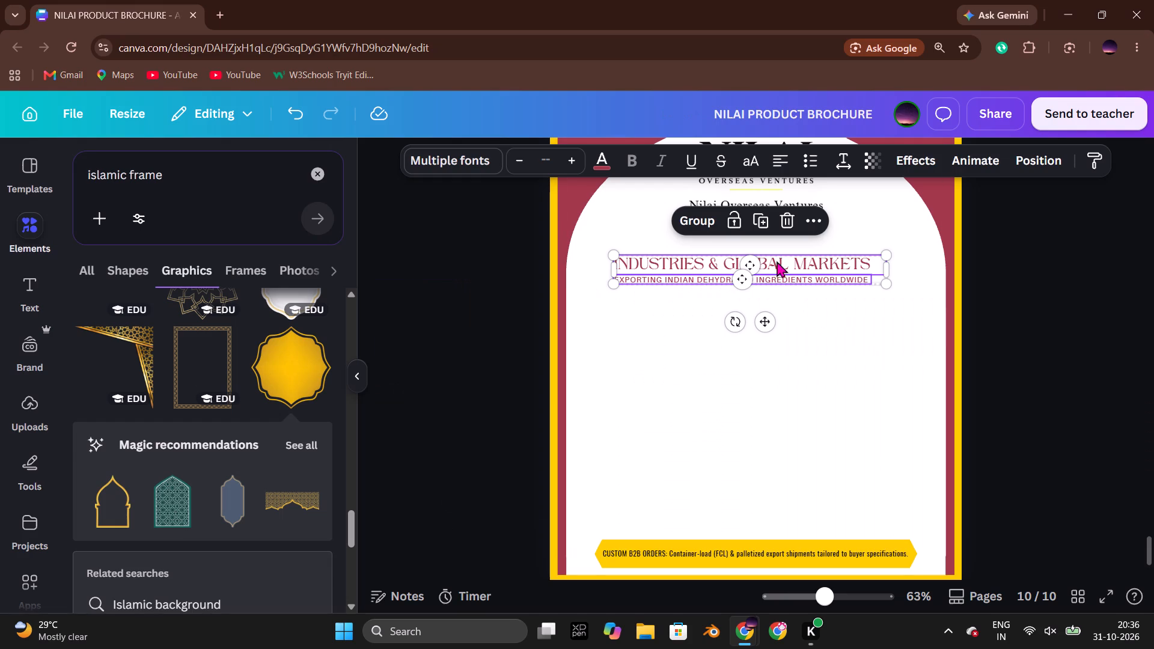
pyautogui.doubleClick(790, 265)
pyautogui.hotkey('ctrl', 'v')
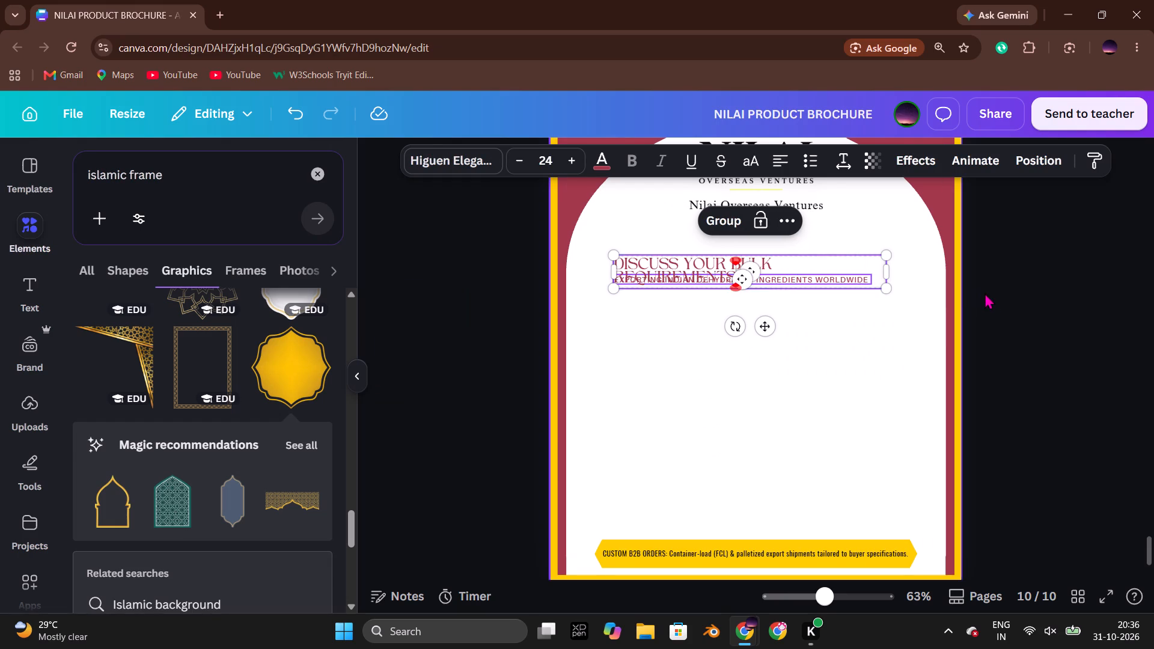
pyautogui.click(992, 293)
pyautogui.click(754, 264)
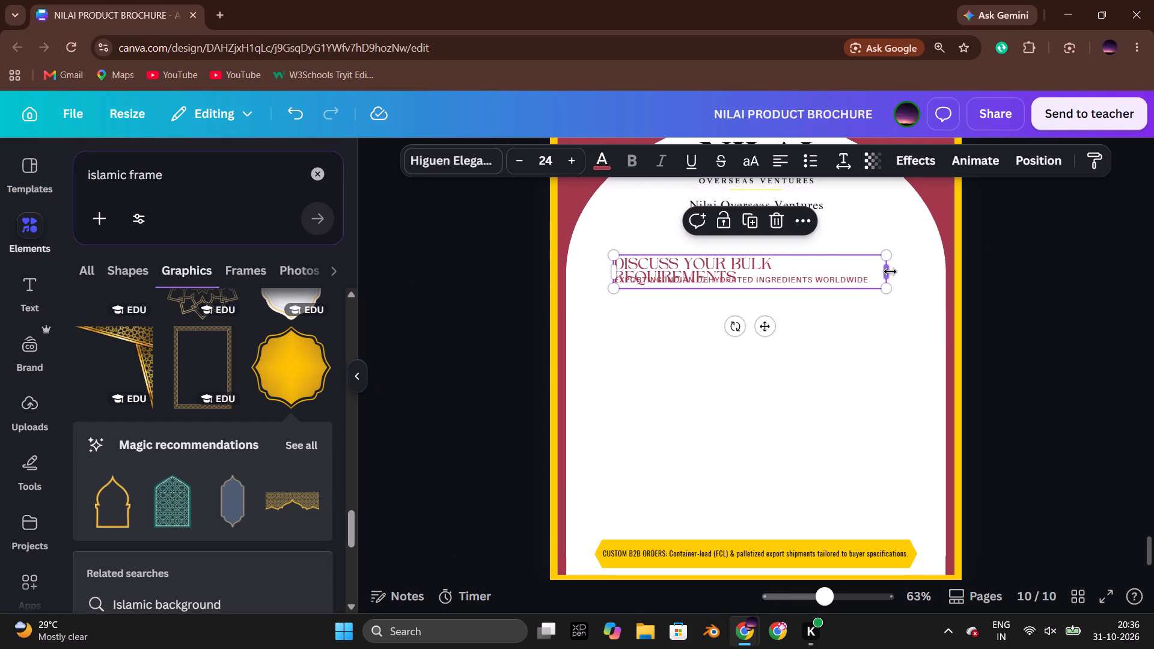
pyautogui.moveTo(890, 272); pyautogui.dragTo(908, 273)
pyautogui.click(1022, 314)
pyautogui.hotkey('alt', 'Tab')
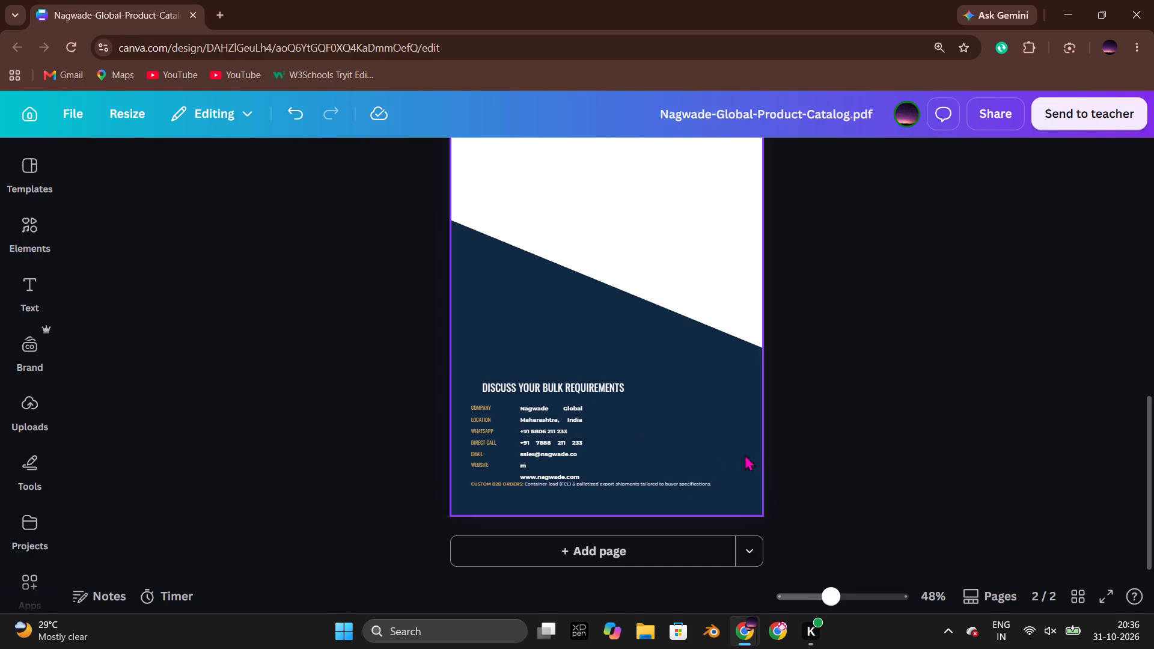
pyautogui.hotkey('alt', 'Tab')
# Move the "EXPORTING INDIAN DEHYDRATED INGREDIENTS WORLDWIDE" line to just above the yellow banner and center it horizontally on the page.
pyautogui.moveTo(831, 282); pyautogui.dragTo(835, 302)
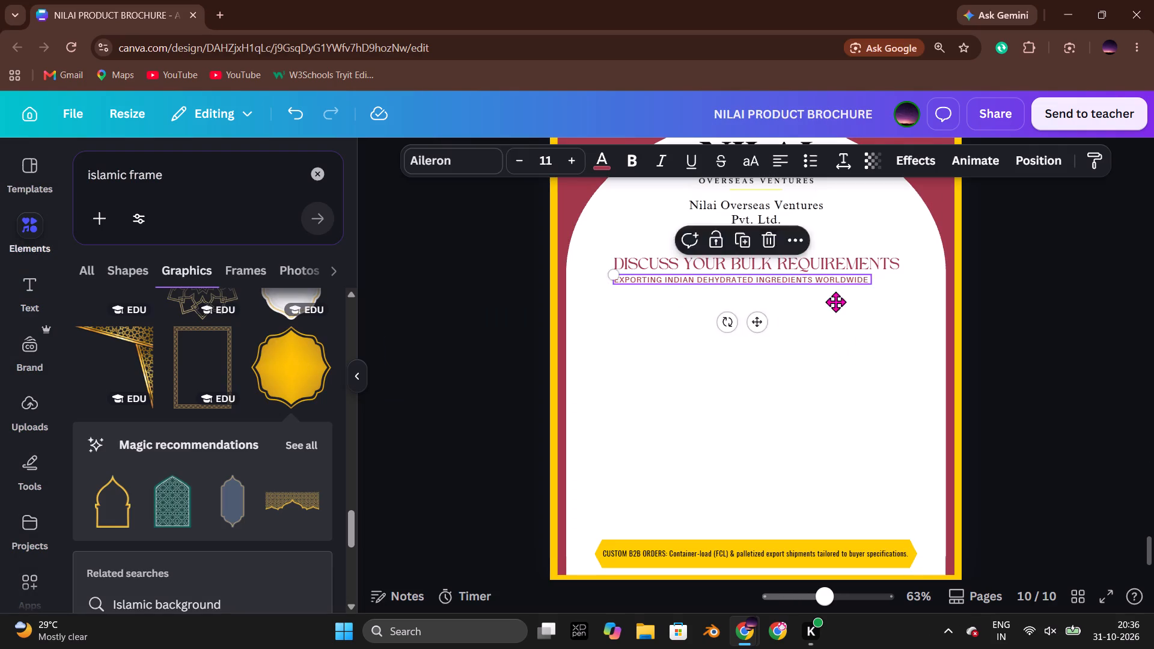
pyautogui.moveTo(835, 302); pyautogui.dragTo(837, 525)
pyautogui.click(794, 489)
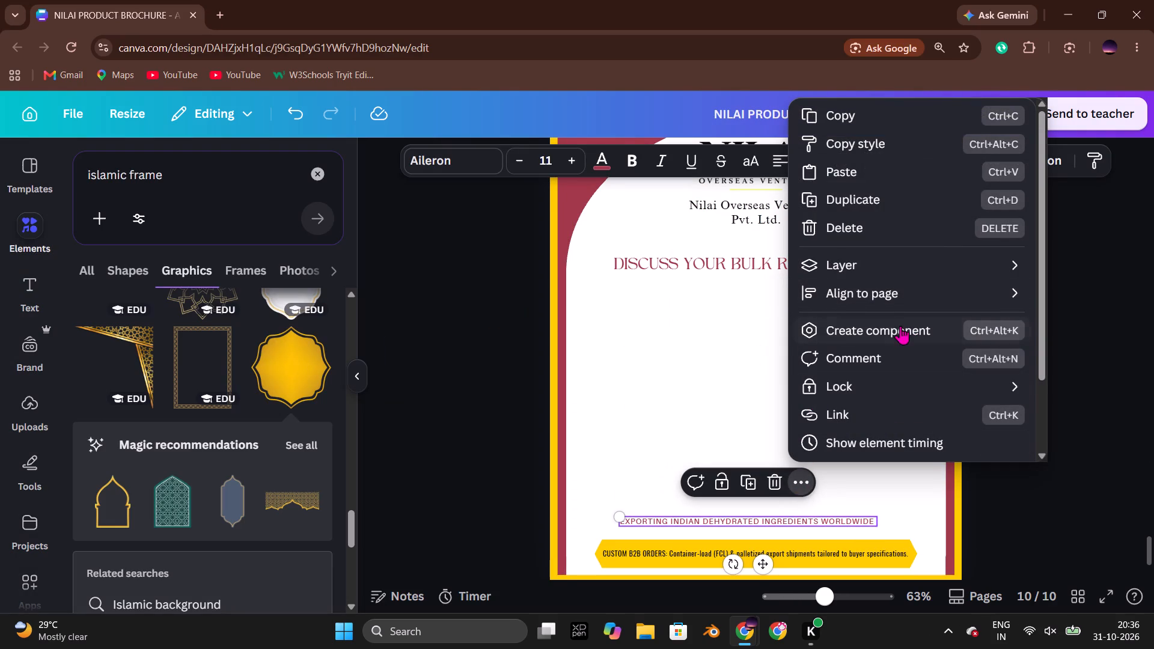
pyautogui.click(734, 329)
pyautogui.click(504, 370)
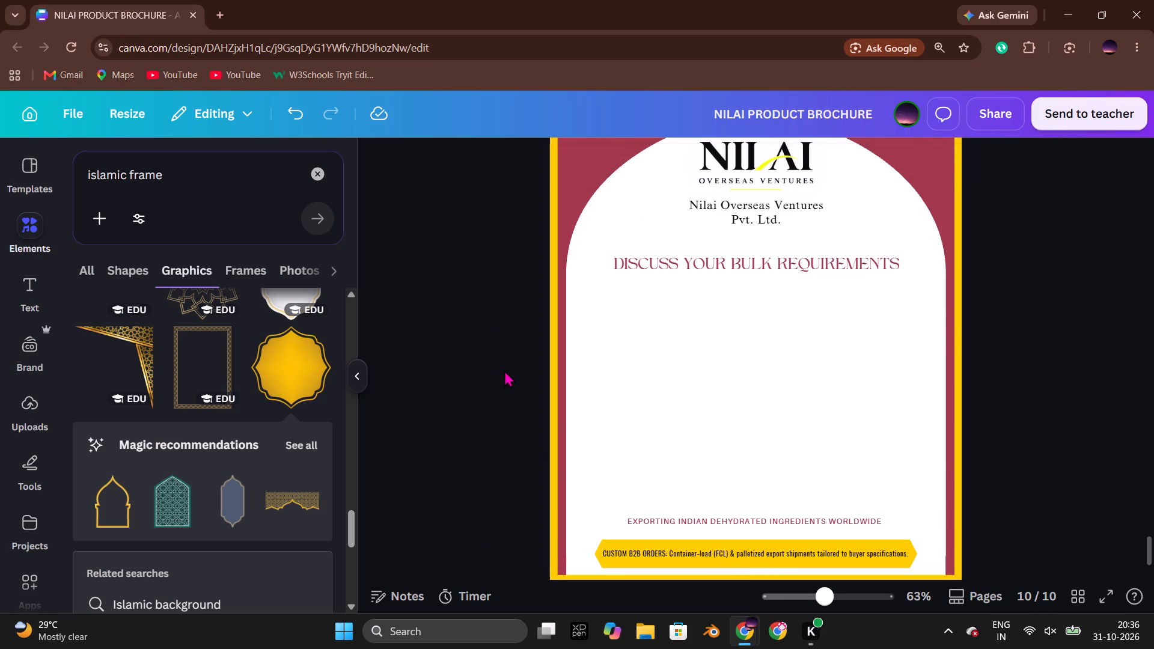
# Switch to the Nagwade catalog and select the contact label block, COMPANY through WEBSITE, beneath the "DISCUSS YOUR BULK REQUIREMENTS" heading.
pyautogui.hotkey('alt', 'Tab')
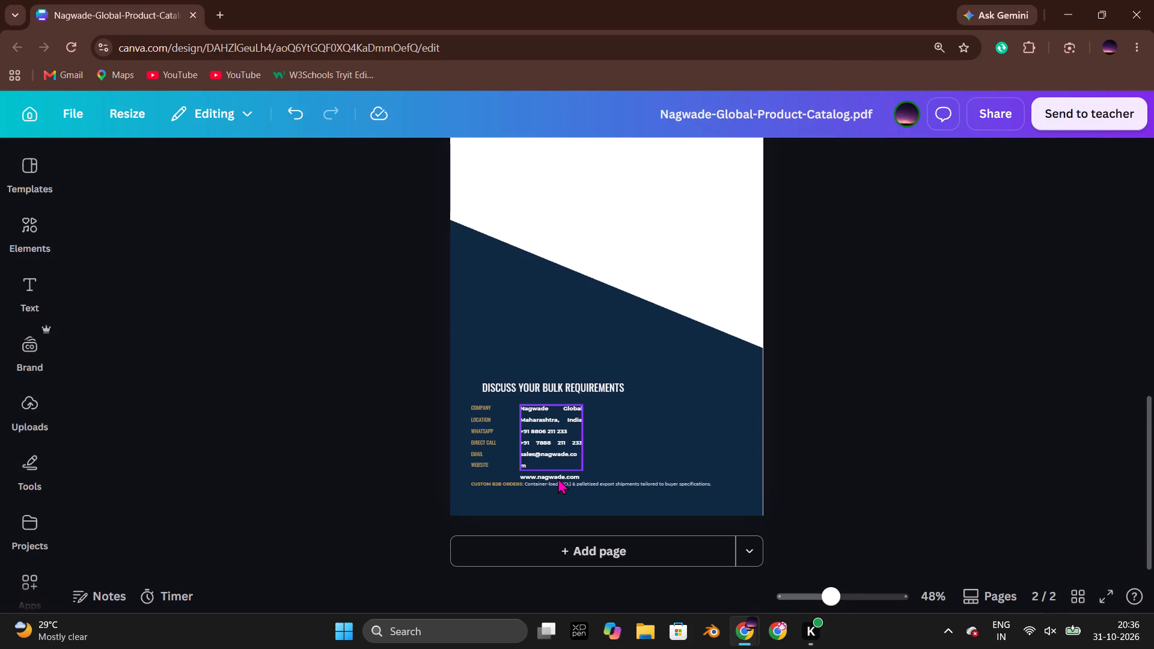
pyautogui.doubleClick(472, 475)
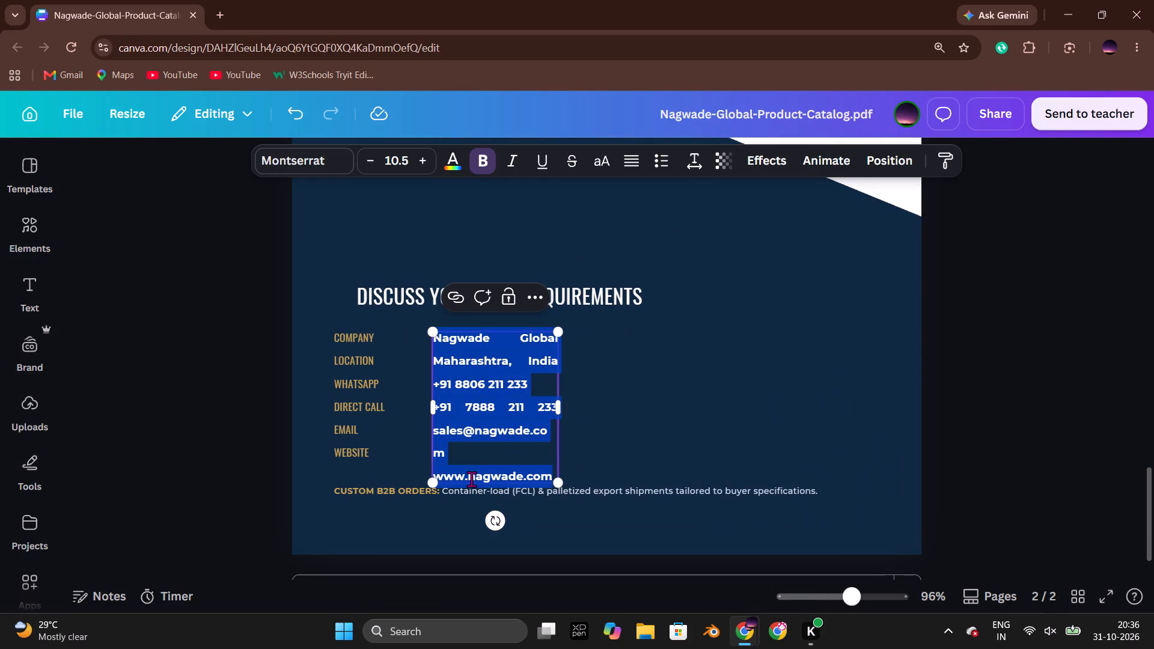
pyautogui.click(474, 479)
pyautogui.click(990, 427)
pyautogui.click(990, 427)
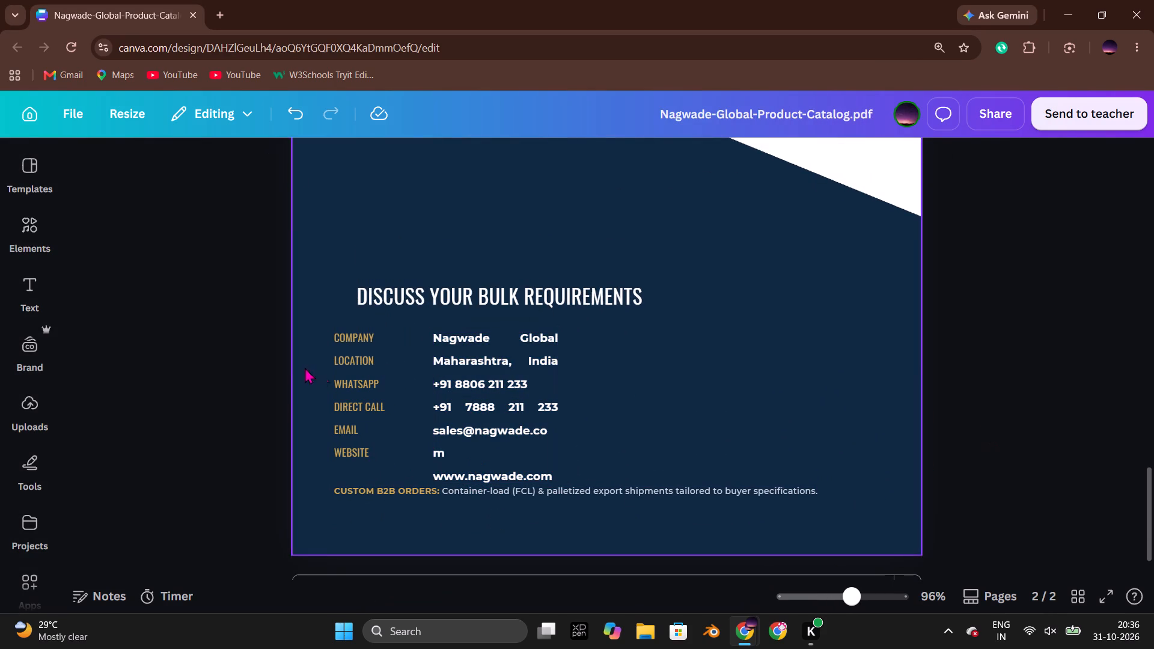
pyautogui.click(346, 373)
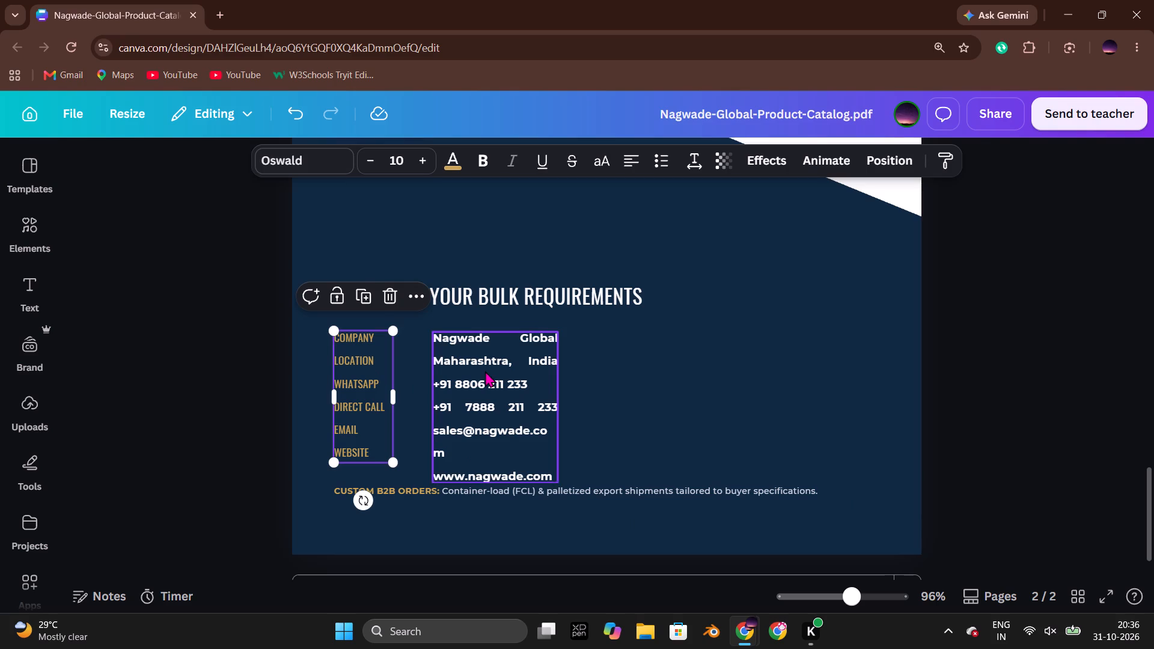
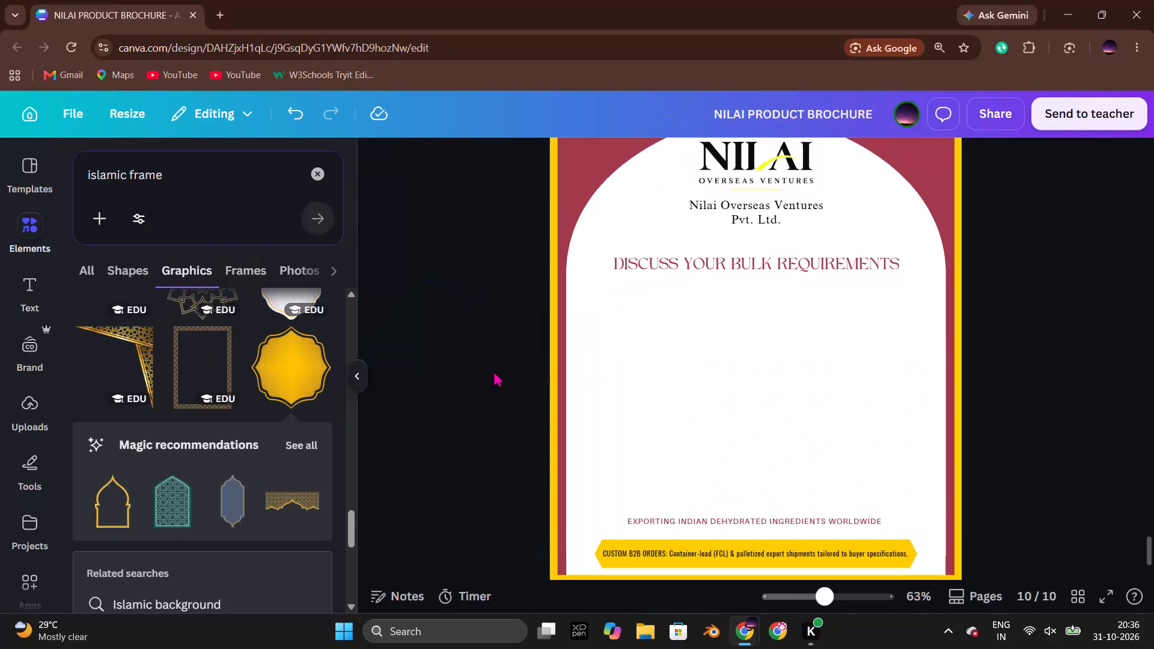
# Paste the copied contact labels and details onto page 10, enlarge them to about size 13–14, and center them between the heading and export line.
pyautogui.click(652, 378)
pyautogui.hotkey('ctrl', 'v')
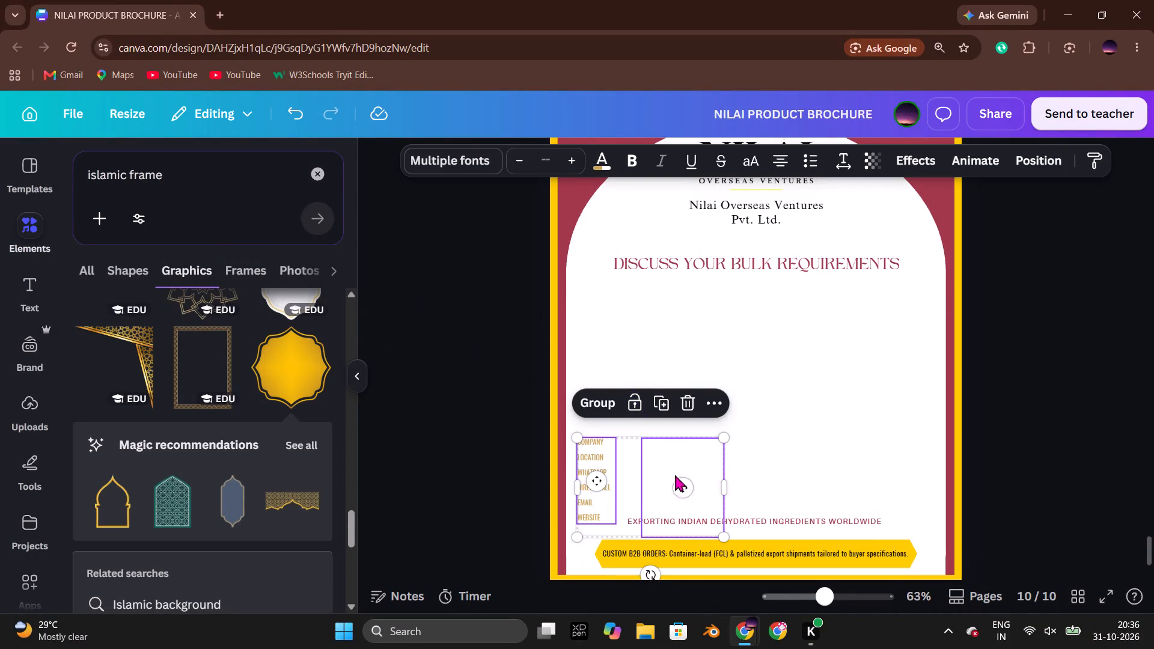
pyautogui.moveTo(668, 462); pyautogui.dragTo(759, 354)
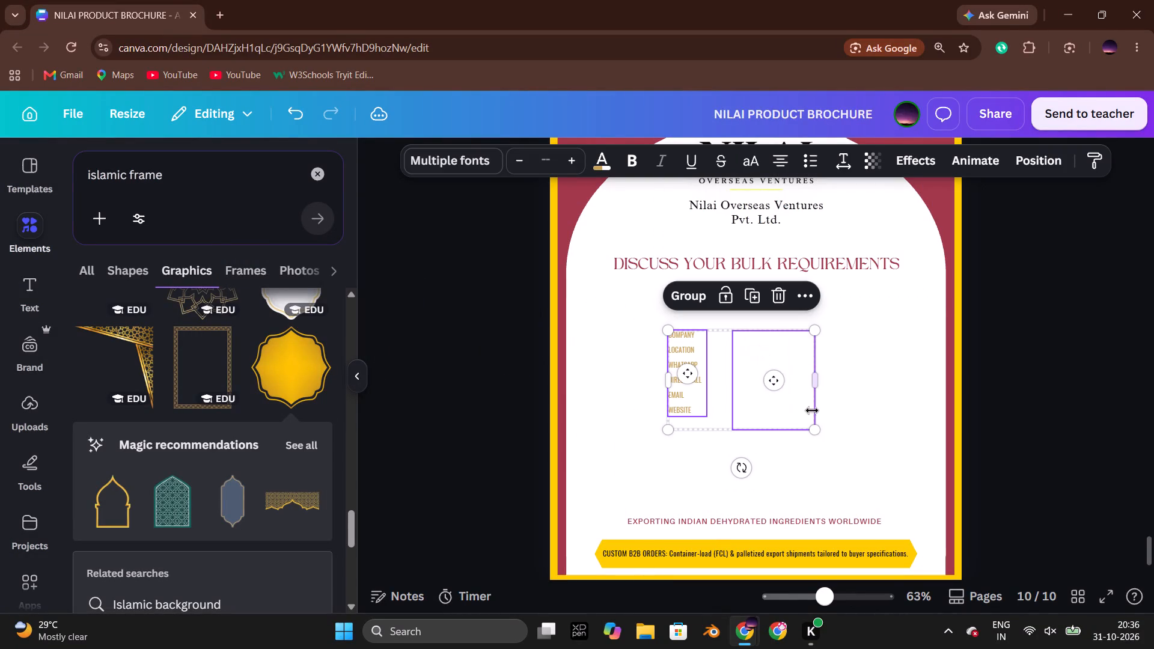
pyautogui.moveTo(816, 428); pyautogui.dragTo(867, 460)
pyautogui.moveTo(823, 429); pyautogui.dragTo(799, 439)
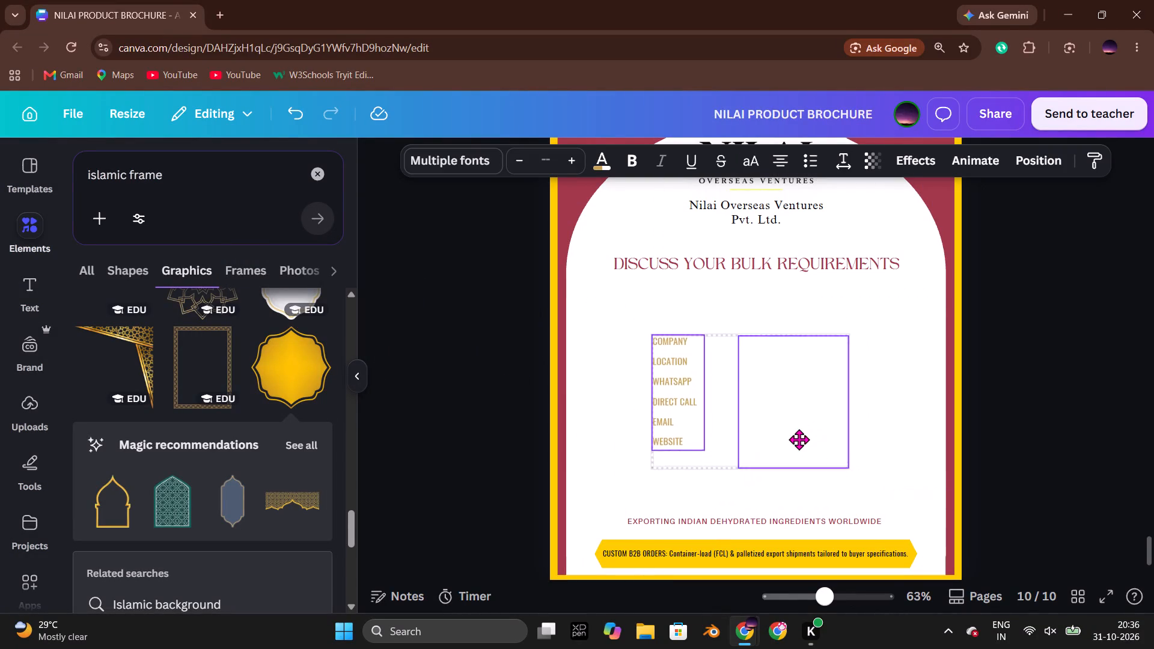
pyautogui.moveTo(799, 439); pyautogui.dragTo(804, 443)
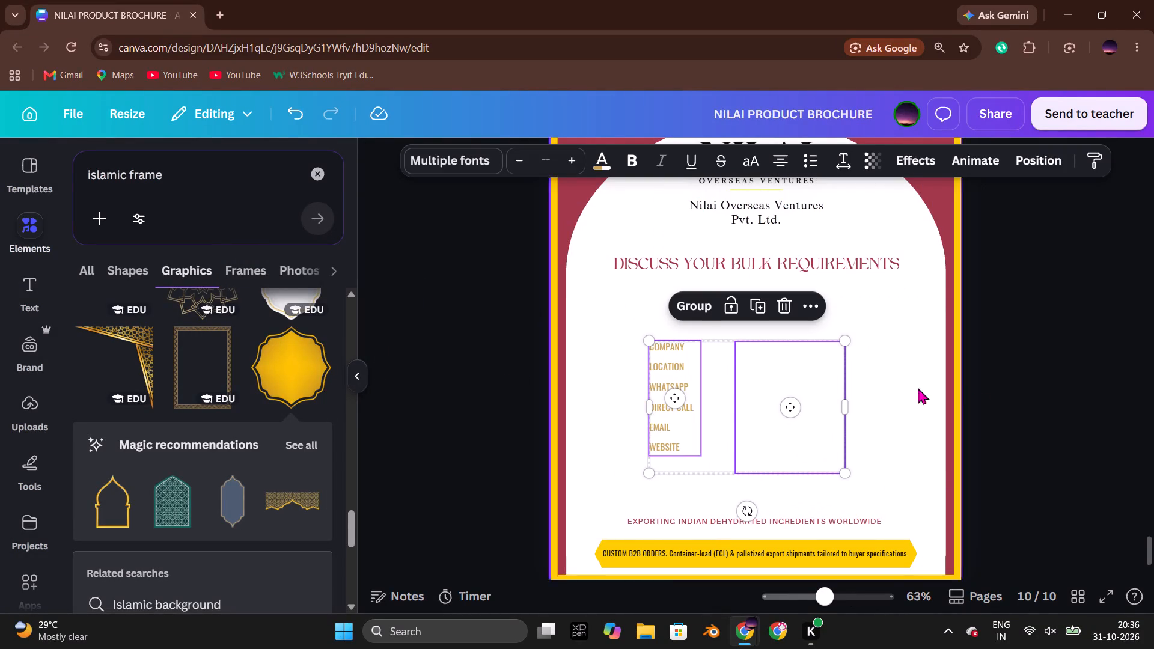
pyautogui.click(977, 401)
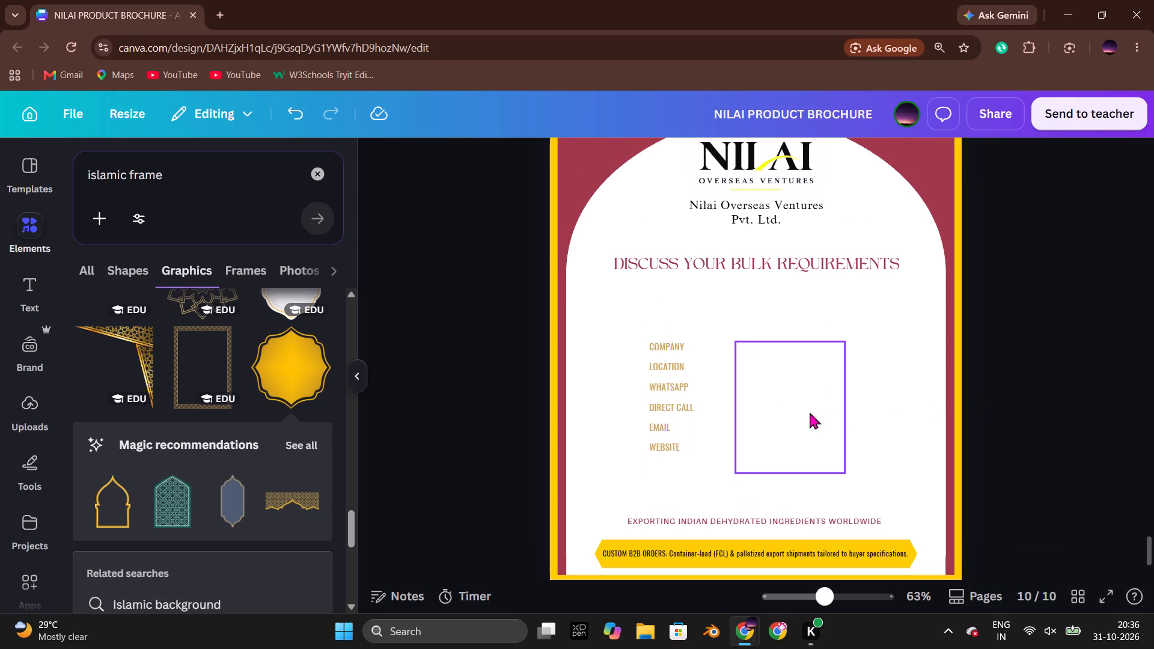
# Recolor the white contact details text beside the COMPANY-to-WEBSITE labels black.
pyautogui.click(810, 412)
pyautogui.click(604, 172)
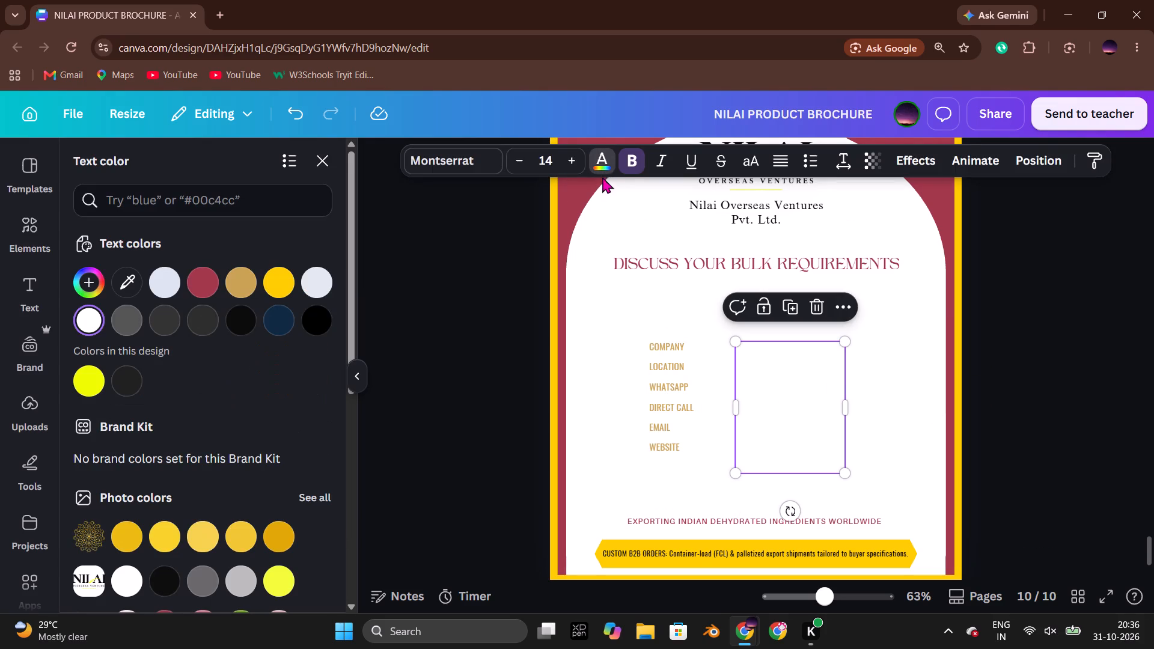
pyautogui.click(600, 166)
pyautogui.click(600, 166)
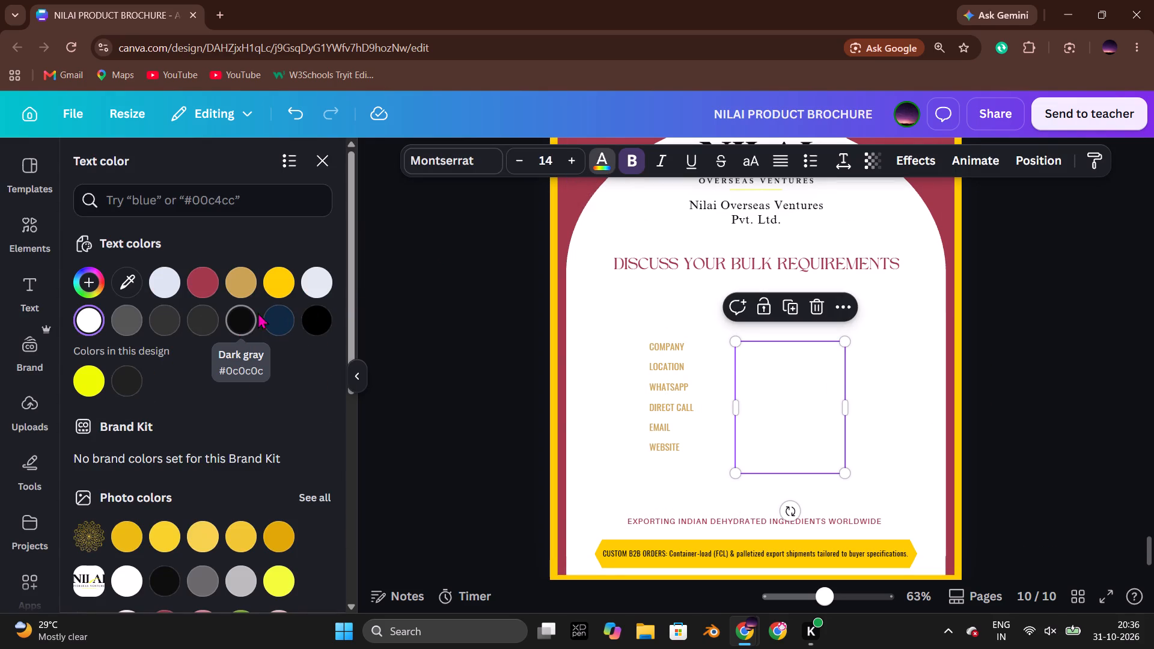
pyautogui.click(276, 288)
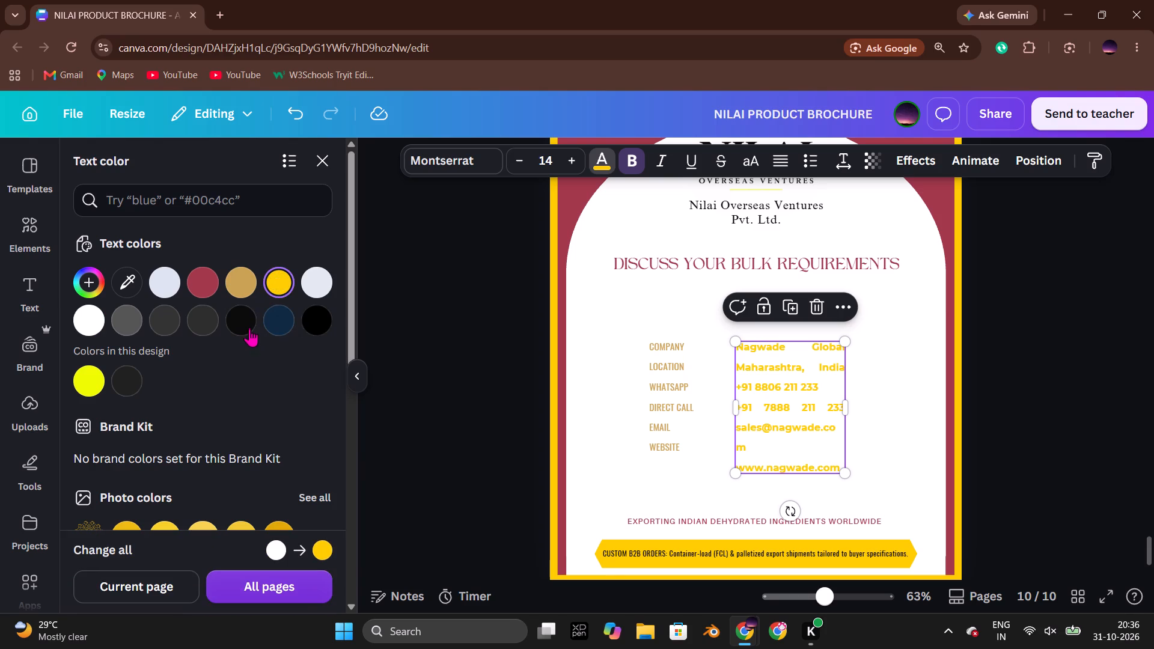
pyautogui.click(249, 326)
pyautogui.click(319, 315)
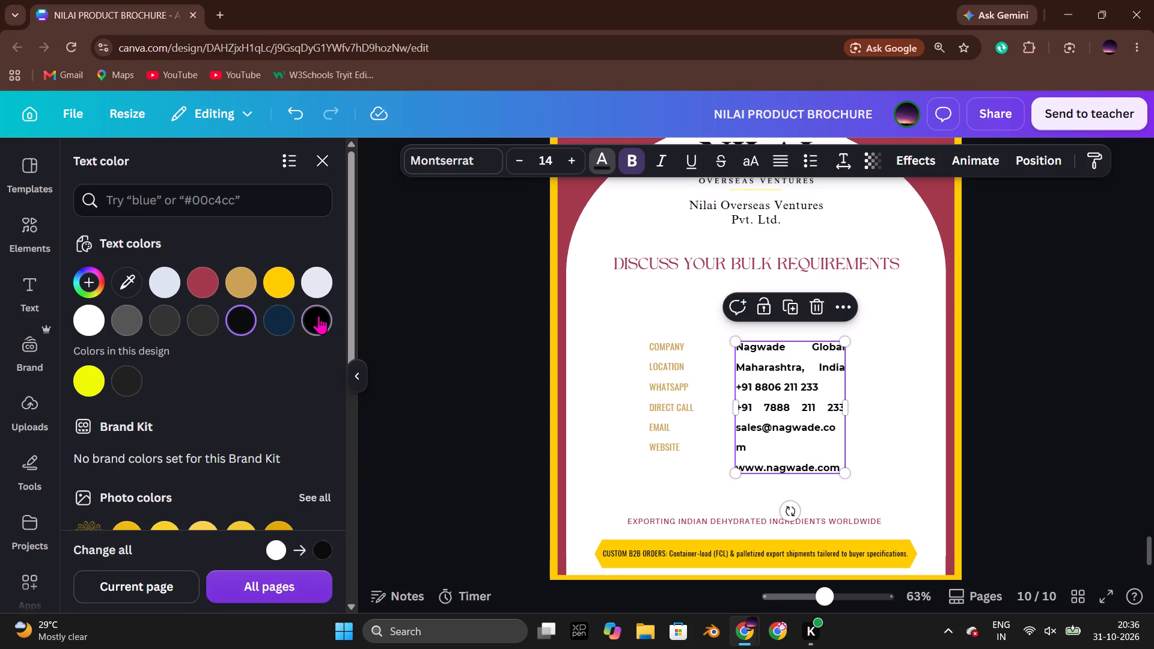
pyautogui.doubleClick(411, 335)
# Start restyling the gold COMPANY-to-WEBSITE label column on page 10.
pyautogui.click(695, 422)
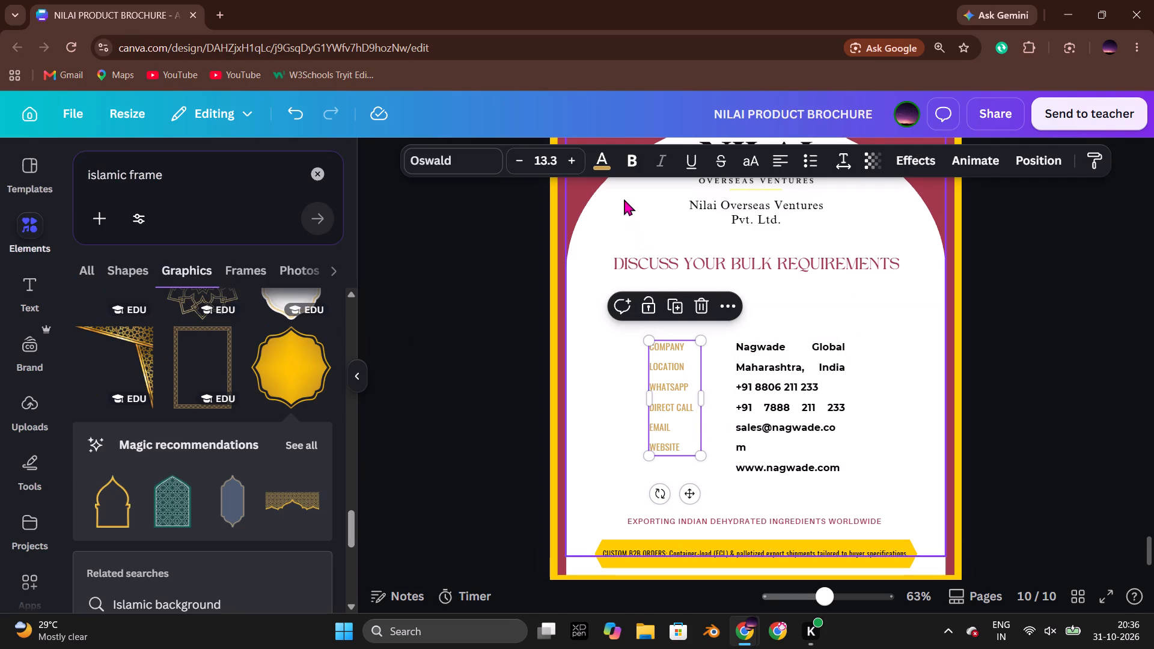
# Recolor the contact labels column (COMPANY to WEBSITE) on page 10 black.
pyautogui.click(606, 168)
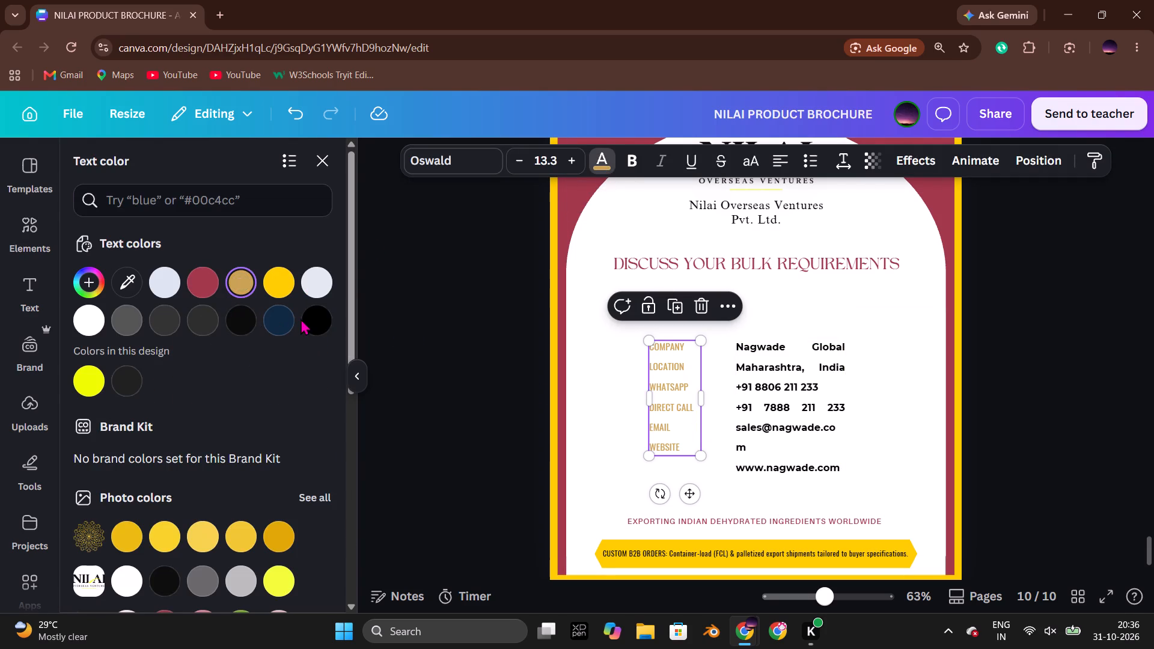
pyautogui.click(318, 322)
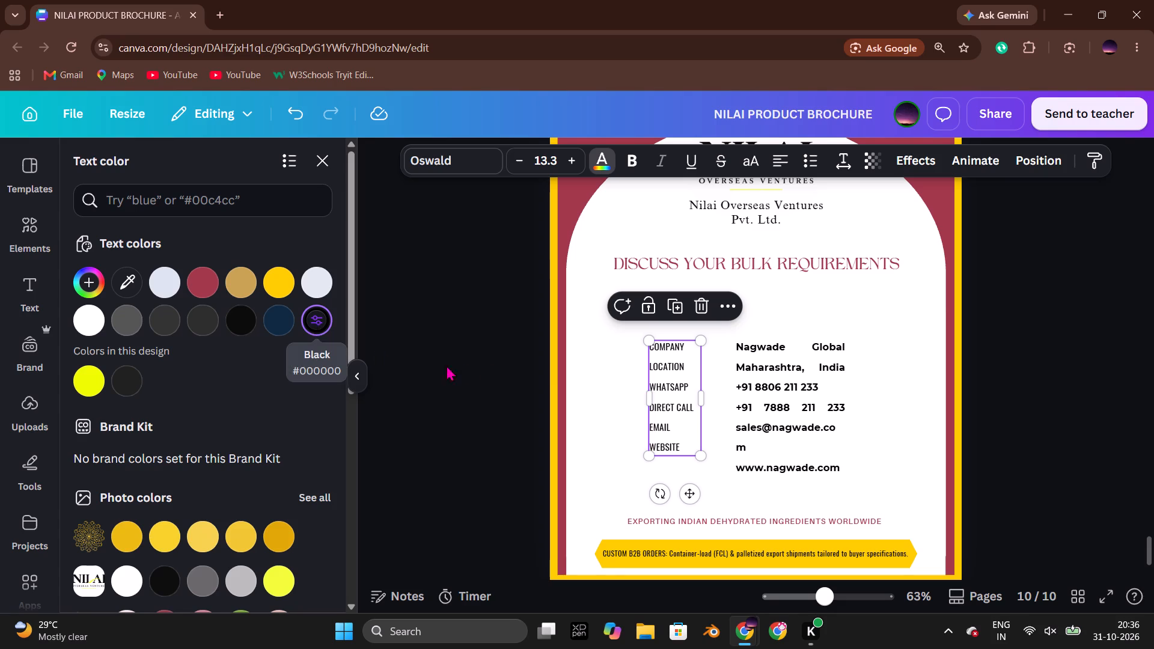
pyautogui.click(481, 360)
# Remove the bold from the contact details column and move it closer to the labels, aligned with their rows.
pyautogui.click(843, 365)
pyautogui.click(640, 164)
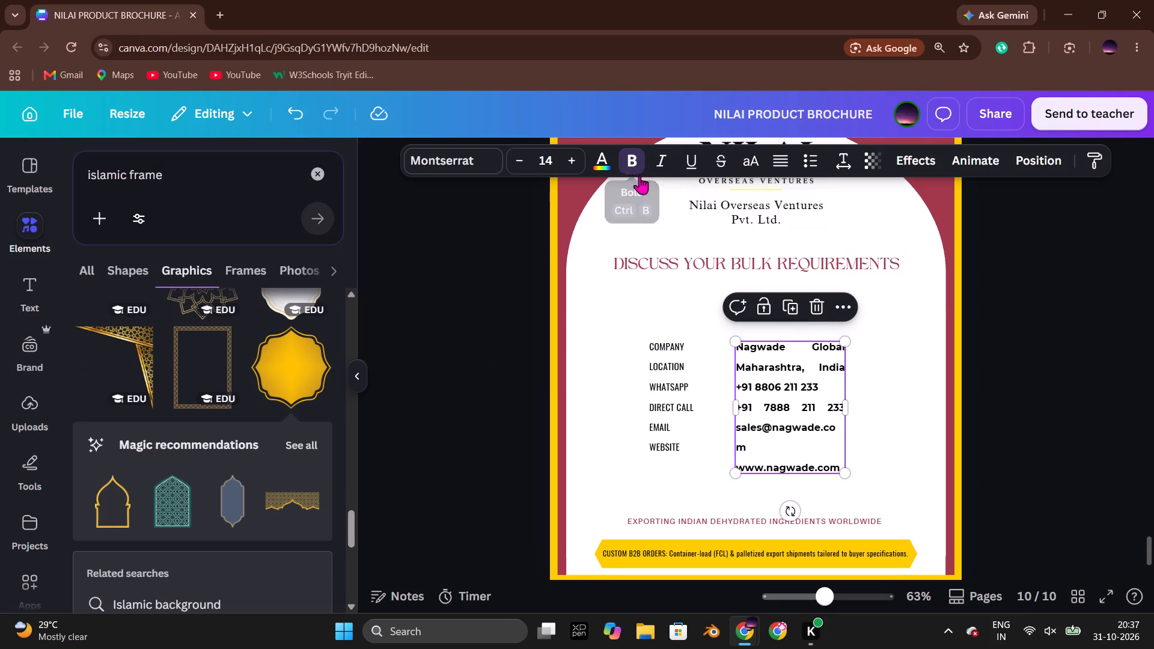
pyautogui.click(545, 311)
pyautogui.moveTo(815, 395); pyautogui.dragTo(792, 394)
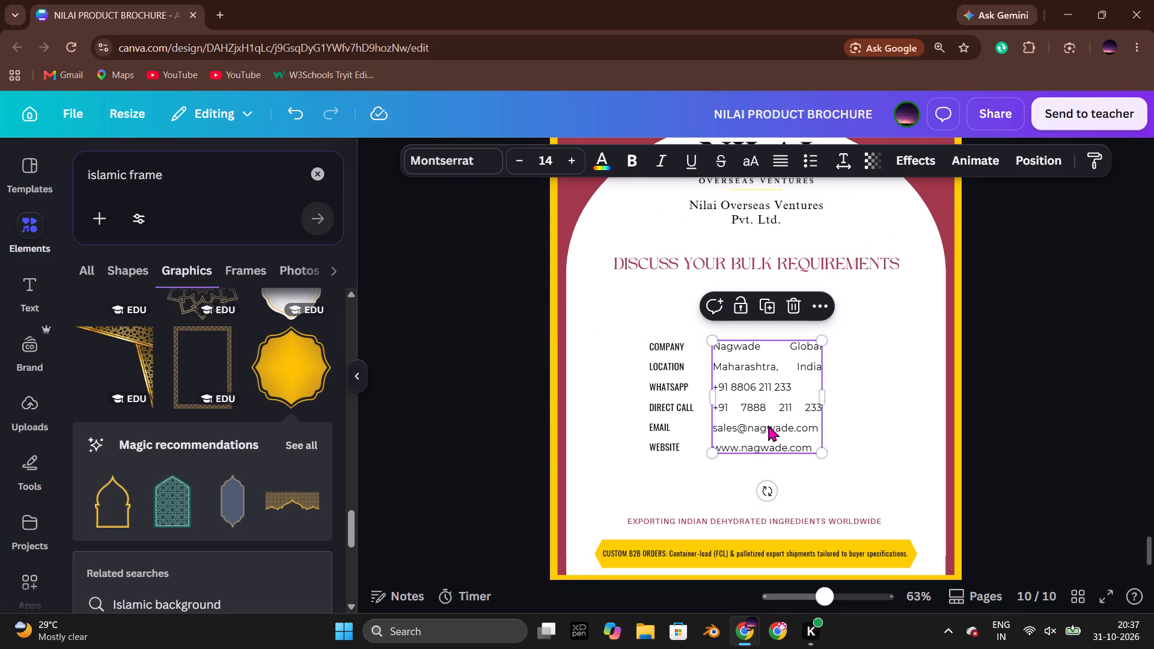
pyautogui.click(771, 431)
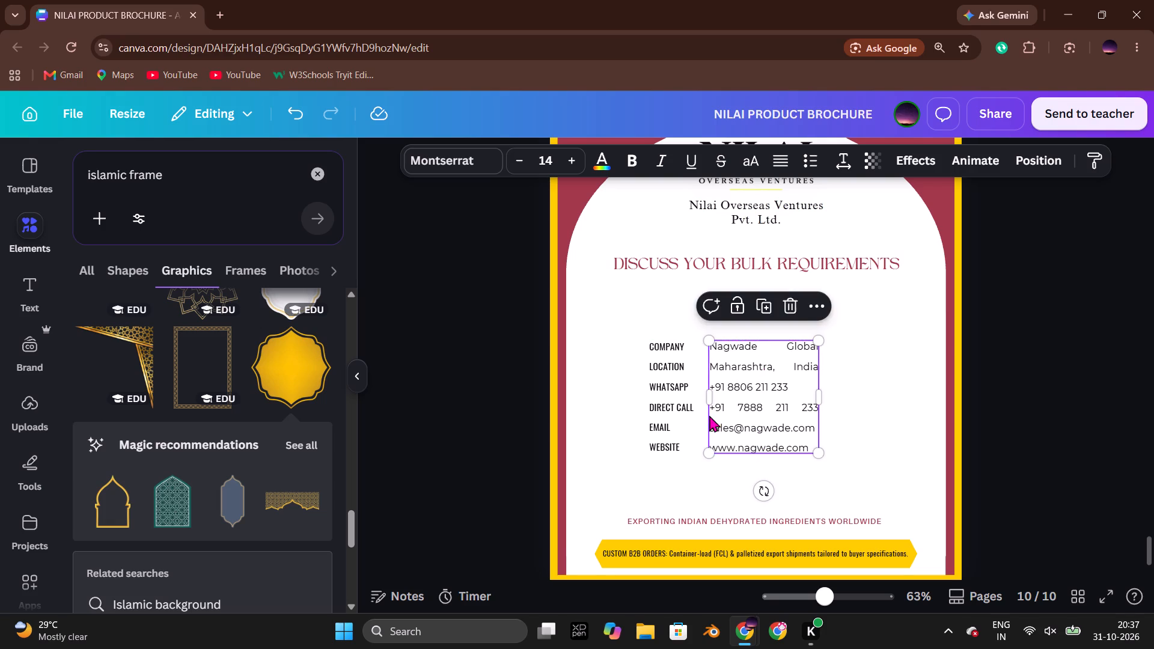
pyautogui.click(476, 356)
# Scale down the contact labels and details together and place them at the page's lower left, just above the export tagline.
pyautogui.click(675, 393)
pyautogui.keyDown('shift'); pyautogui.click(743, 389); pyautogui.keyUp('shift')
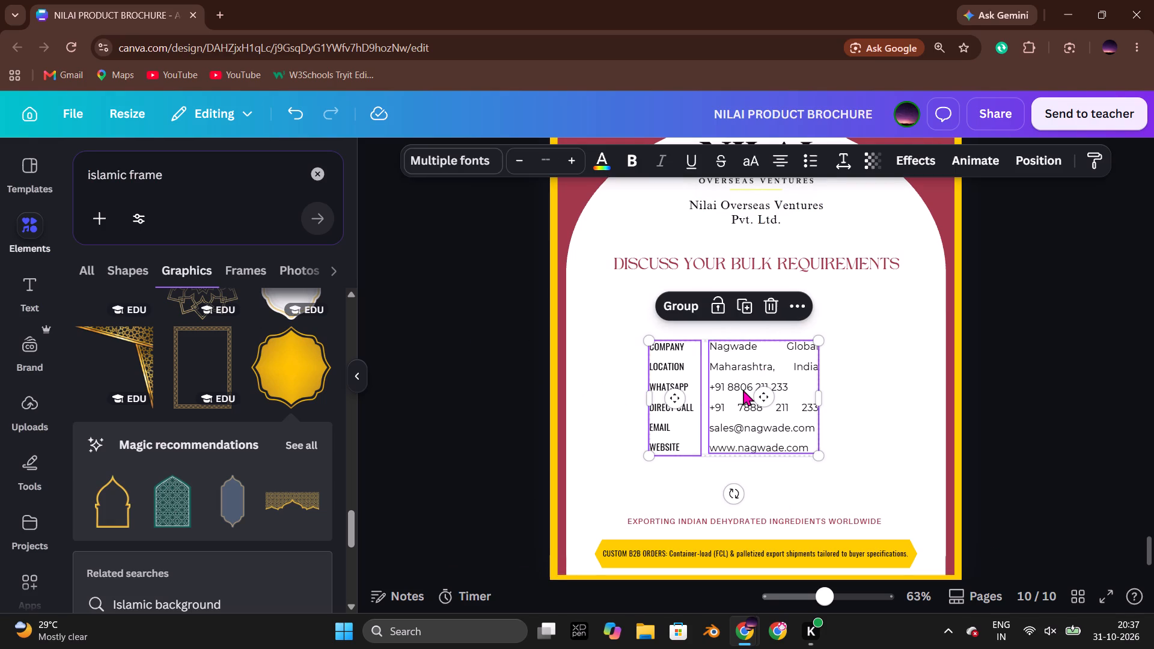
pyautogui.moveTo(823, 454); pyautogui.dragTo(846, 474)
pyautogui.moveTo(843, 470); pyautogui.dragTo(770, 412)
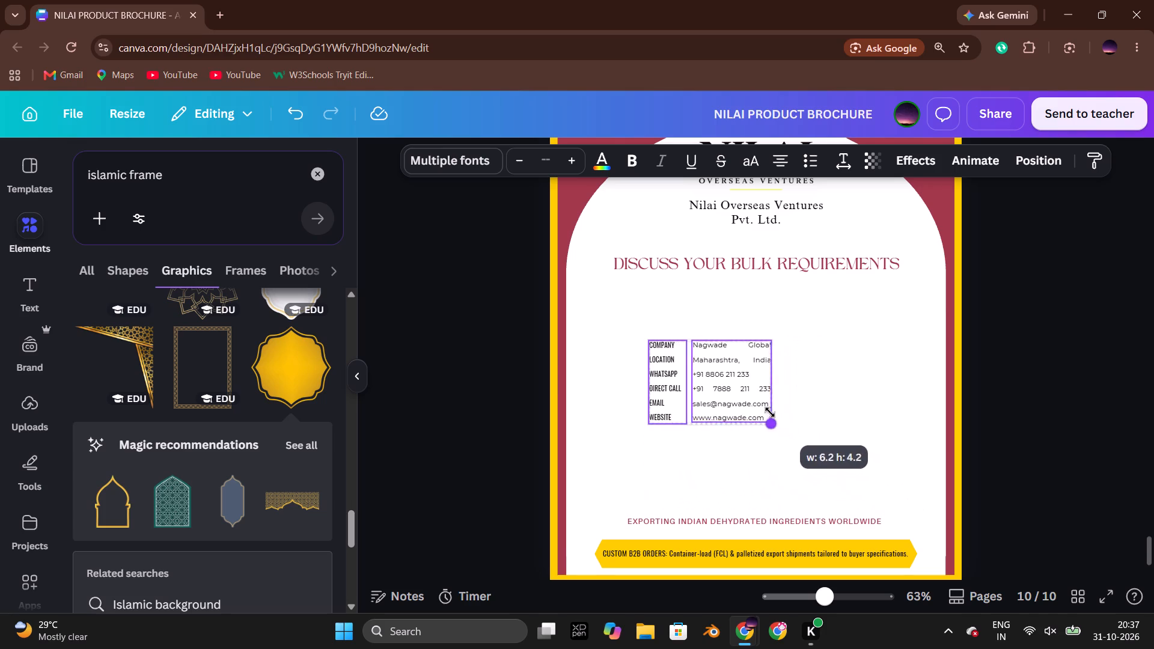
pyautogui.moveTo(770, 412); pyautogui.dragTo(768, 410)
pyautogui.moveTo(712, 395); pyautogui.dragTo(685, 467)
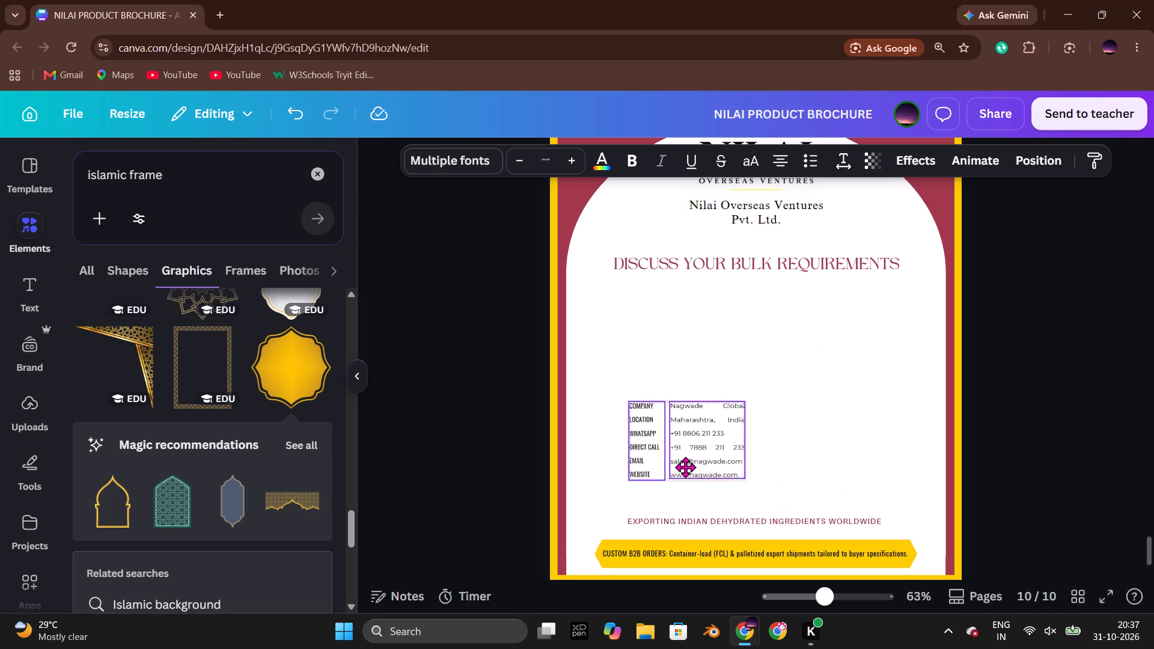
pyautogui.moveTo(685, 467); pyautogui.dragTo(679, 479)
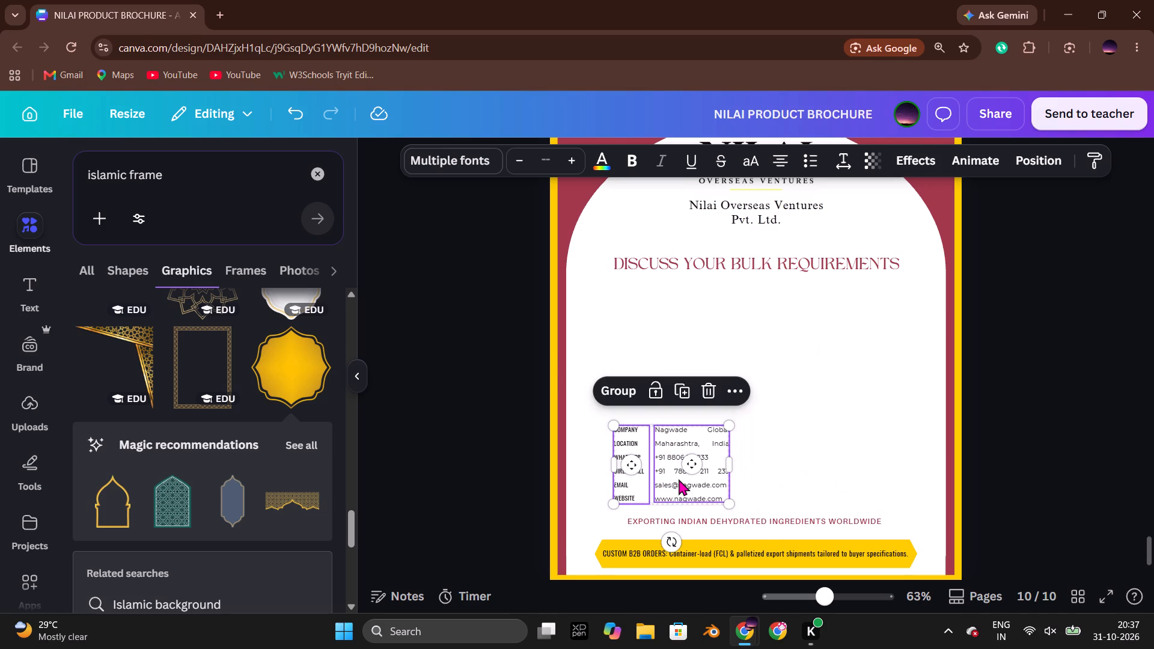
pyautogui.hotkey('alt', 'Tab')
pyautogui.hotkey('alt', 'Tab')
pyautogui.hotkey('alt', 'Tab')
pyautogui.hotkey('alt', 'Tab')
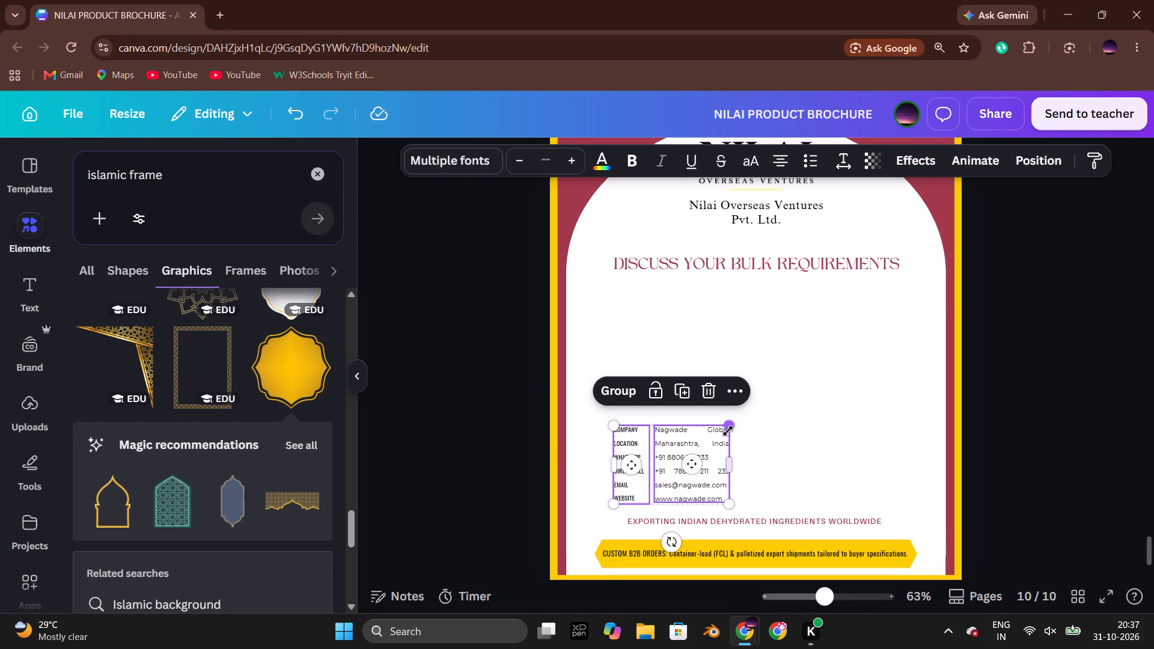
pyautogui.moveTo(728, 430); pyautogui.dragTo(736, 420)
pyautogui.hotkey('alt', 'Tab')
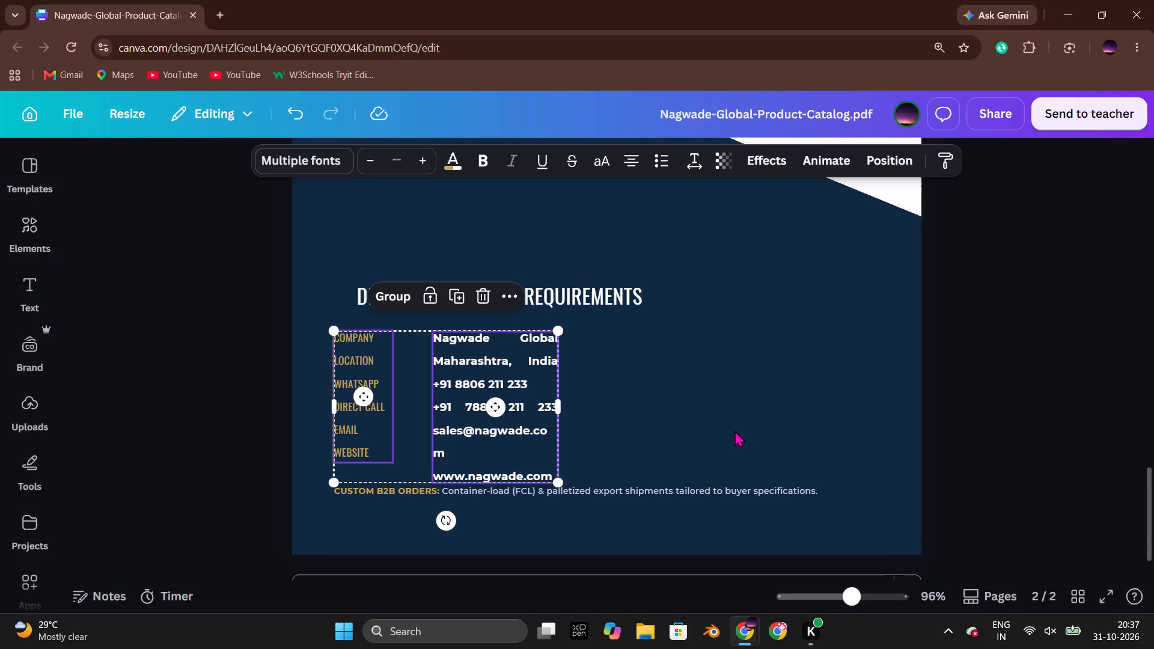
pyautogui.scroll(4, 734, 430)
pyautogui.scroll(-4, 734, 430)
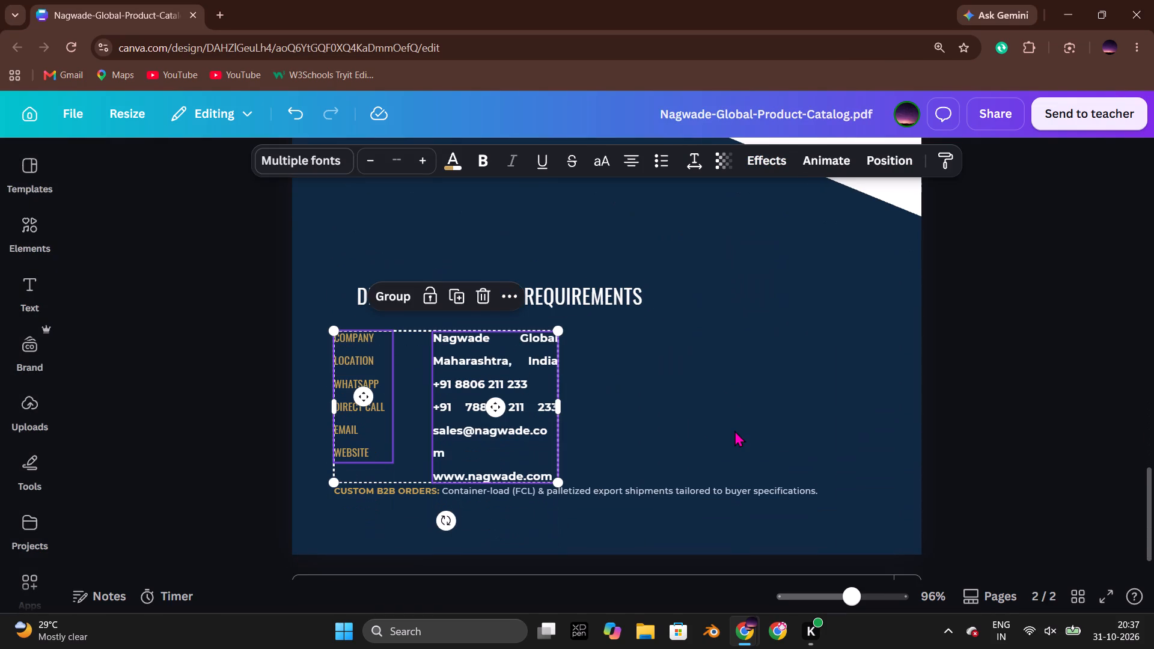
pyautogui.click(1017, 409)
pyautogui.hotkey('alt', 'Tab')
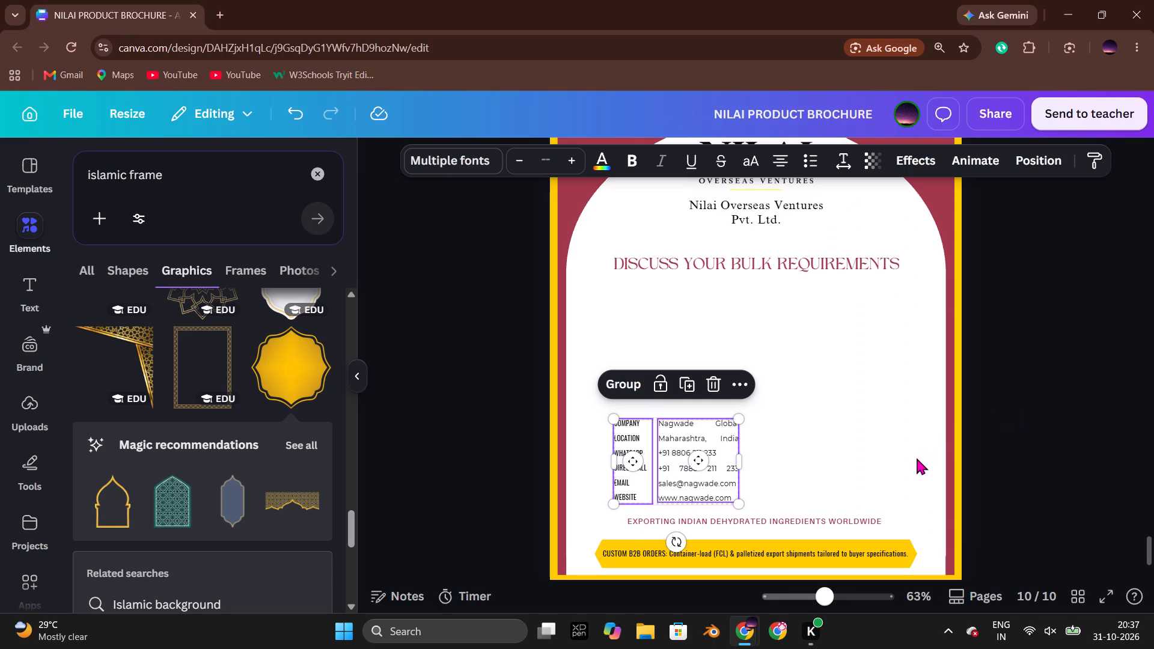
pyautogui.click(855, 523)
pyautogui.click(977, 518)
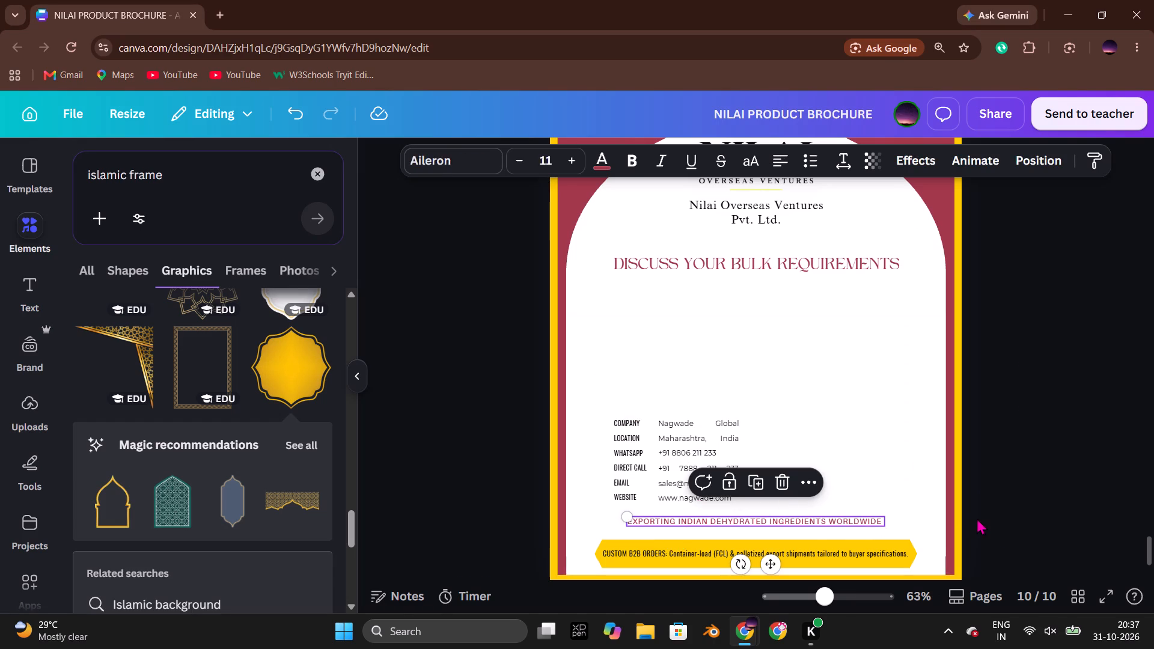
pyautogui.doubleClick(802, 523)
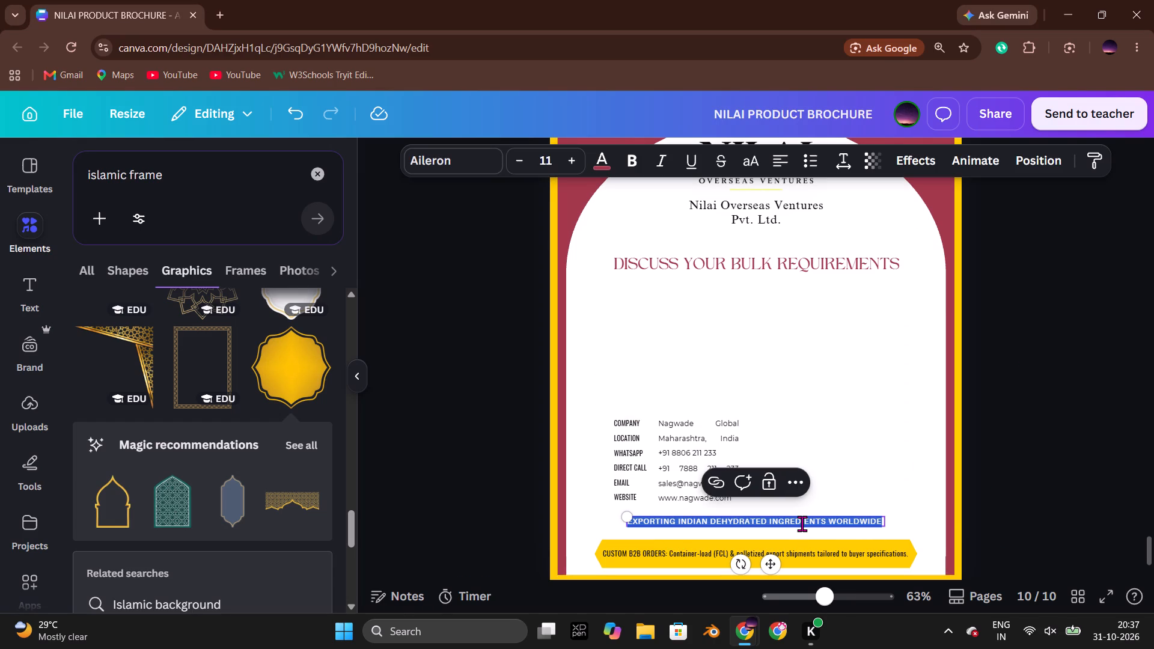
pyautogui.write('www.')
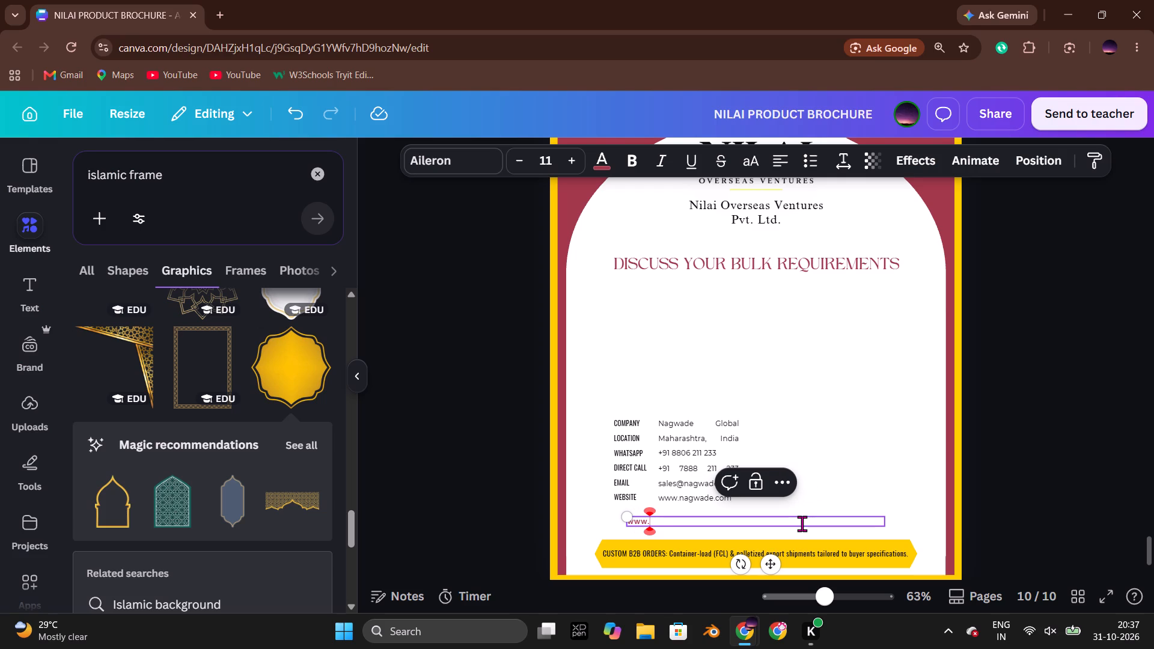
pyautogui.write('nagwade')
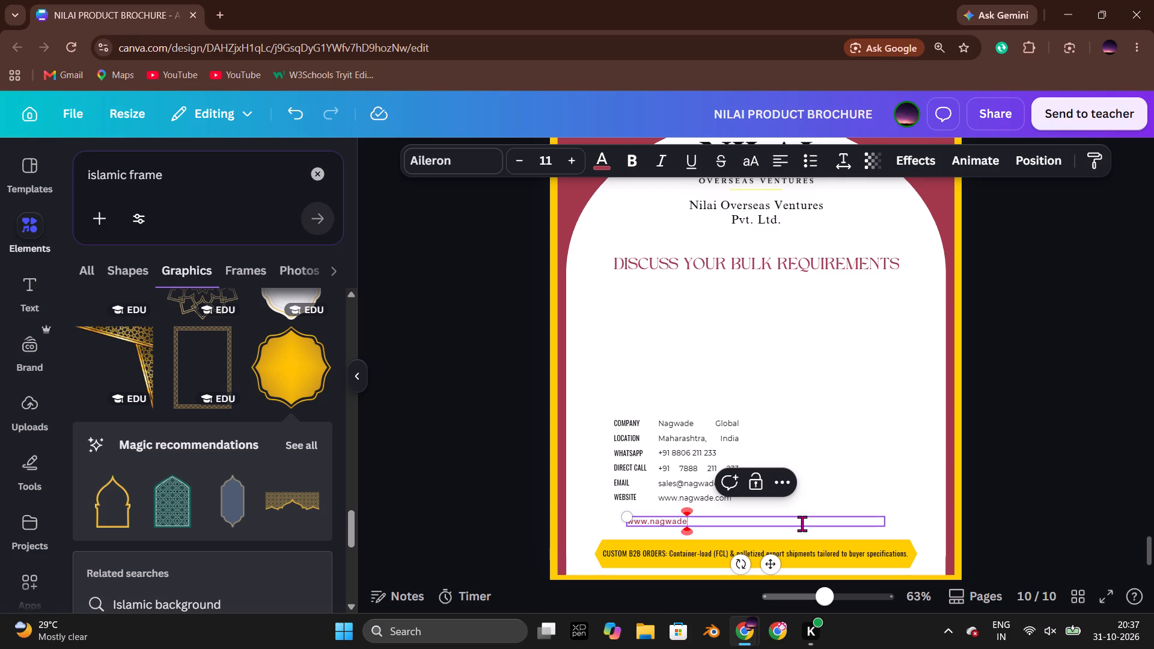
pyautogui.press(',')
pyautogui.press('BackSpace')
pyautogui.write('.com')
pyautogui.click(1106, 437)
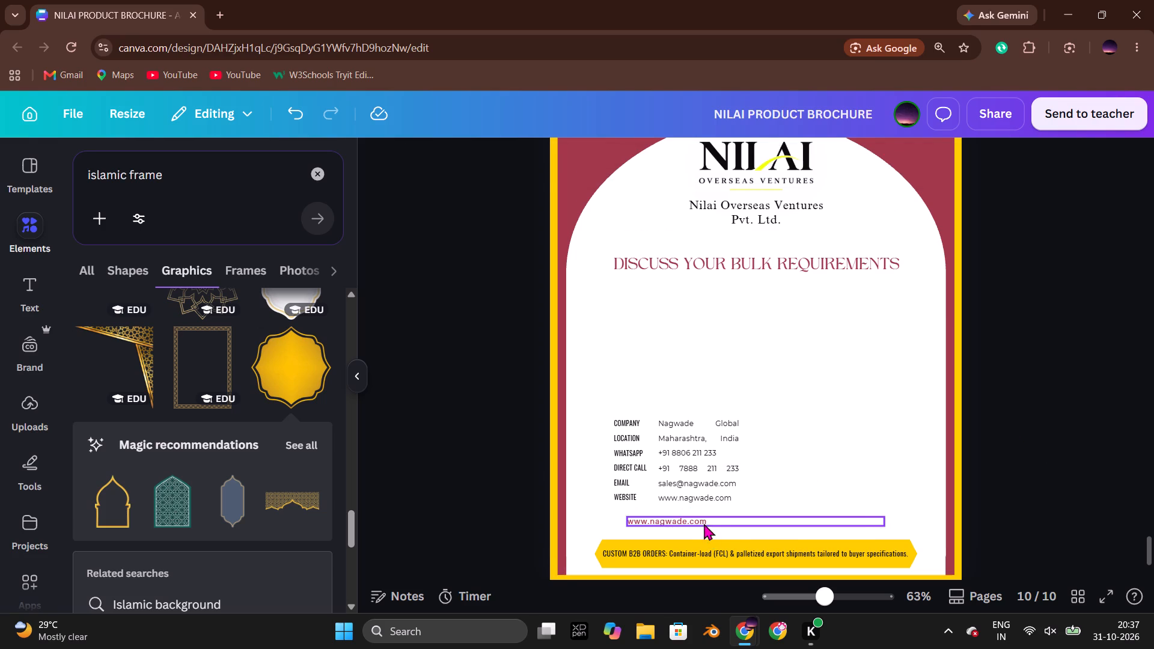
pyautogui.click(704, 523)
pyautogui.moveTo(885, 523); pyautogui.dragTo(709, 525)
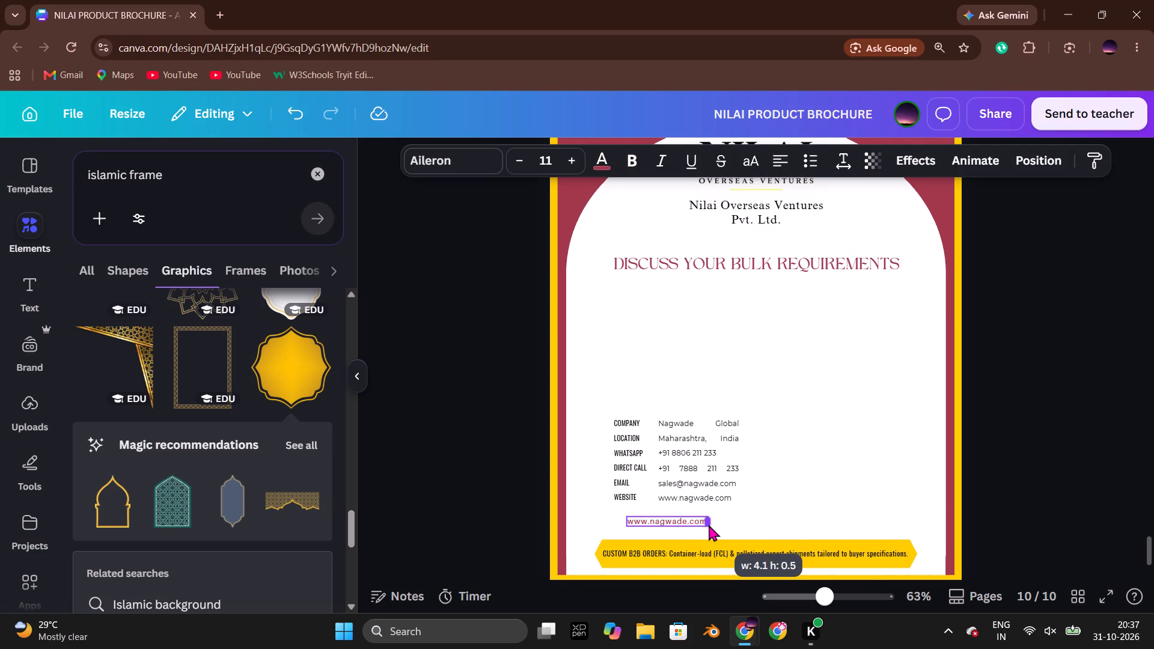
pyautogui.moveTo(709, 525); pyautogui.dragTo(707, 525)
pyautogui.click(516, 501)
# Center the website line horizontally on the page and shift it slightly closer to the yellow banner.
pyautogui.click(640, 517)
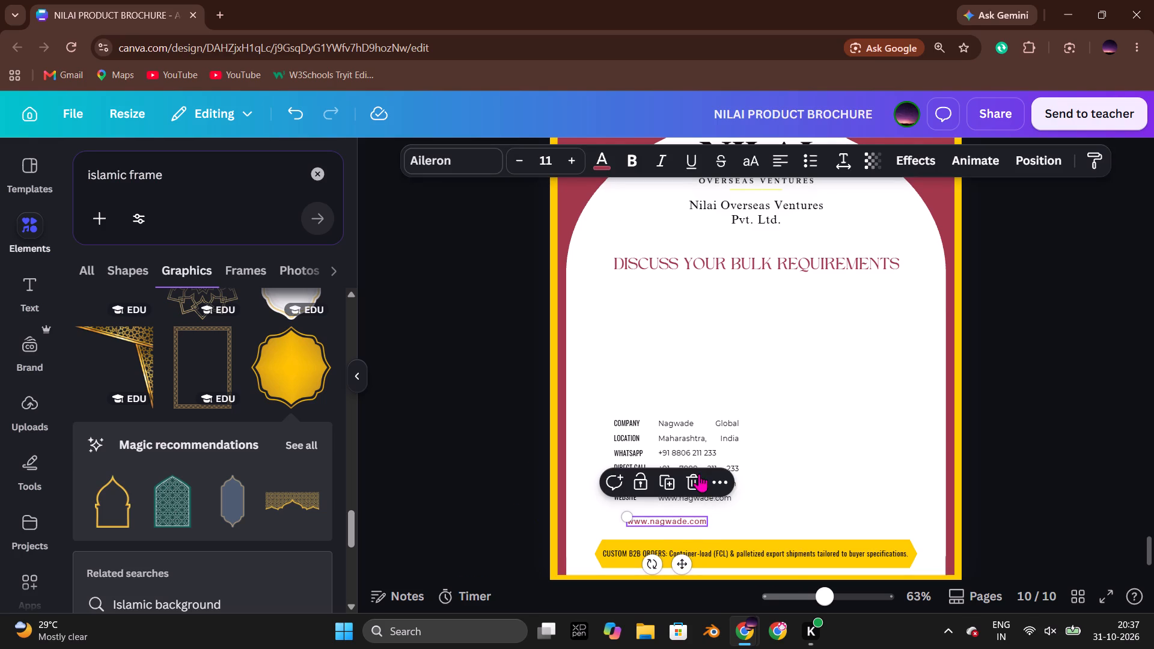
pyautogui.click(718, 475)
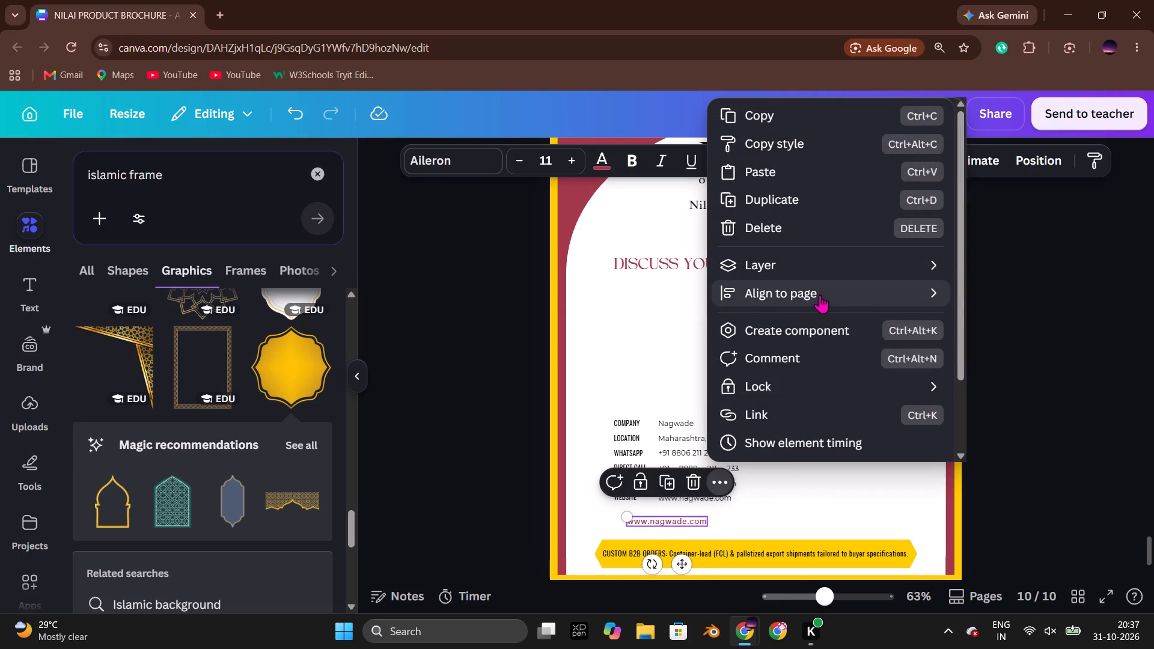
pyautogui.click(1019, 329)
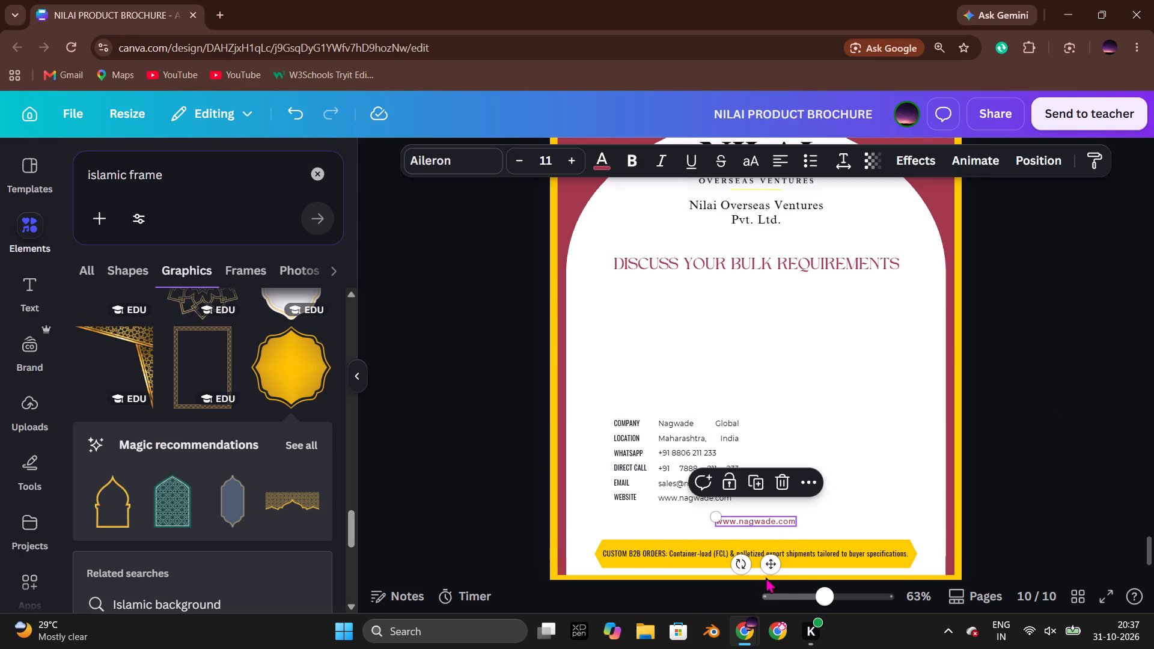
pyautogui.moveTo(771, 568); pyautogui.dragTo(771, 577)
pyautogui.click(972, 491)
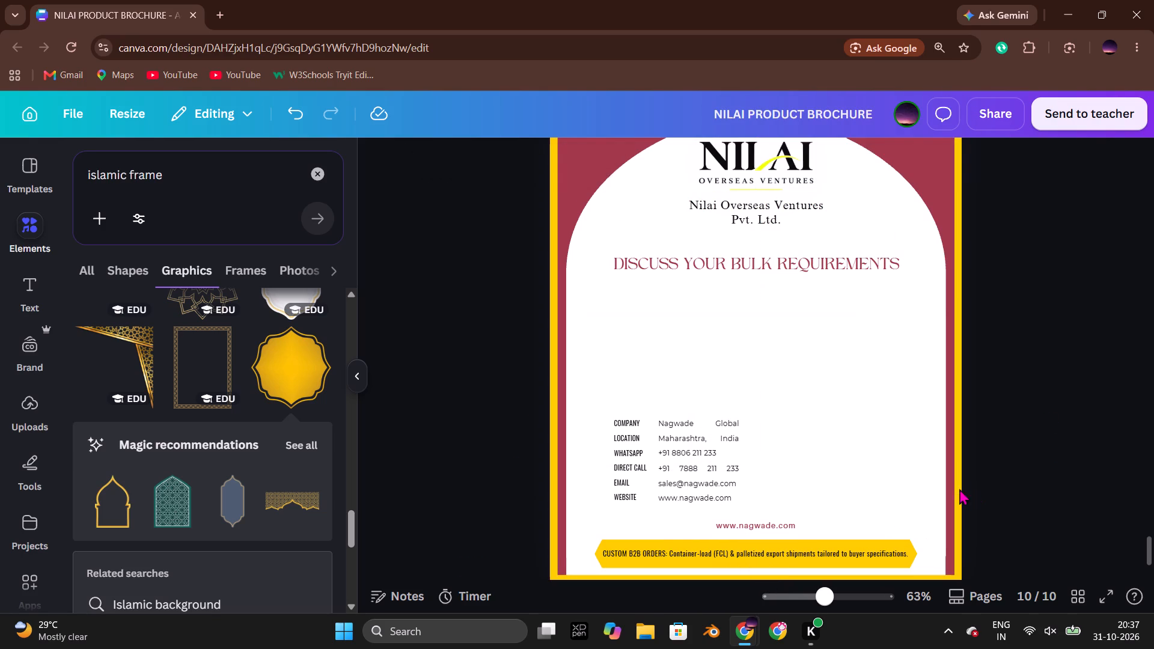
# Enlarge both contact columns together slightly and nudge them down and left, toward the page's lower-left corner.
pyautogui.click(633, 442)
pyautogui.keyDown('shift'); pyautogui.click(693, 450); pyautogui.keyUp('shift')
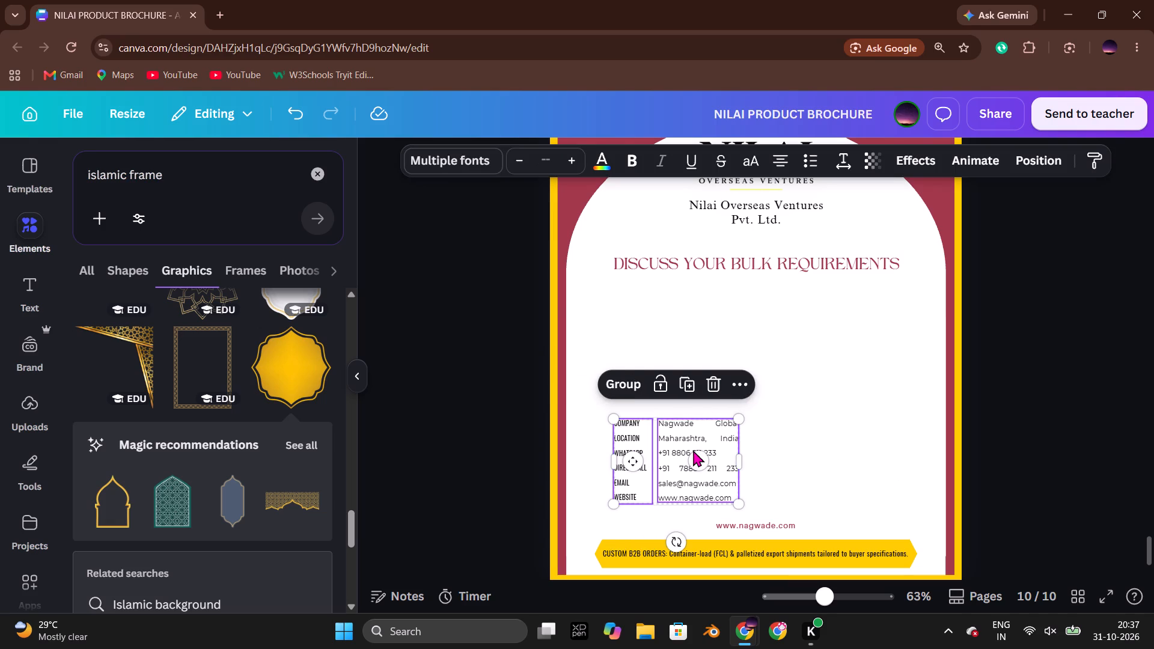
pyautogui.moveTo(737, 418); pyautogui.dragTo(754, 406)
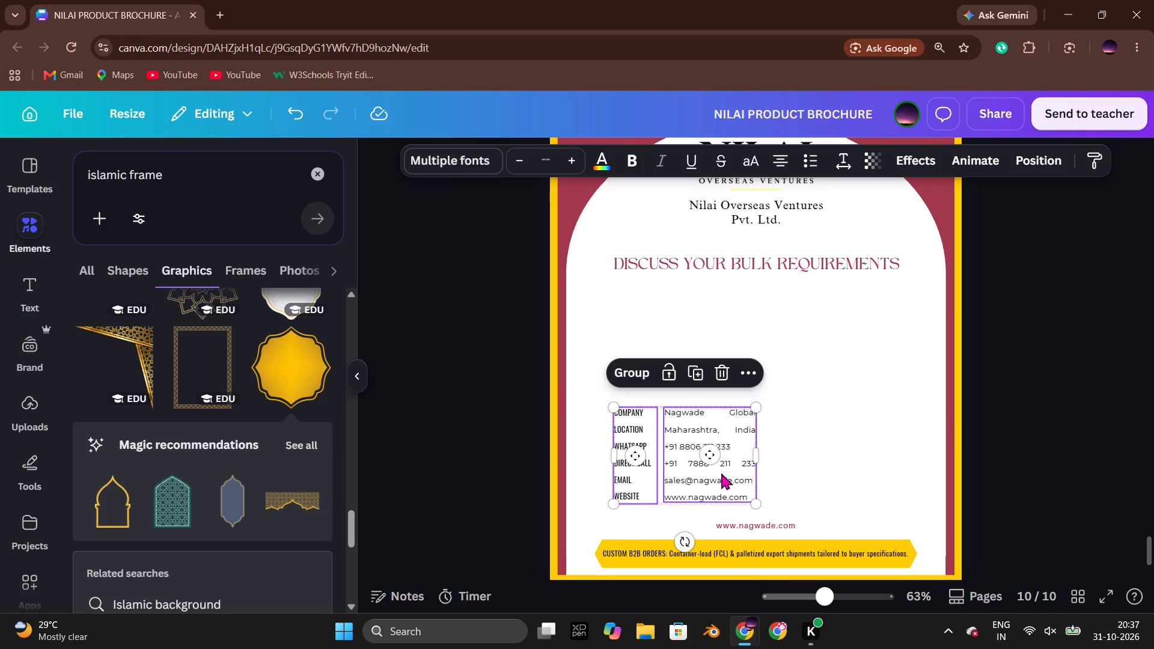
pyautogui.moveTo(721, 473); pyautogui.dragTo(714, 478)
pyautogui.click(469, 405)
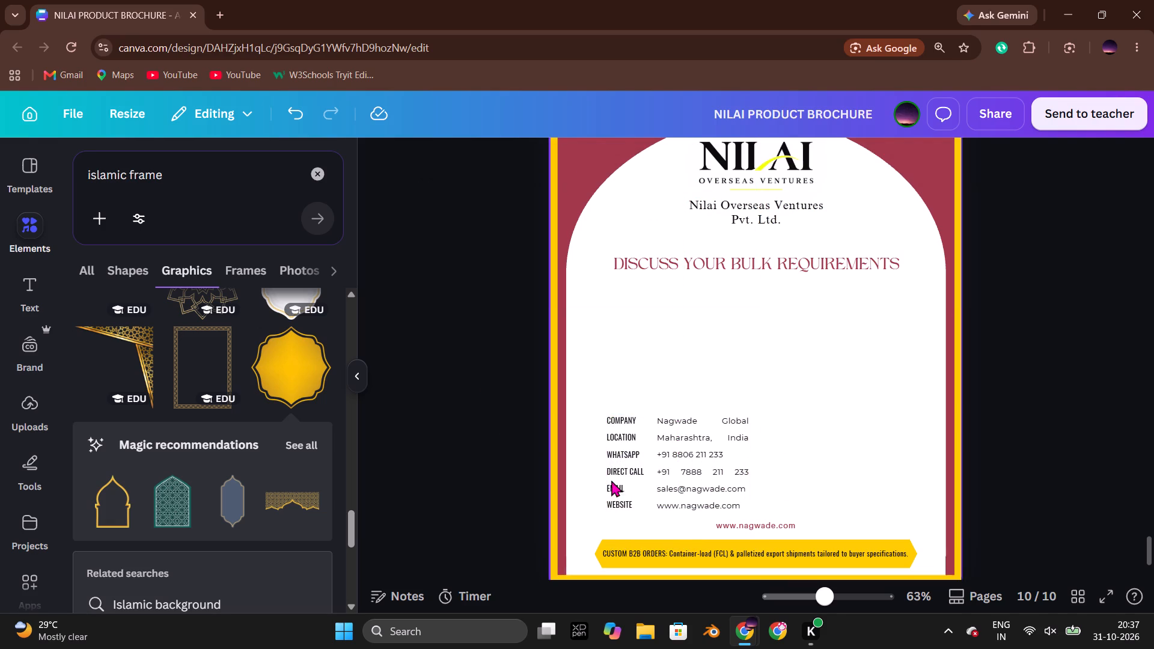
# Remove the spaces before the WhatsApp number's last digits and before "India", and put a comma instead of a space between "Nagwade" and "Global".
pyautogui.doubleClick(680, 486)
pyautogui.click(711, 478)
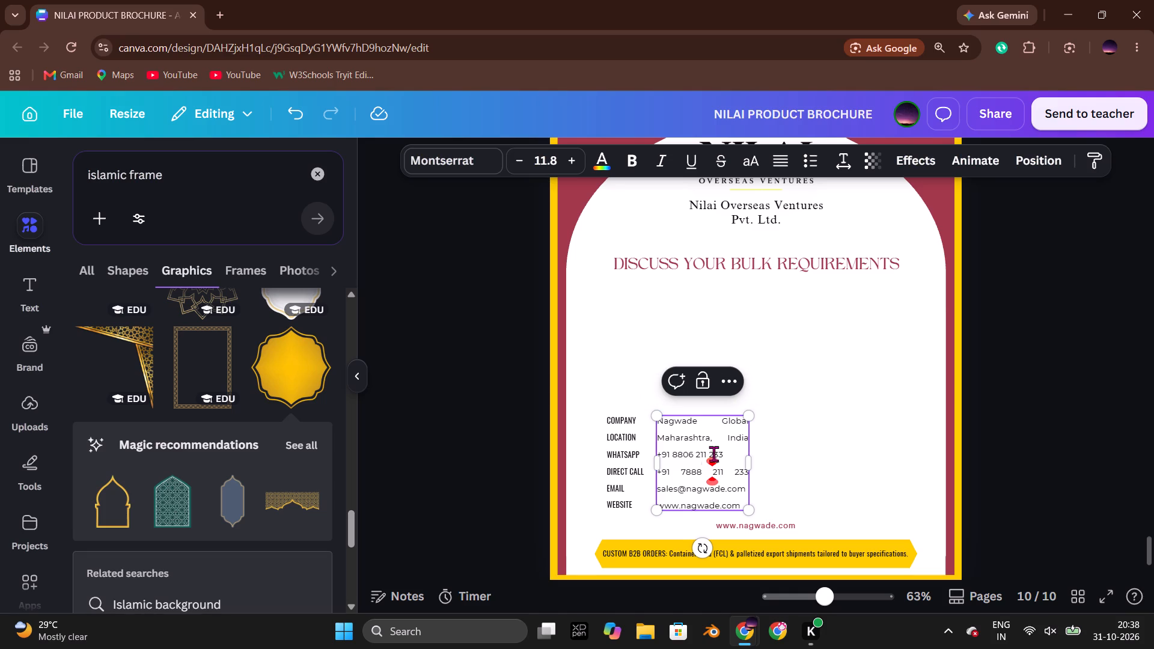
pyautogui.click(709, 458)
pyautogui.press('BackSpace')
pyautogui.click(728, 440)
pyautogui.press('BackSpace')
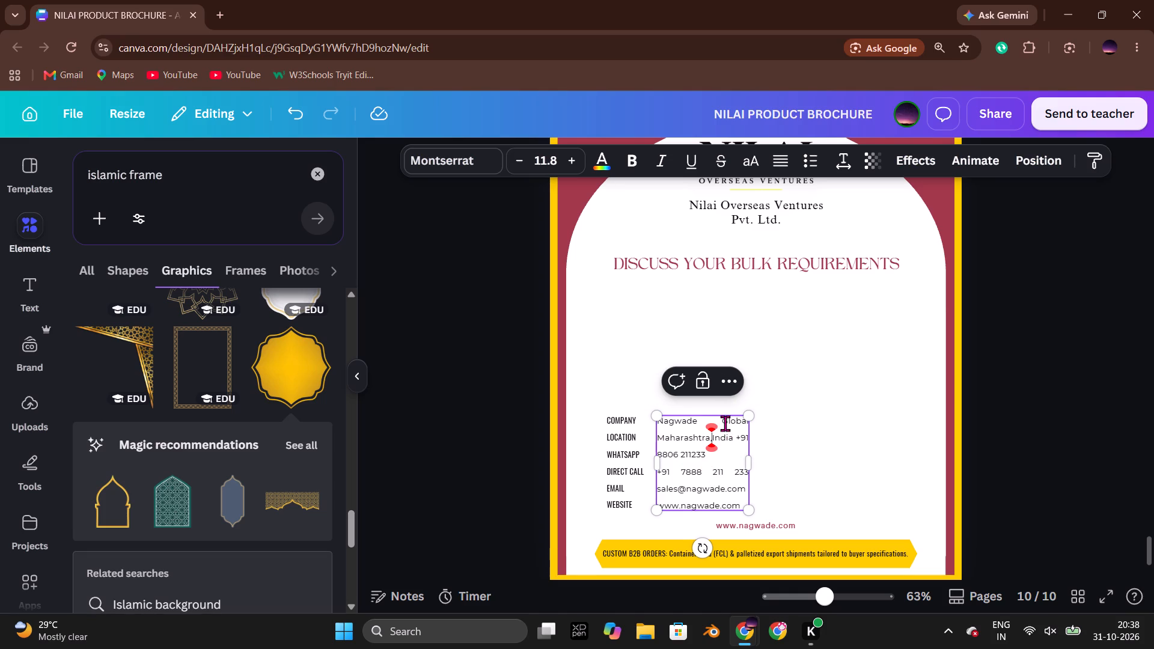
pyautogui.click(724, 423)
pyautogui.press('BackSpace')
pyautogui.press(',')
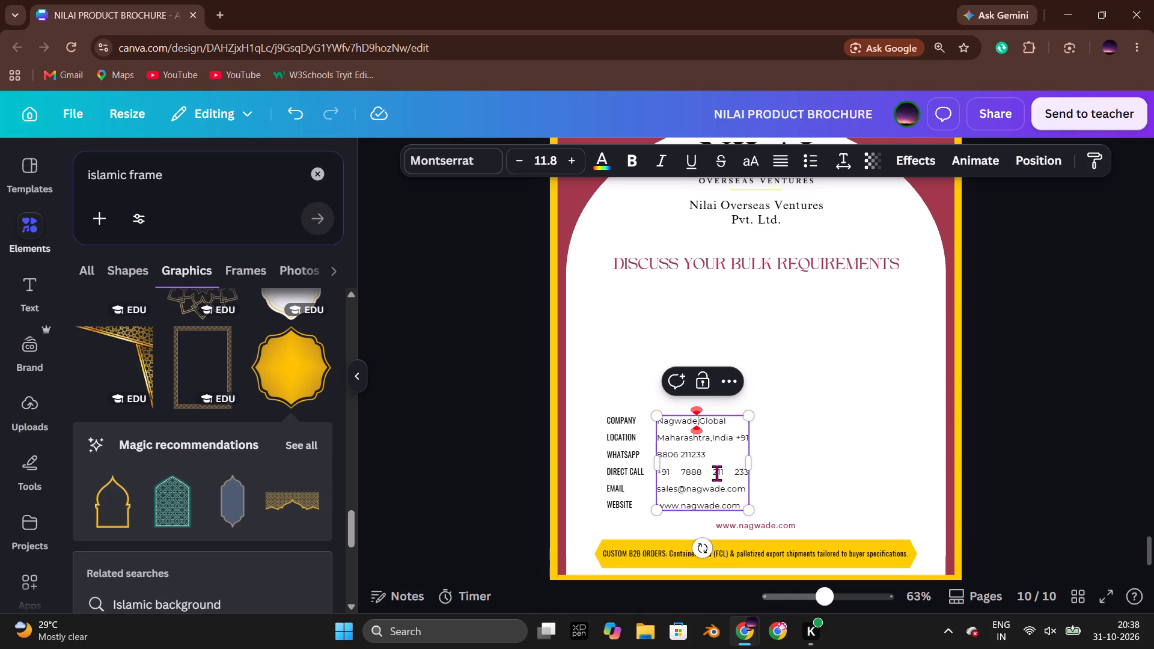
# Remove all the spaces inside the direct call number in the contact details column.
pyautogui.click(683, 474)
pyautogui.press('BackSpace')
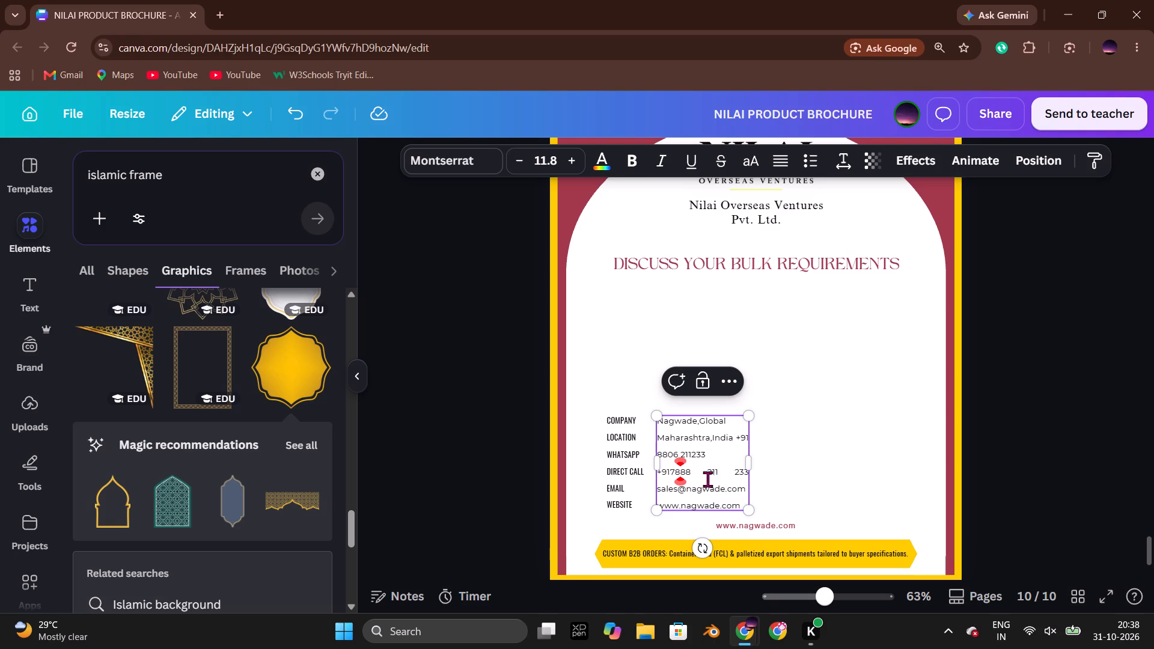
pyautogui.click(707, 474)
pyautogui.press('BackSpace')
pyautogui.click(734, 474)
pyautogui.press('BackSpace')
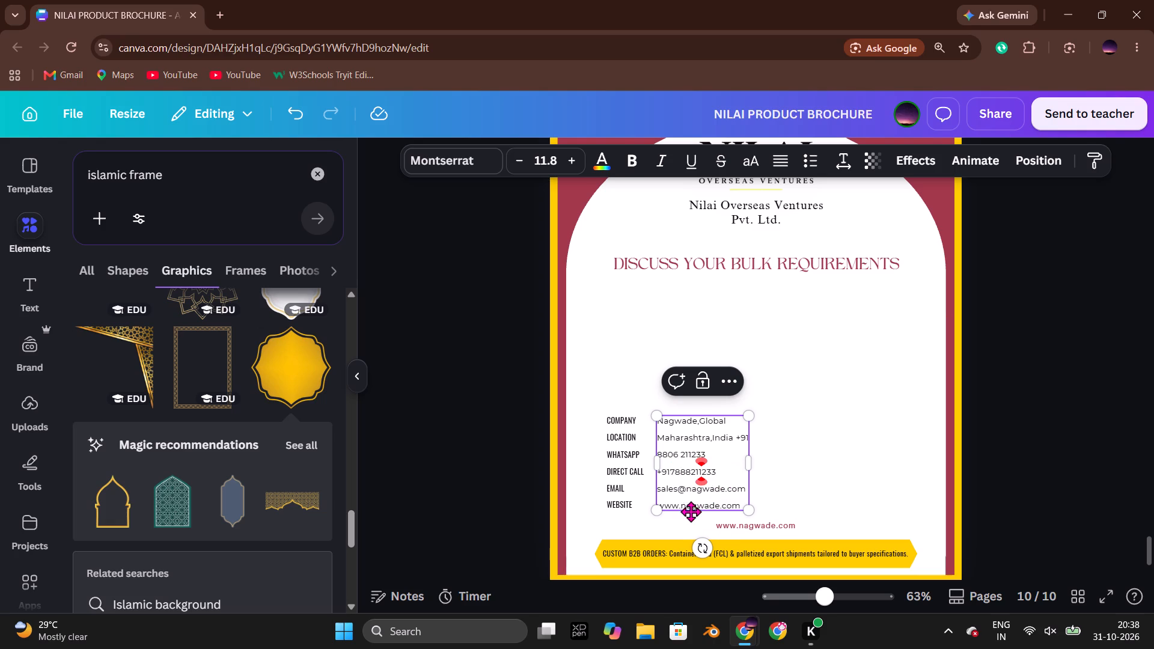
pyautogui.click(1005, 470)
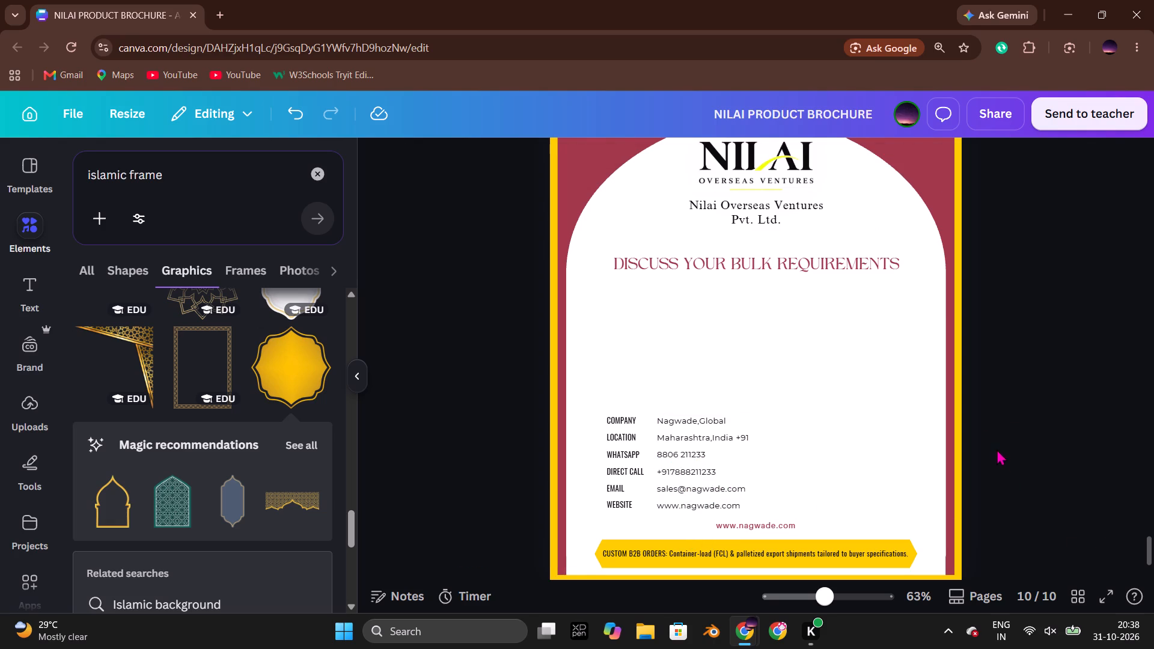
# Move the "Discuss Your Bulk Requirements" heading straight down to sit just above the contact details.
pyautogui.click(820, 263)
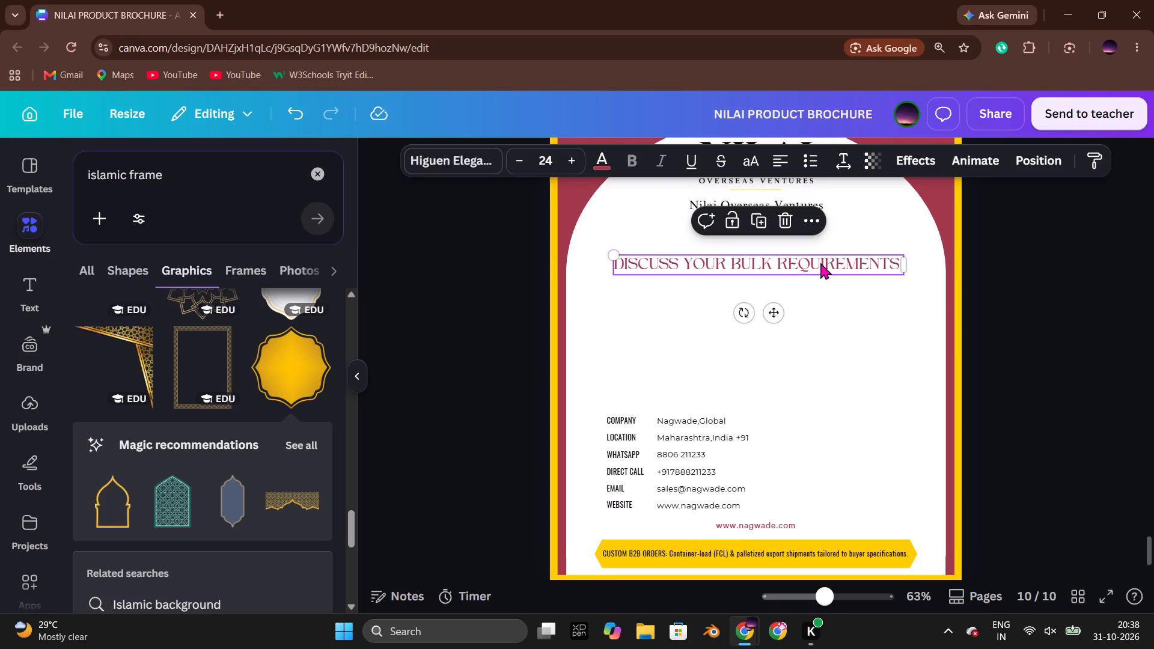
pyautogui.press('Down')
pyautogui.press('Down')
pyautogui.press('Down')
pyautogui.press('Down')
pyautogui.press('Down')
pyautogui.press('Down')
pyautogui.press('Down')
pyautogui.press('Down')
pyautogui.press('Down')
pyautogui.press('Down')
pyautogui.press('Down')
pyautogui.press('Down')
pyautogui.press('Down')
pyautogui.press('Down')
pyautogui.press('Down')
pyautogui.press('Down')
pyautogui.press('Down')
pyautogui.press('Down')
pyautogui.press('Down')
pyautogui.press('Down')
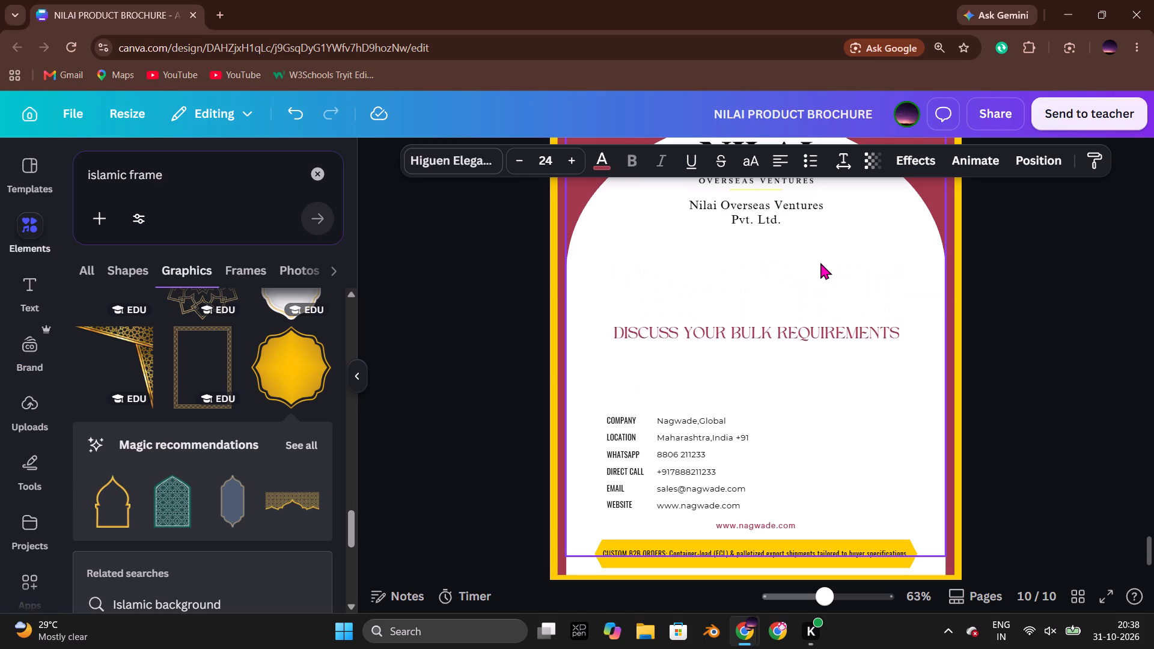
pyautogui.click(1046, 431)
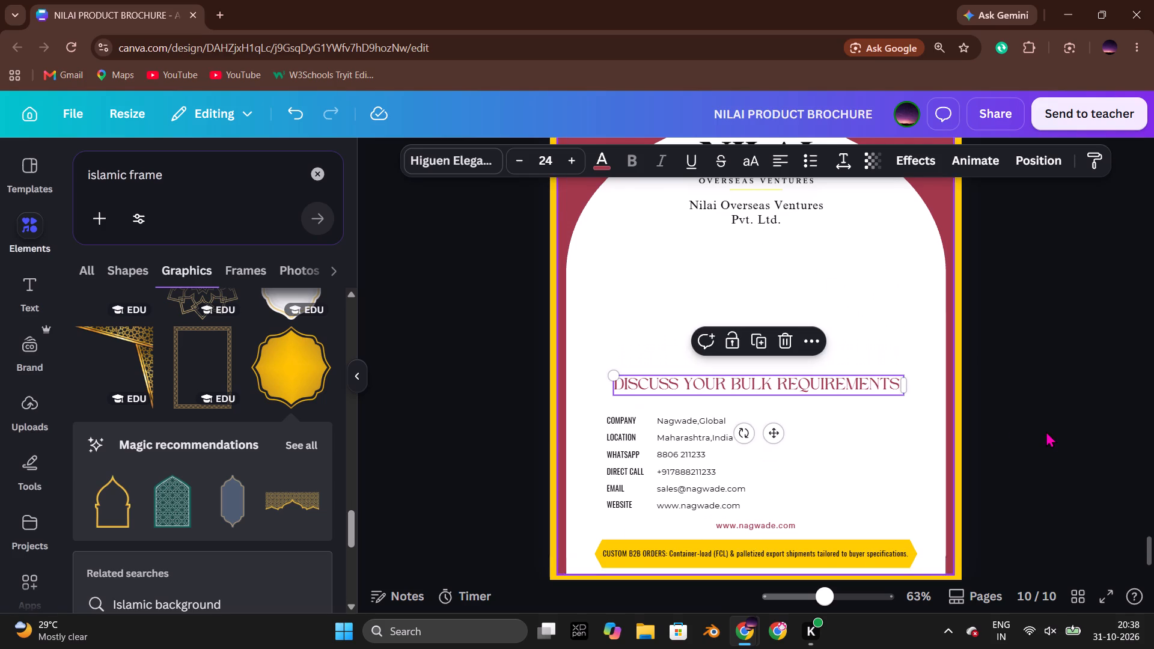
# Change the font of the contact label column from Oswald to Montserrat.
pyautogui.click(638, 442)
pyautogui.click(456, 152)
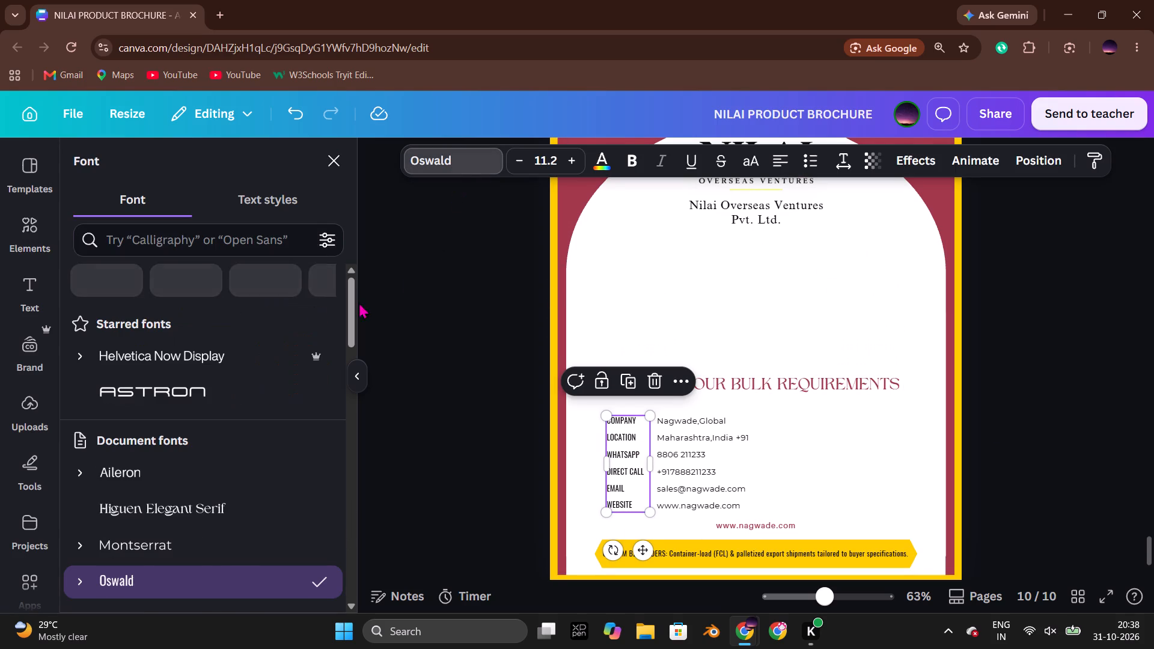
pyautogui.click(195, 536)
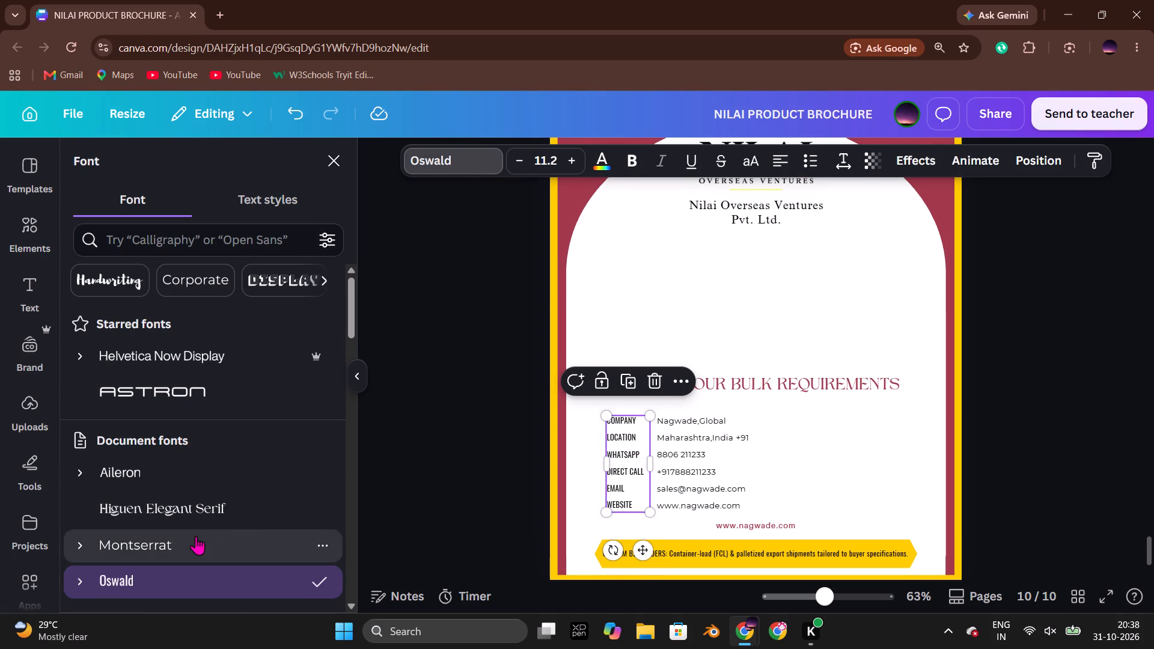
pyautogui.click(430, 425)
pyautogui.click(677, 474)
pyautogui.click(539, 442)
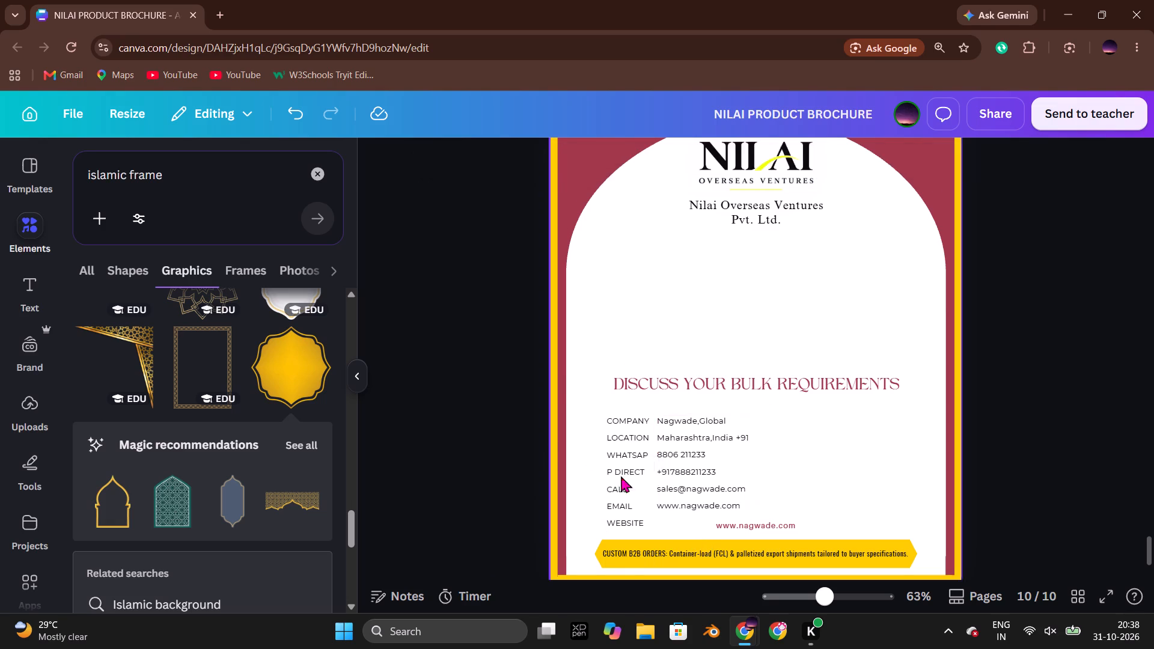
# Shift the contact details column to the right, keeping it level with the labels, to make room for wider labels.
pyautogui.click(670, 474)
pyautogui.moveTo(680, 474); pyautogui.dragTo(721, 474)
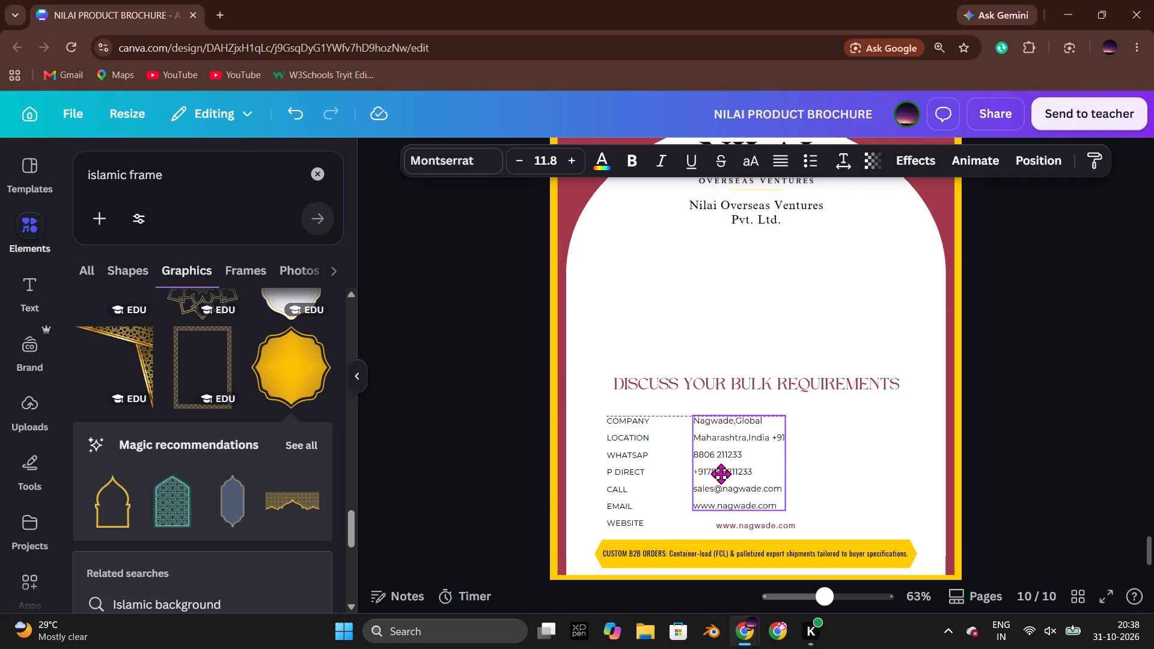
pyautogui.moveTo(721, 474); pyautogui.dragTo(721, 474)
# Widen the contact label text box so "WHATSAPP" and "DIRECT CALL" each fit on one line, with "EMAIL WEBSITE" sharing the last line.
pyautogui.click(633, 462)
pyautogui.moveTo(653, 472); pyautogui.dragTo(662, 472)
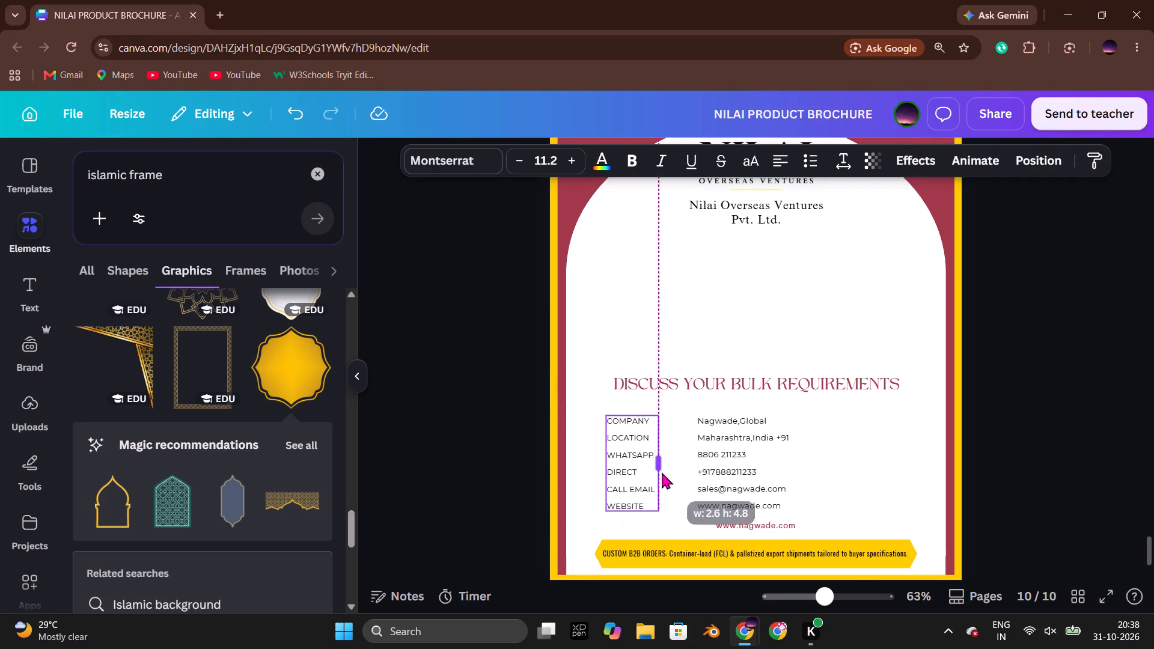
pyautogui.moveTo(662, 472); pyautogui.dragTo(694, 480)
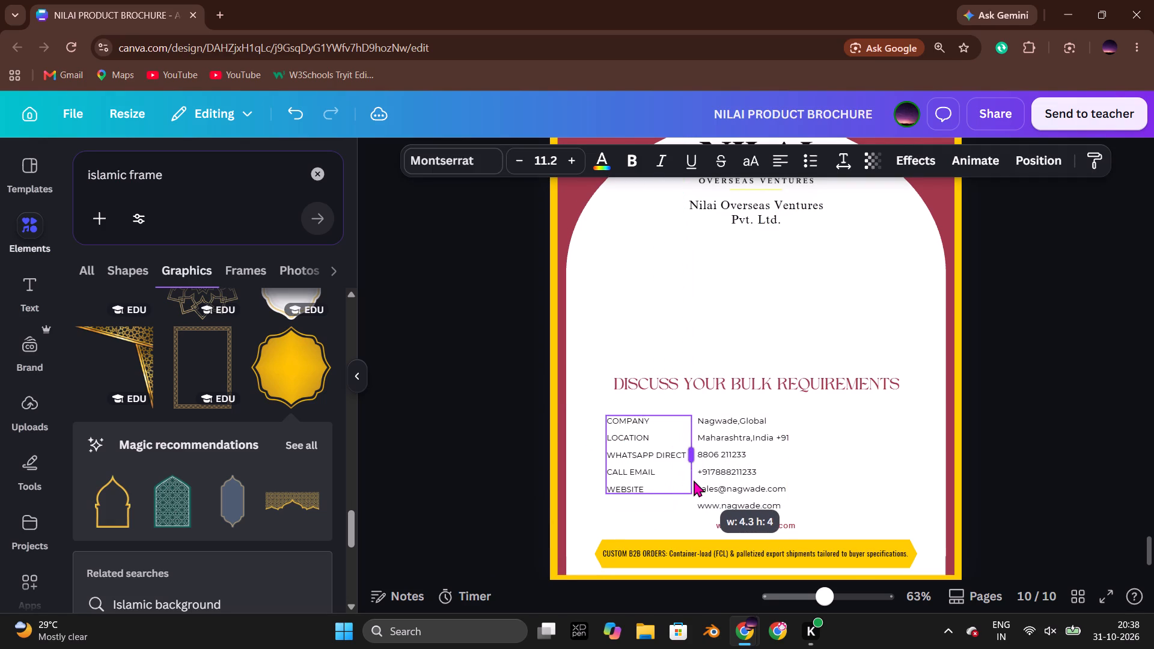
pyautogui.moveTo(694, 480); pyautogui.dragTo(677, 481)
pyautogui.click(454, 448)
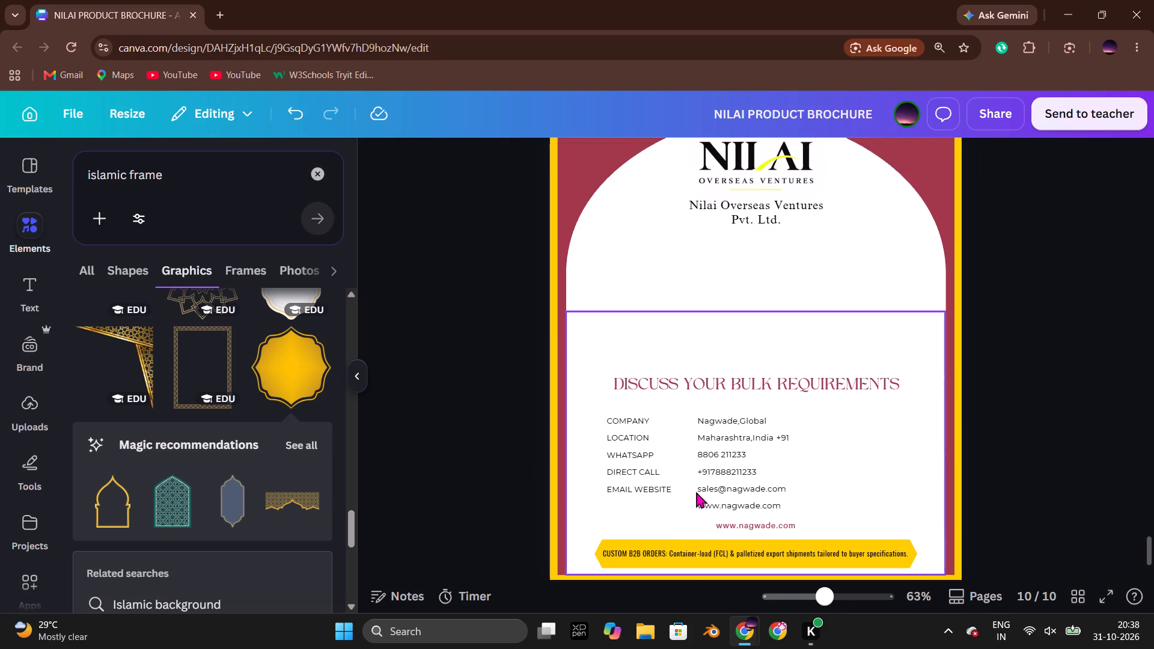
pyautogui.click(582, 456)
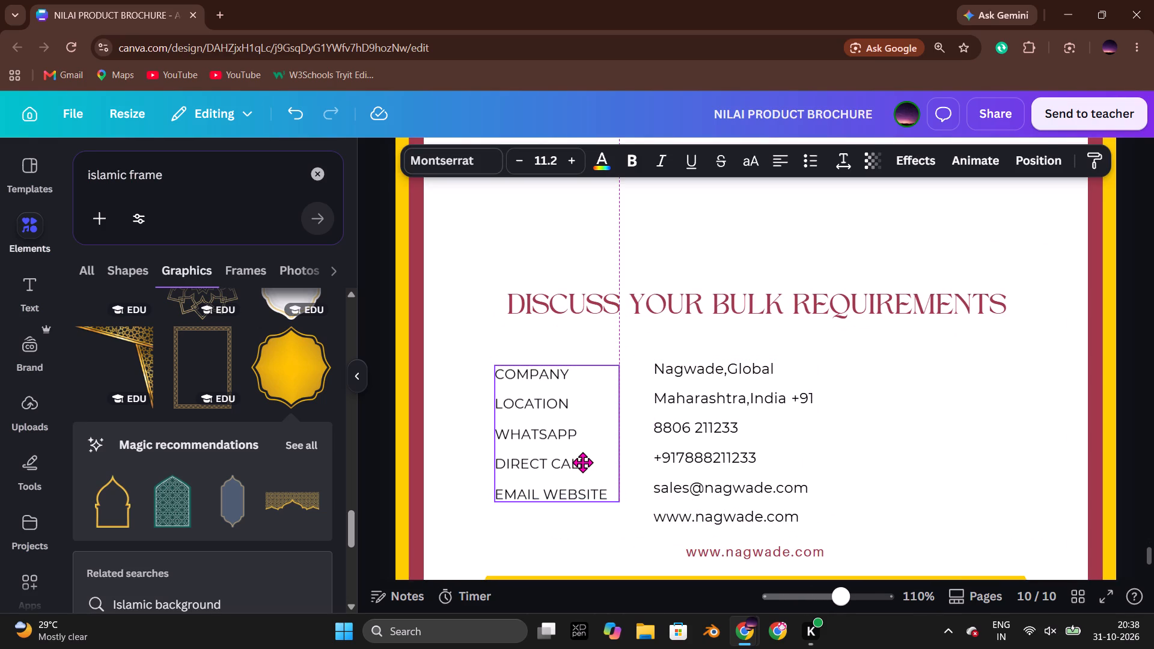
pyautogui.click(693, 468)
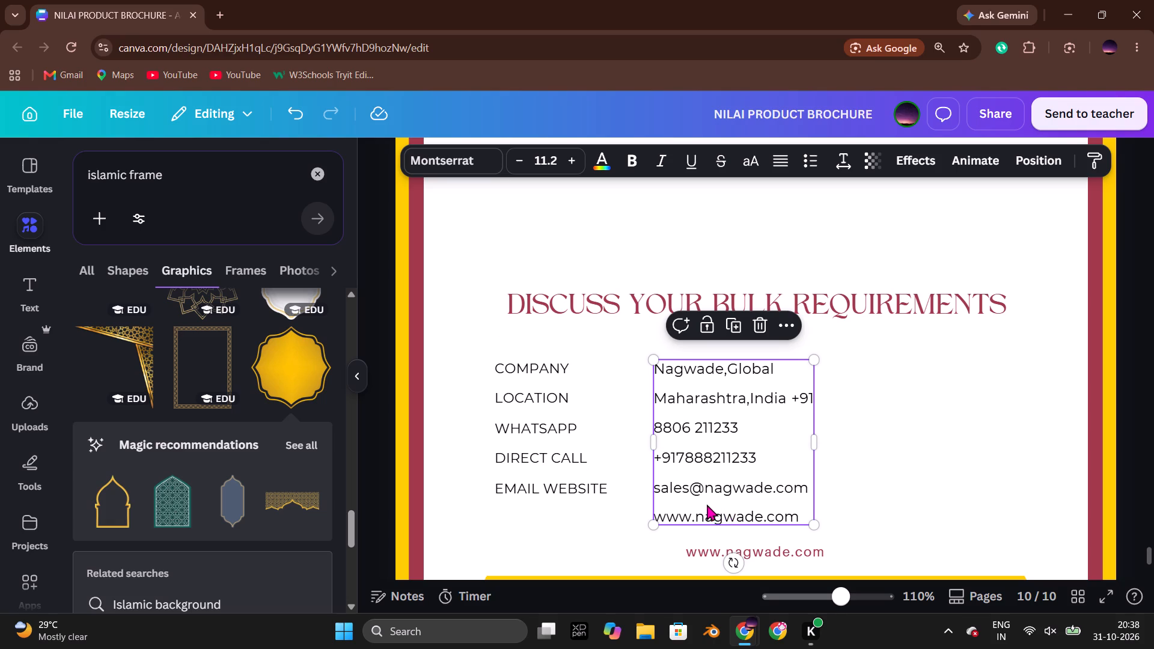
pyautogui.doubleClick(742, 505)
pyautogui.moveTo(804, 513); pyautogui.dragTo(657, 517)
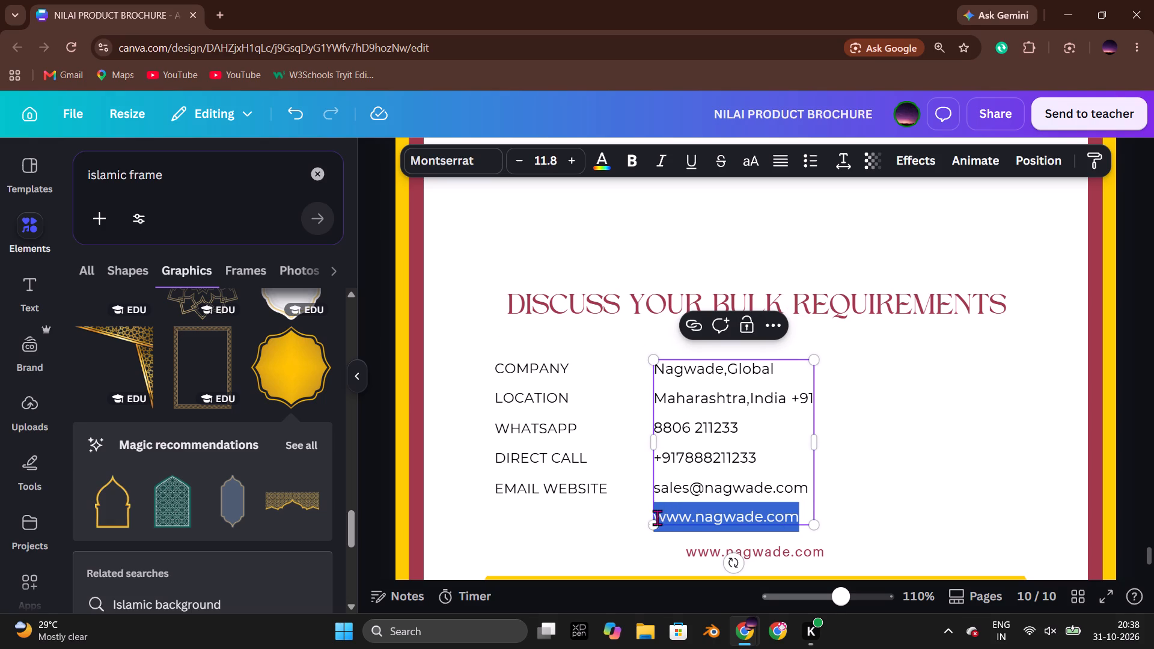
pyautogui.moveTo(657, 517); pyautogui.dragTo(659, 514)
pyautogui.press('BackSpace')
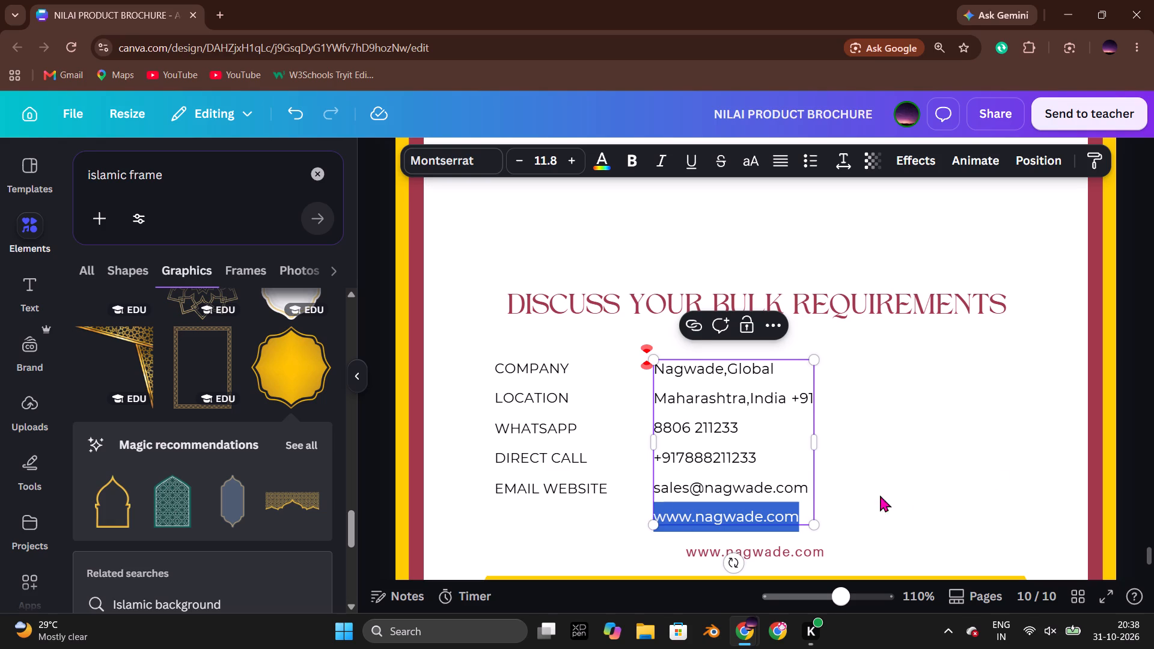
pyautogui.doubleClick(480, 303)
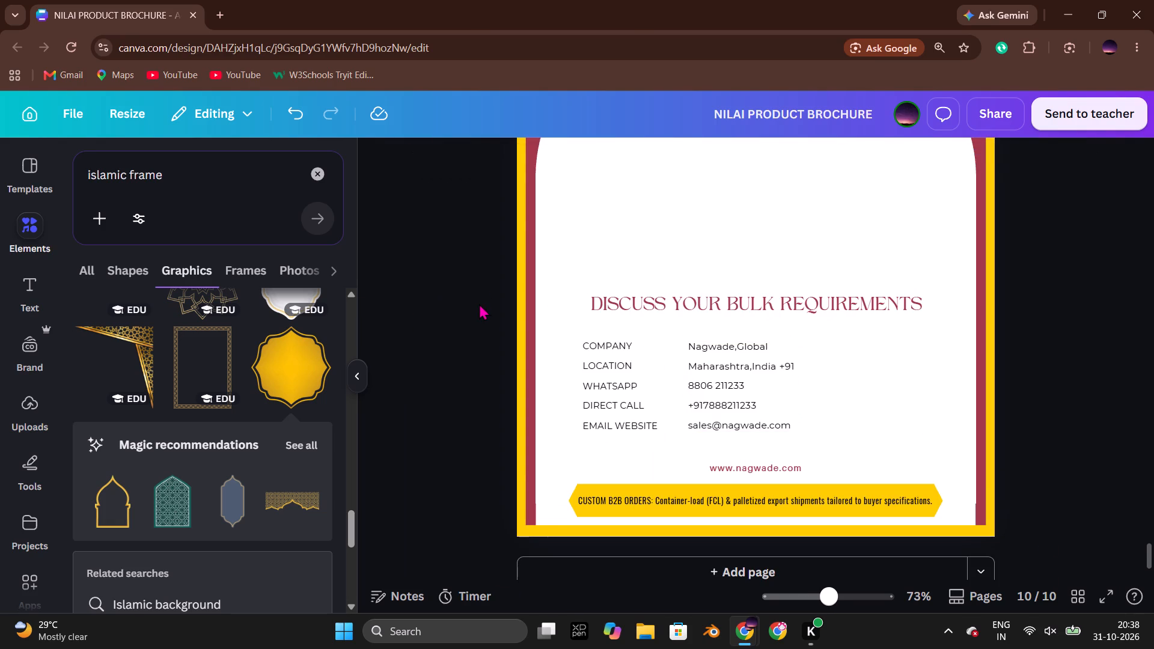
# Move the contact details column slightly left, closer to the labels, keeping their tops aligned.
pyautogui.click(637, 398)
pyautogui.click(723, 398)
pyautogui.moveTo(724, 398); pyautogui.dragTo(721, 399)
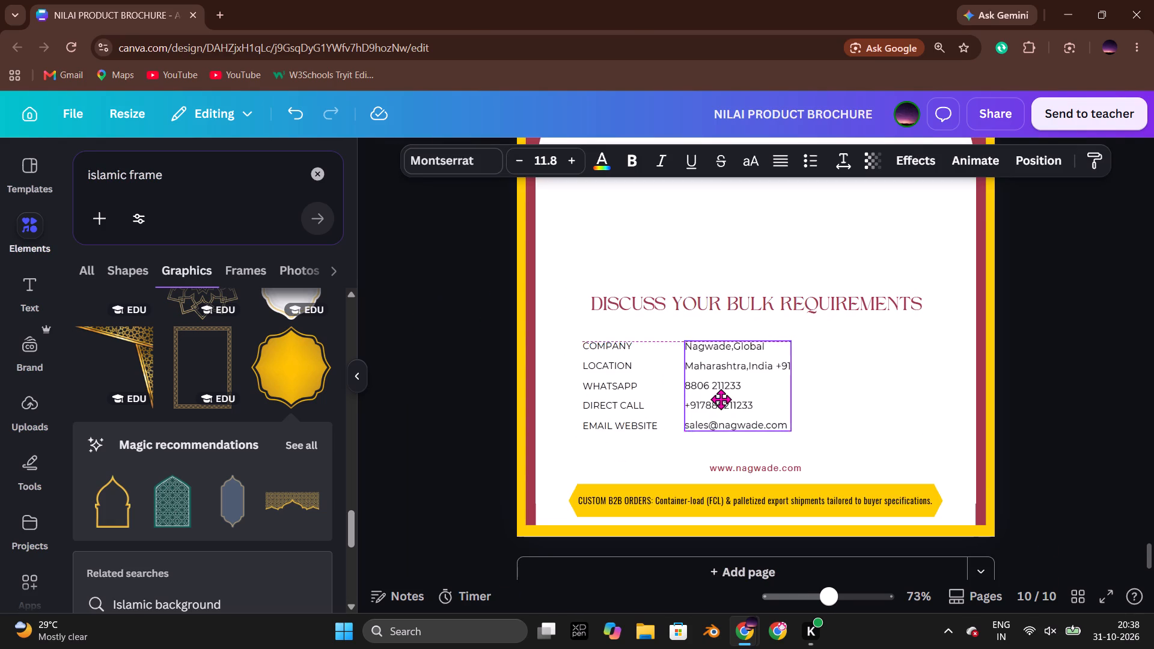
pyautogui.moveTo(721, 399); pyautogui.dragTo(711, 395)
pyautogui.click(477, 368)
# Group the contact labels and details columns and center the group horizontally on the page.
pyautogui.click(593, 367)
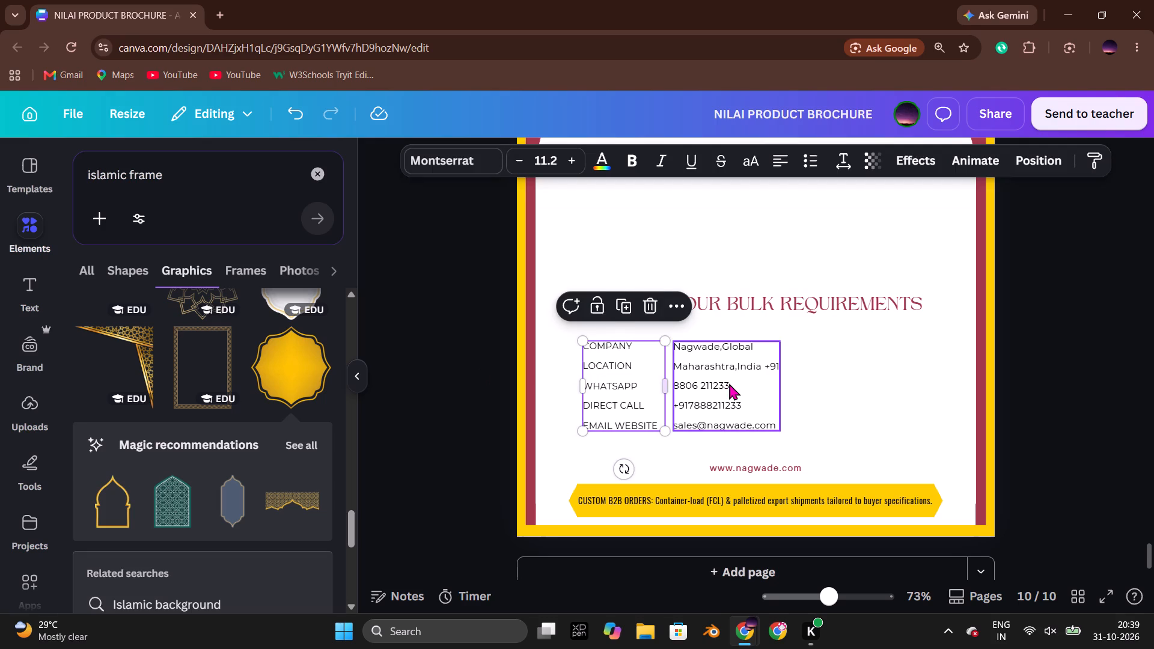
pyautogui.keyDown('shift'); pyautogui.click(742, 386); pyautogui.keyUp('shift')
pyautogui.click(723, 417)
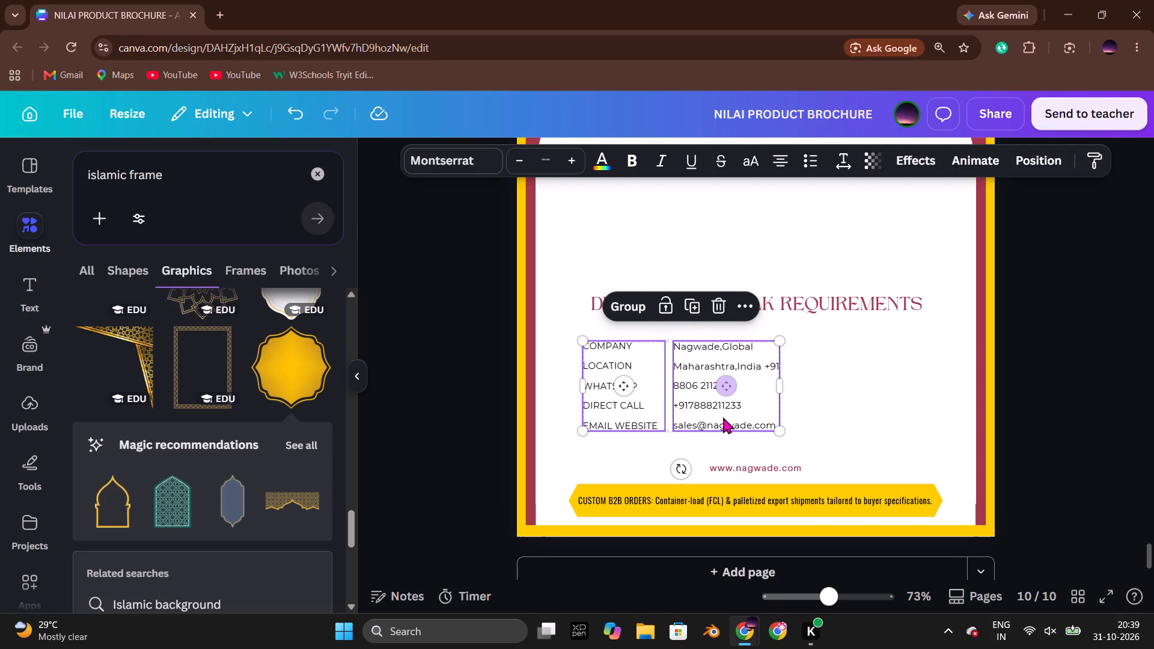
pyautogui.click(633, 310)
pyautogui.click(764, 308)
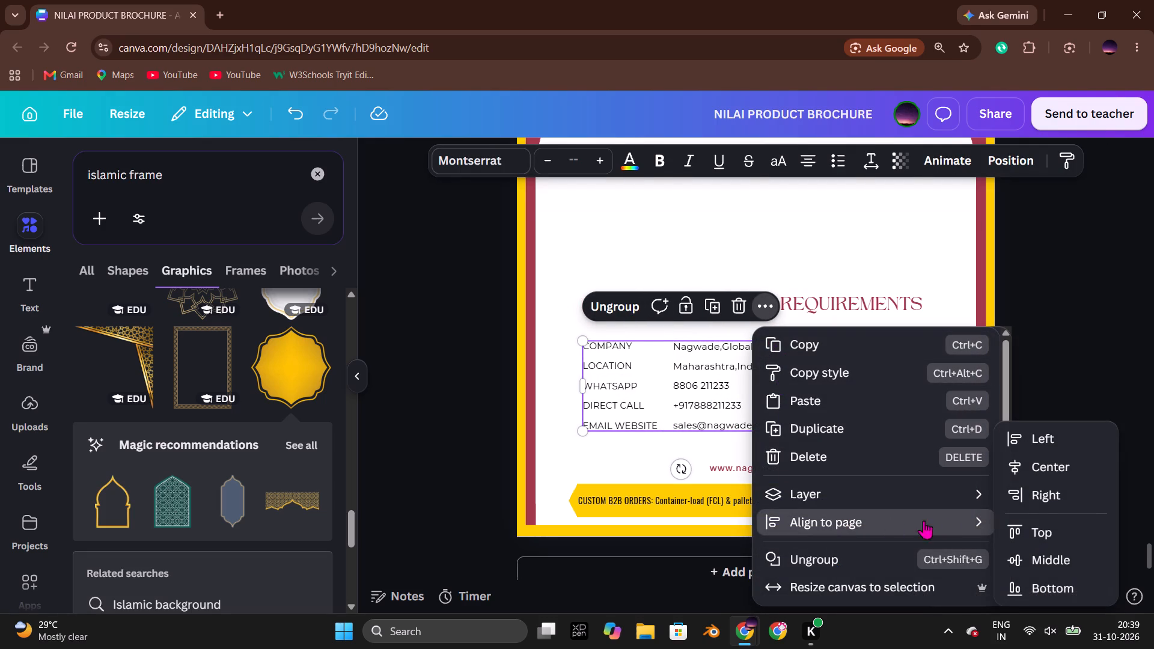
pyautogui.click(1045, 457)
pyautogui.click(1042, 414)
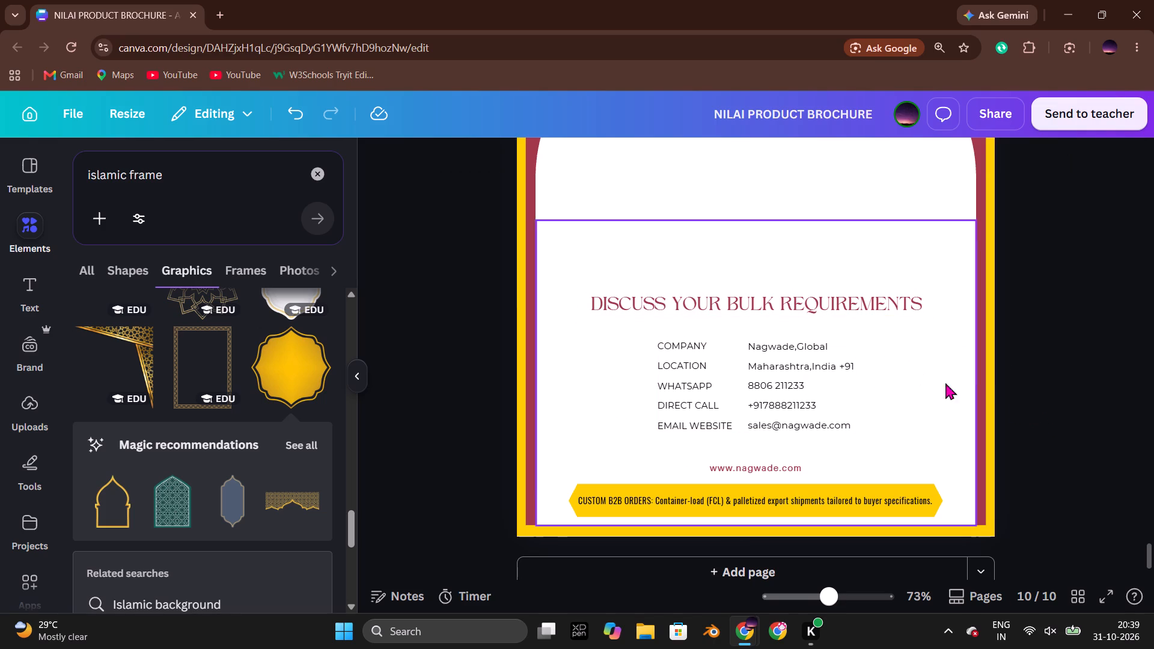
# Move the "Nilai Overseas Ventures Pvt. Ltd." text straight down to just above the bulk-requirements heading.
pyautogui.scroll(2, 1020, 391)
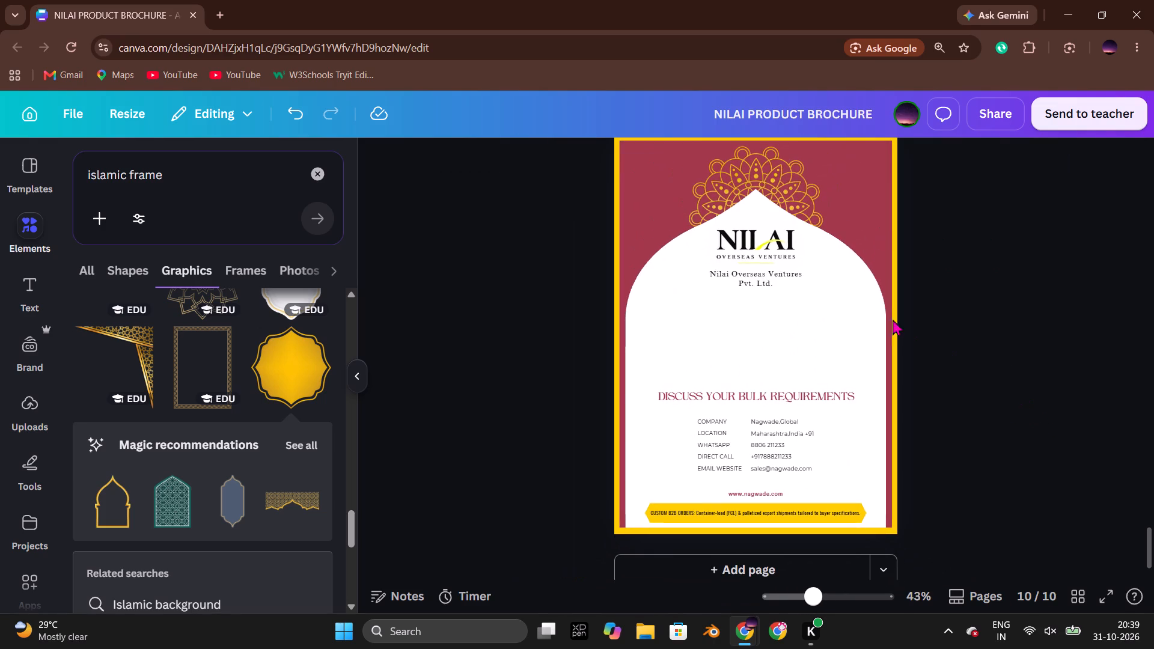
pyautogui.click(775, 238)
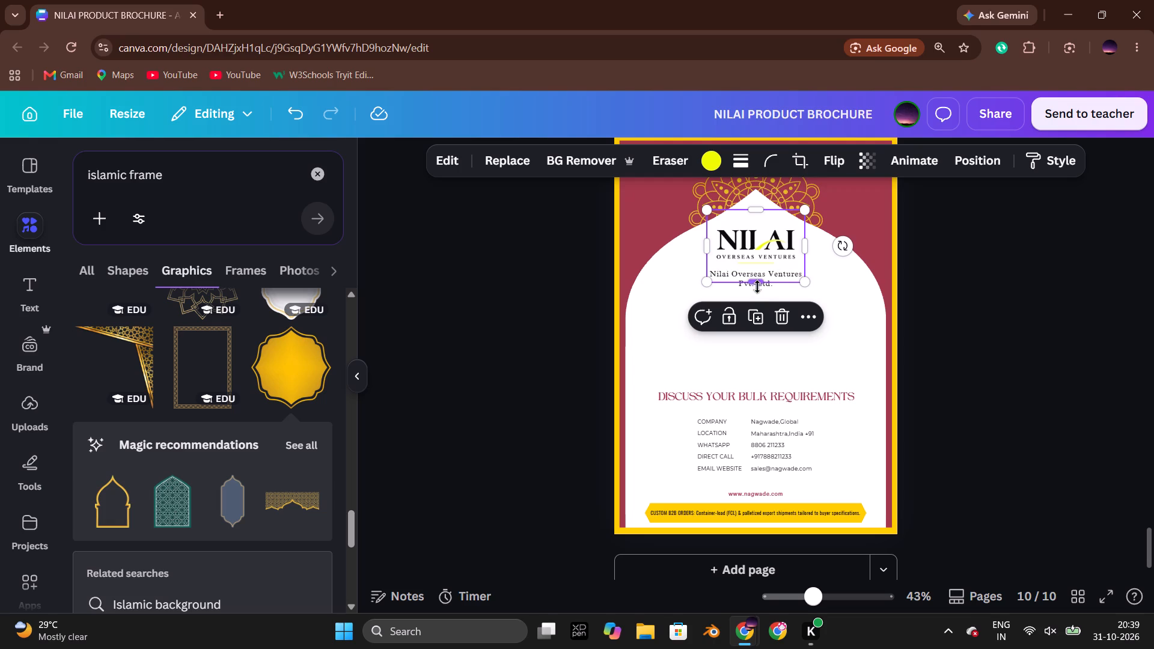
pyautogui.click(935, 303)
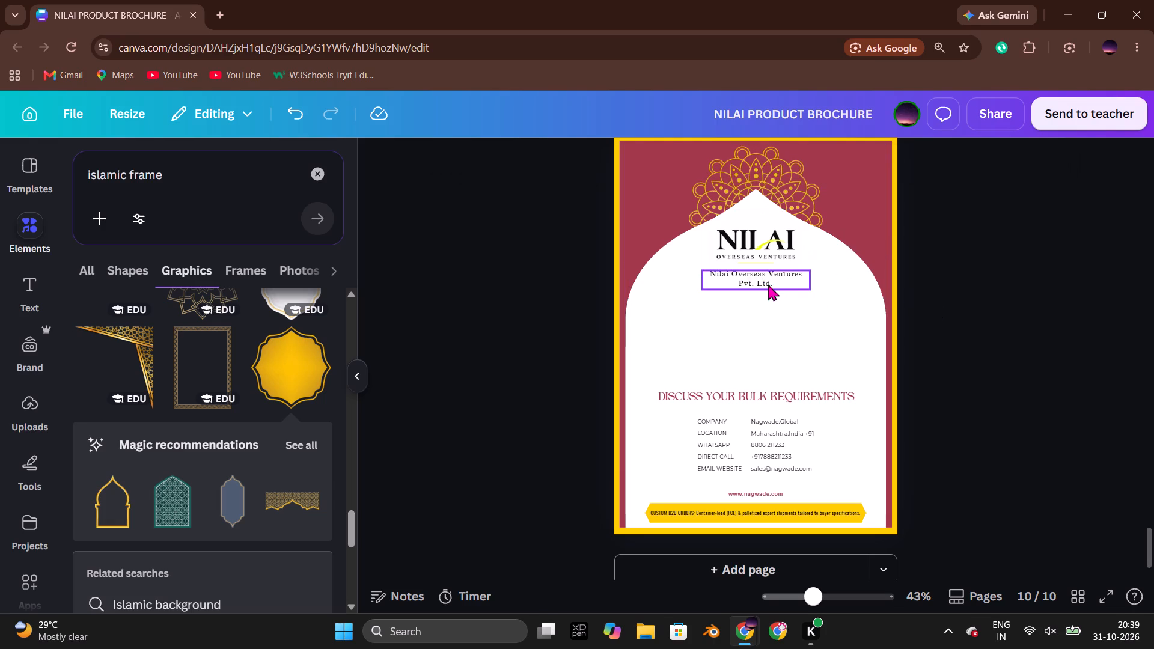
pyautogui.click(767, 282)
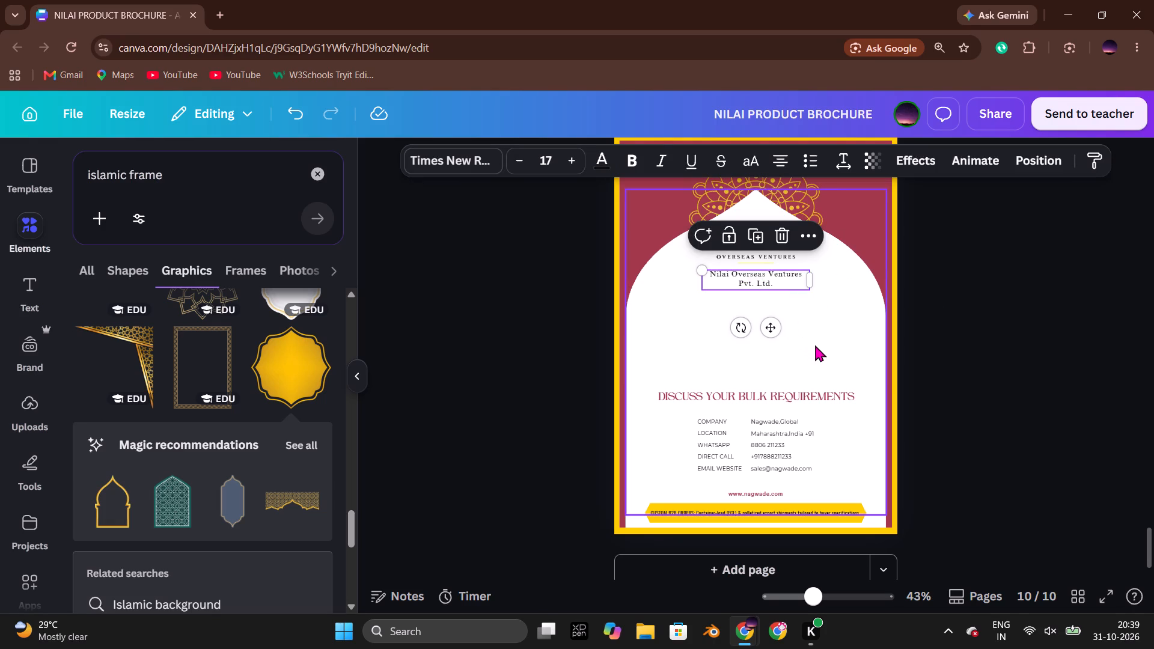
pyautogui.press('Down')
pyautogui.press('Down')
pyautogui.press('Down')
pyautogui.press('Down')
pyautogui.press('Down')
pyautogui.press('Down')
pyautogui.press('Down')
pyautogui.press('Down')
pyautogui.press('Down')
pyautogui.press('Down')
pyautogui.press('Down')
pyautogui.press('Down')
pyautogui.press('Down')
pyautogui.press('Down')
pyautogui.press('Down')
pyautogui.press('Down')
pyautogui.press('Down')
pyautogui.press('Down')
pyautogui.press('Down')
pyautogui.press('Down')
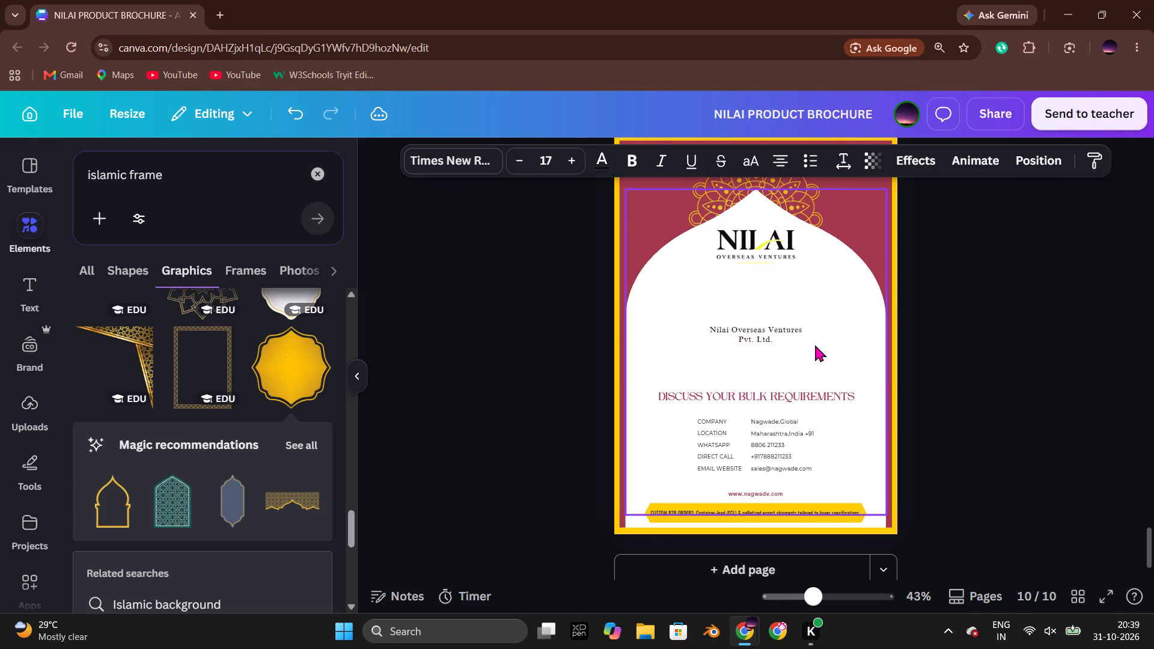
pyautogui.click(947, 263)
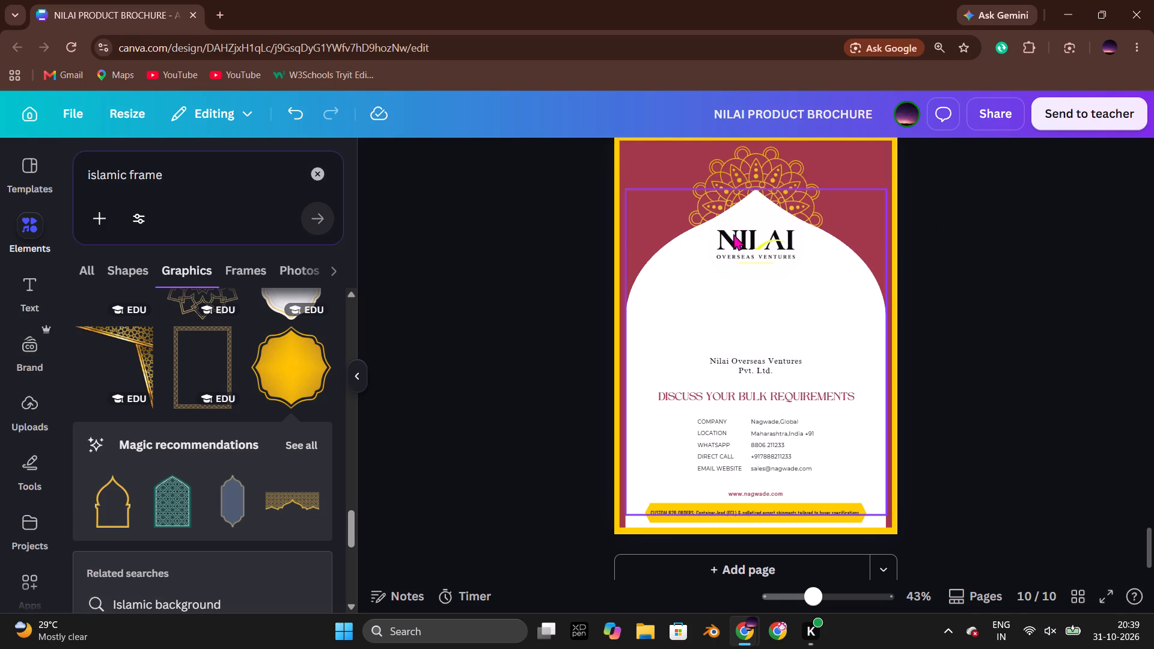
# Shift the NILAI logo straight down, away from the tip of the white arch.
pyautogui.click(733, 234)
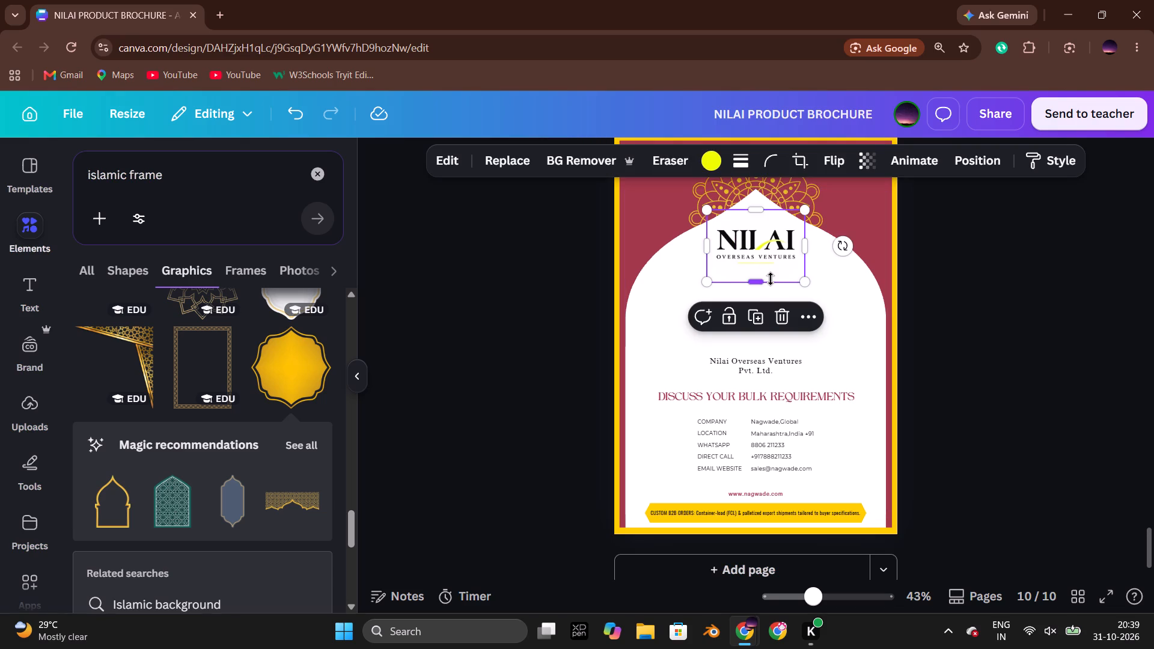
pyautogui.press('Down')
pyautogui.press('Down')
pyautogui.press('Down')
pyautogui.press('Down')
pyautogui.press('Down')
pyautogui.press('Down')
pyautogui.press('Down')
pyautogui.press('Down')
pyautogui.press('Down')
pyautogui.press('Down')
pyautogui.press('Down')
pyautogui.press('Down')
pyautogui.press('Down')
pyautogui.press('Down')
pyautogui.press('Down')
pyautogui.press('Down')
pyautogui.press('Down')
pyautogui.press('Down')
pyautogui.press('Down')
pyautogui.press('Down')
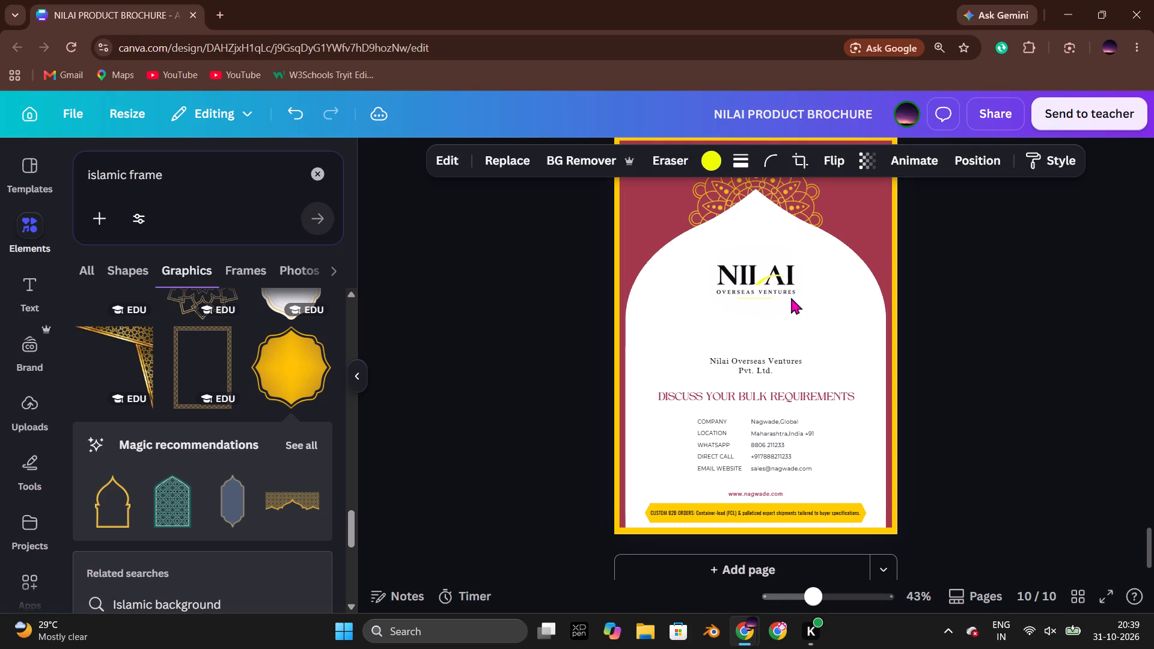
# Enlarge the NILAI logo to nearly one and a half times its size and center it horizontally on the page.
pyautogui.moveTo(804, 314); pyautogui.dragTo(849, 344)
pyautogui.moveTo(799, 303); pyautogui.dragTo(774, 299)
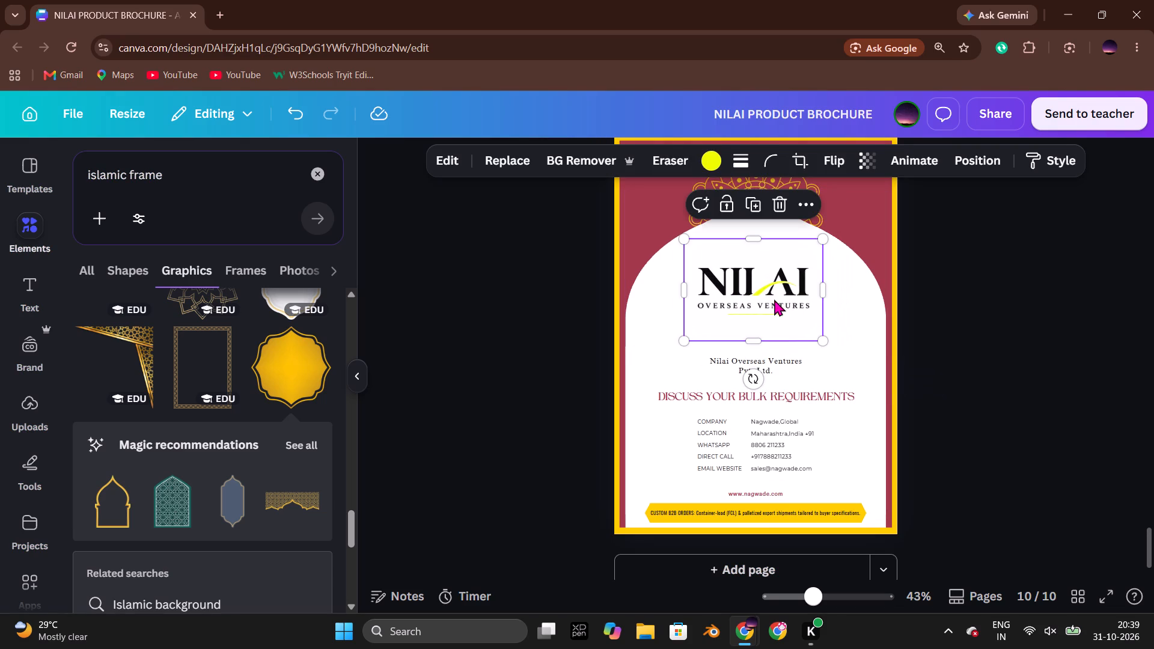
pyautogui.click(805, 208)
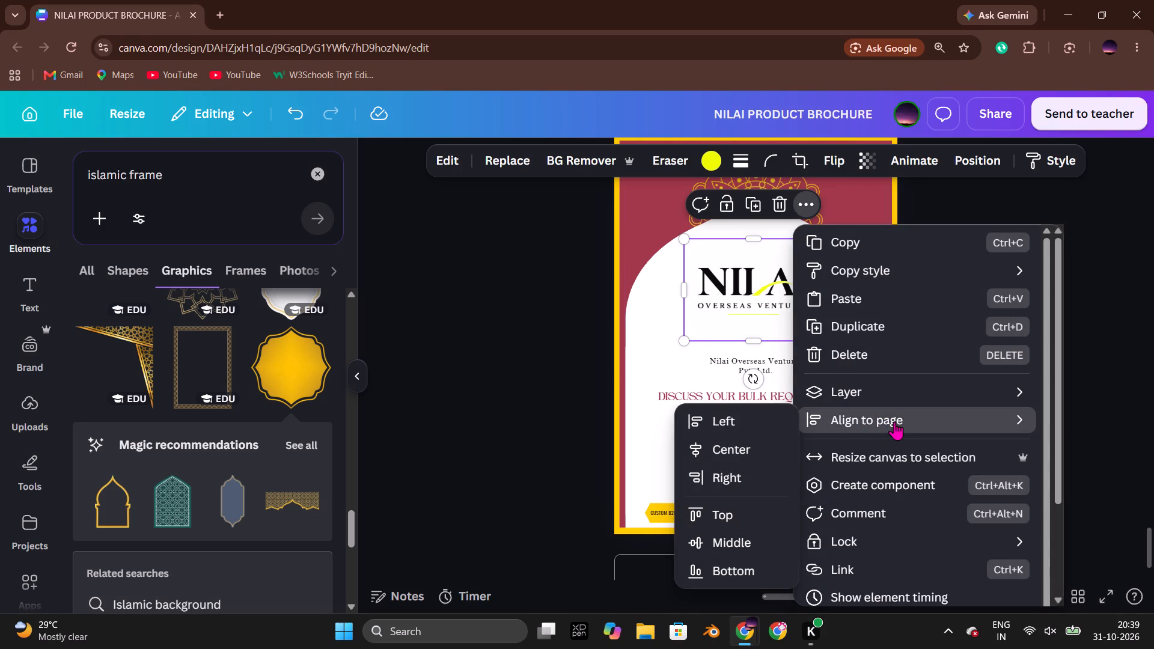
pyautogui.click(762, 452)
pyautogui.click(977, 343)
# Scale the company name text up to size 25.2 and center it horizontally on the page.
pyautogui.click(783, 365)
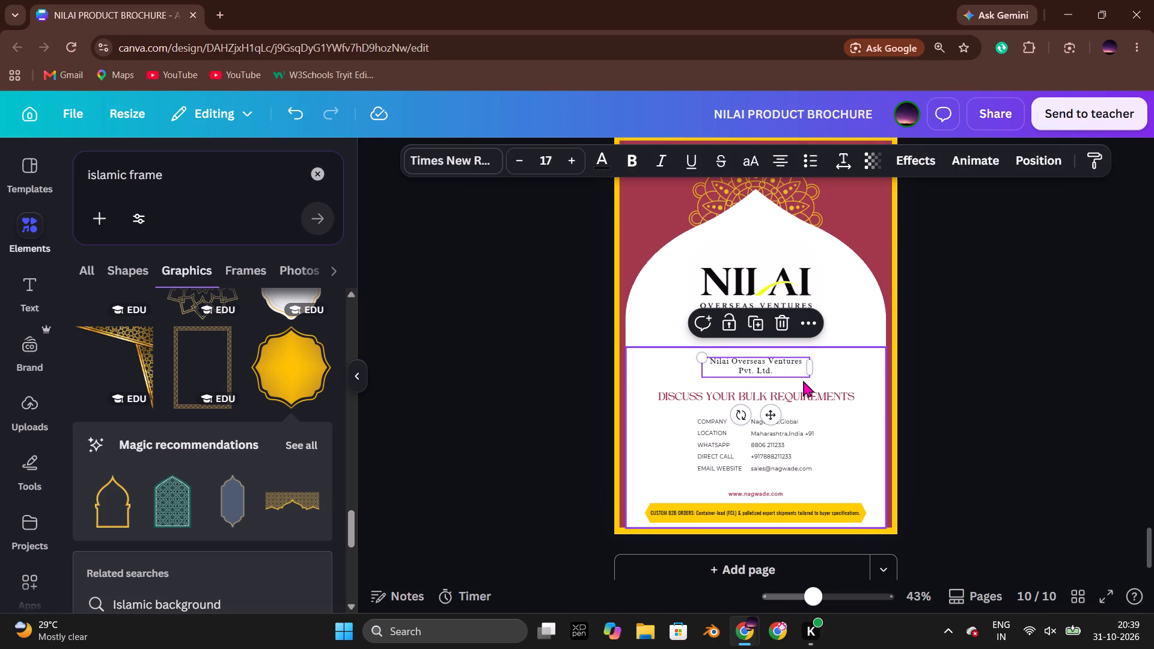
pyautogui.moveTo(700, 356); pyautogui.dragTo(653, 321)
pyautogui.moveTo(728, 365); pyautogui.dragTo(754, 362)
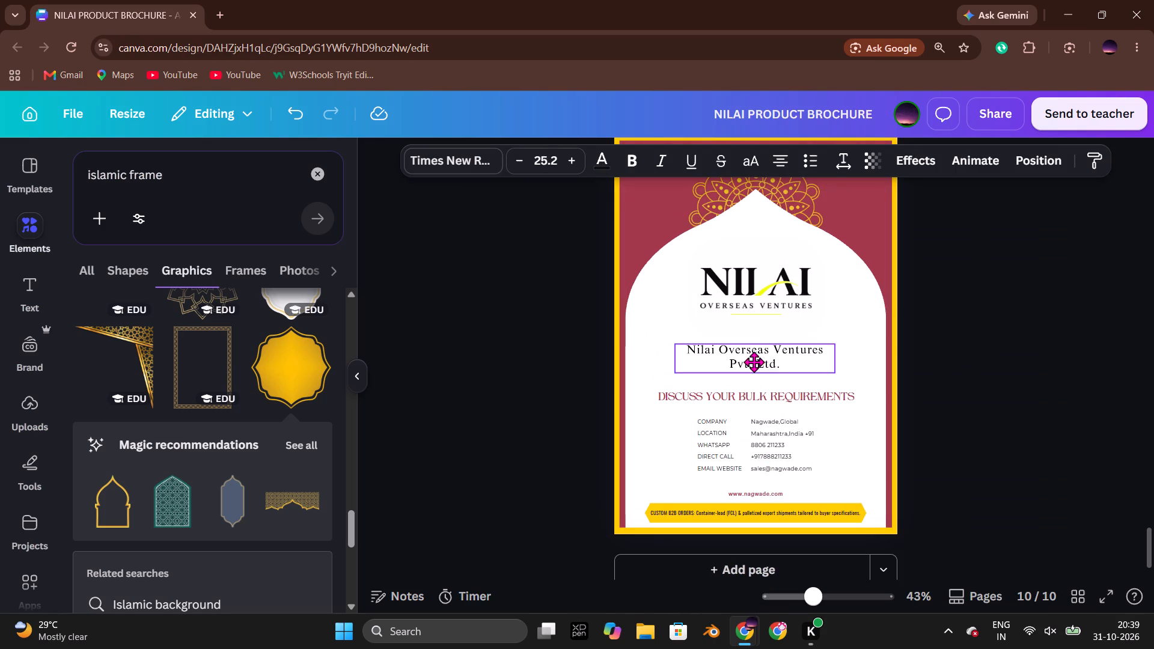
pyautogui.moveTo(754, 362); pyautogui.dragTo(757, 361)
pyautogui.click(808, 315)
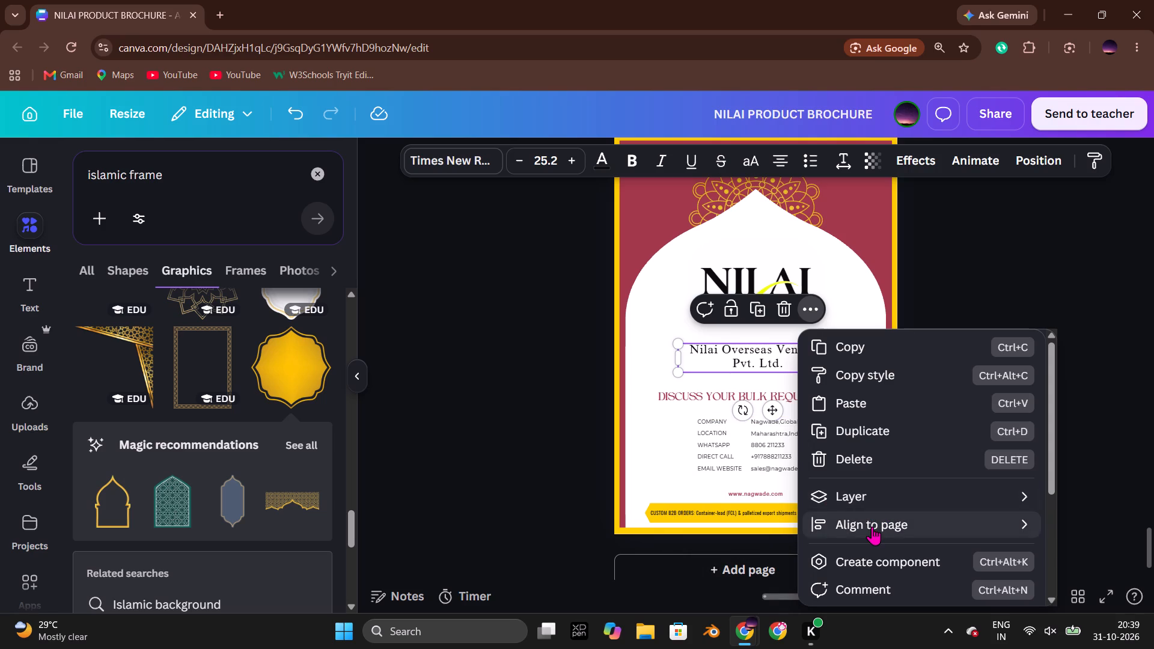
pyautogui.click(765, 474)
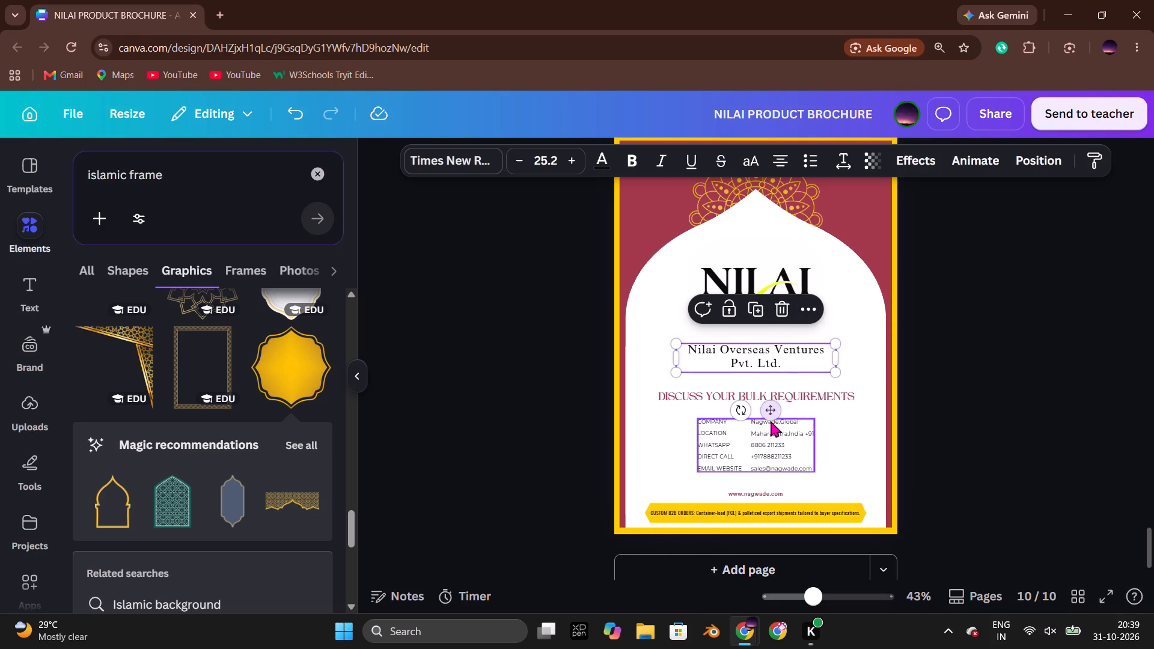
# Nudge the company name up until it sits closely beneath the NILAI logo, and save the design.
pyautogui.press('Up')
pyautogui.press('Up')
pyautogui.press('Up')
pyautogui.press('Up')
pyautogui.press('Up')
pyautogui.press('Up')
pyautogui.press('Up')
pyautogui.press('Up')
pyautogui.press('Up')
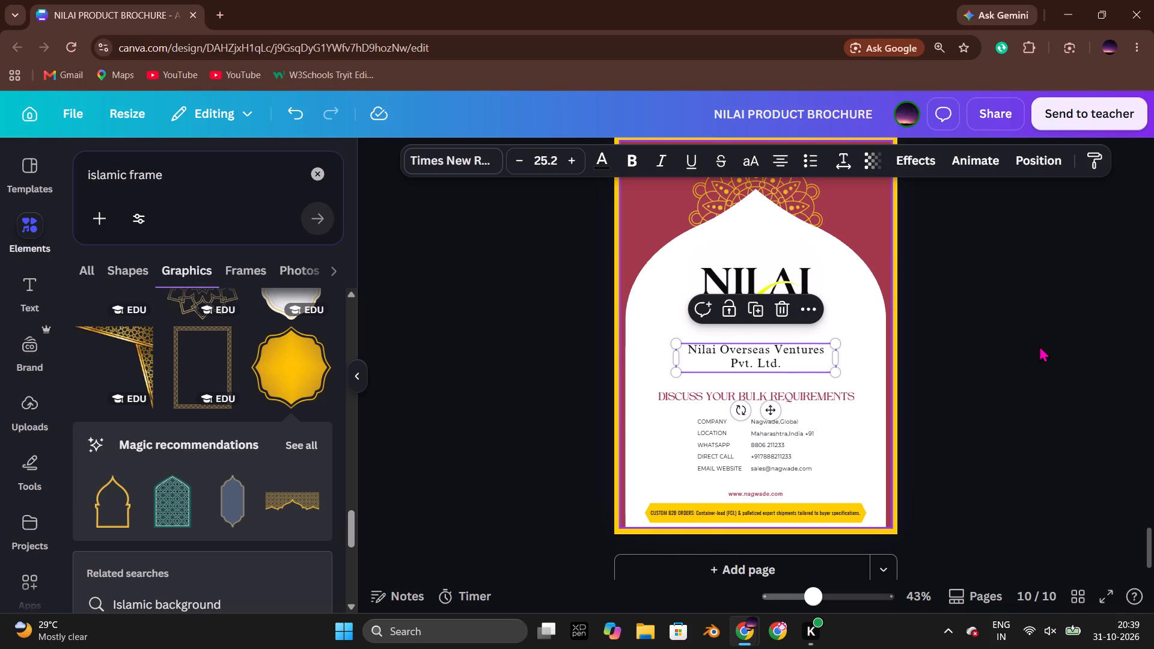
pyautogui.press('Up')
pyautogui.click(1039, 346)
pyautogui.click(790, 356)
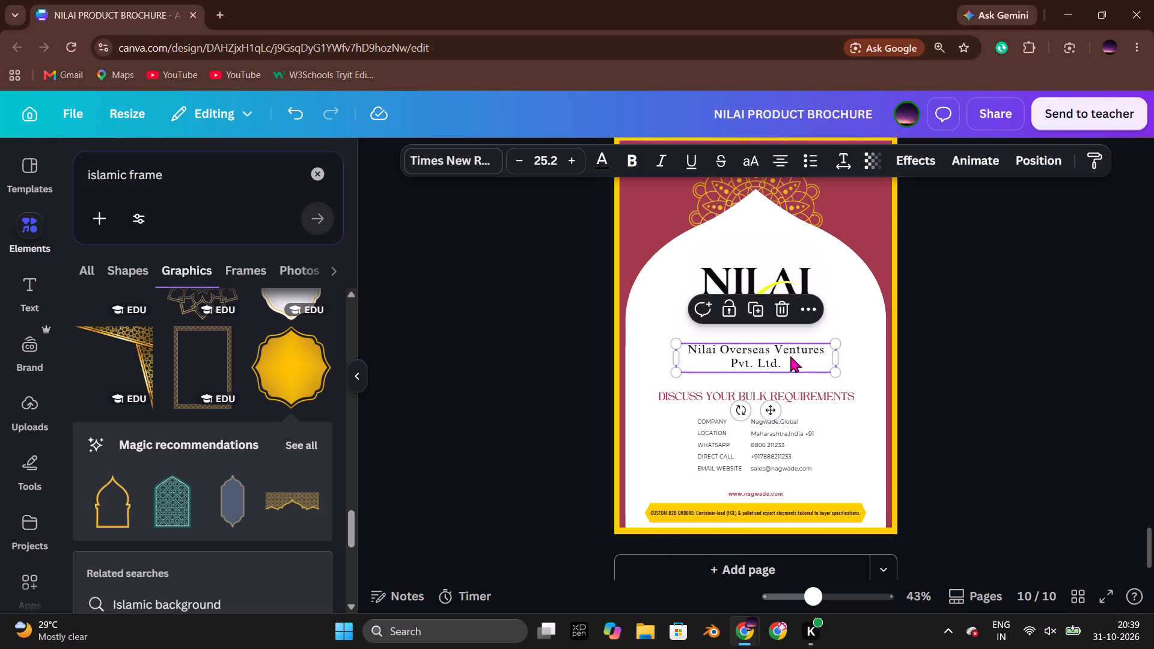
pyautogui.press('Up')
pyautogui.press('Up')
pyautogui.press('Up')
pyautogui.press('Up')
pyautogui.press('Up')
pyautogui.press('Up')
pyautogui.press('Up')
pyautogui.press('Up')
pyautogui.press('Up')
pyautogui.press('Up')
pyautogui.press('Up')
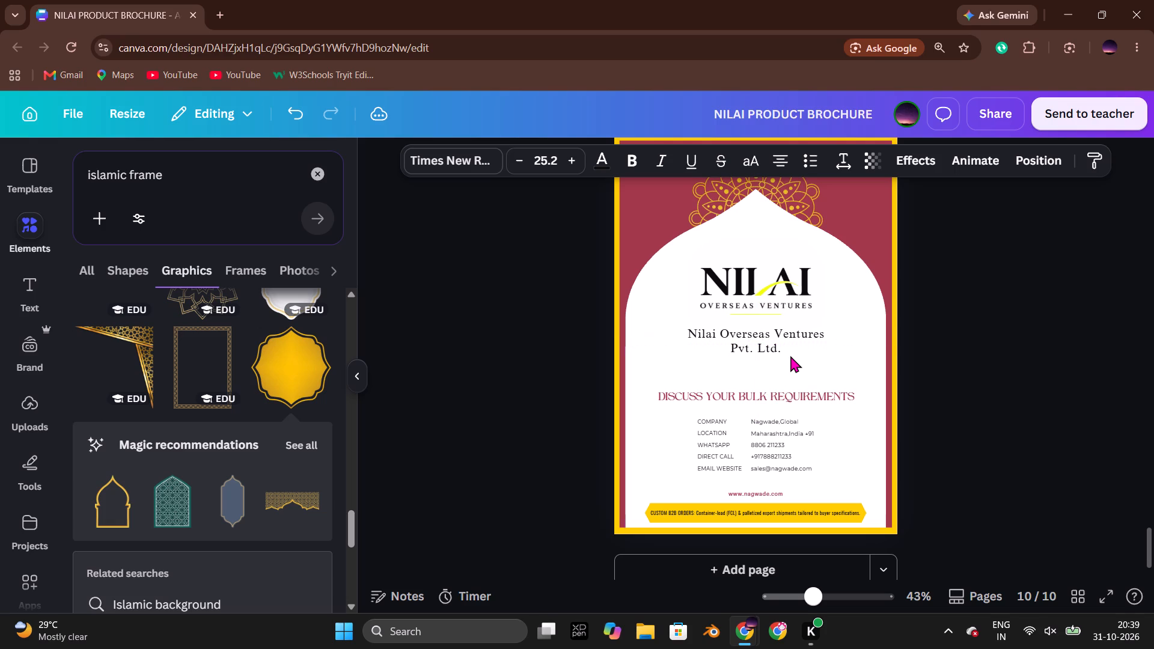
pyautogui.press('Up')
pyautogui.press('Up')
pyautogui.press('Up')
pyautogui.press('Down')
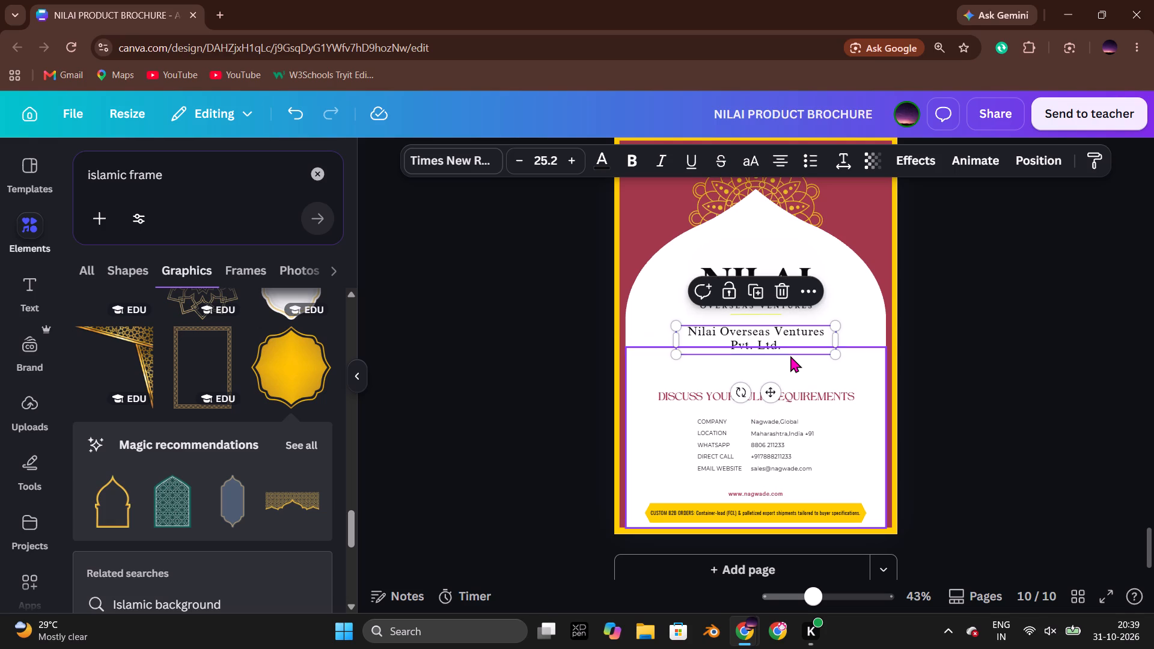
pyautogui.click(1006, 382)
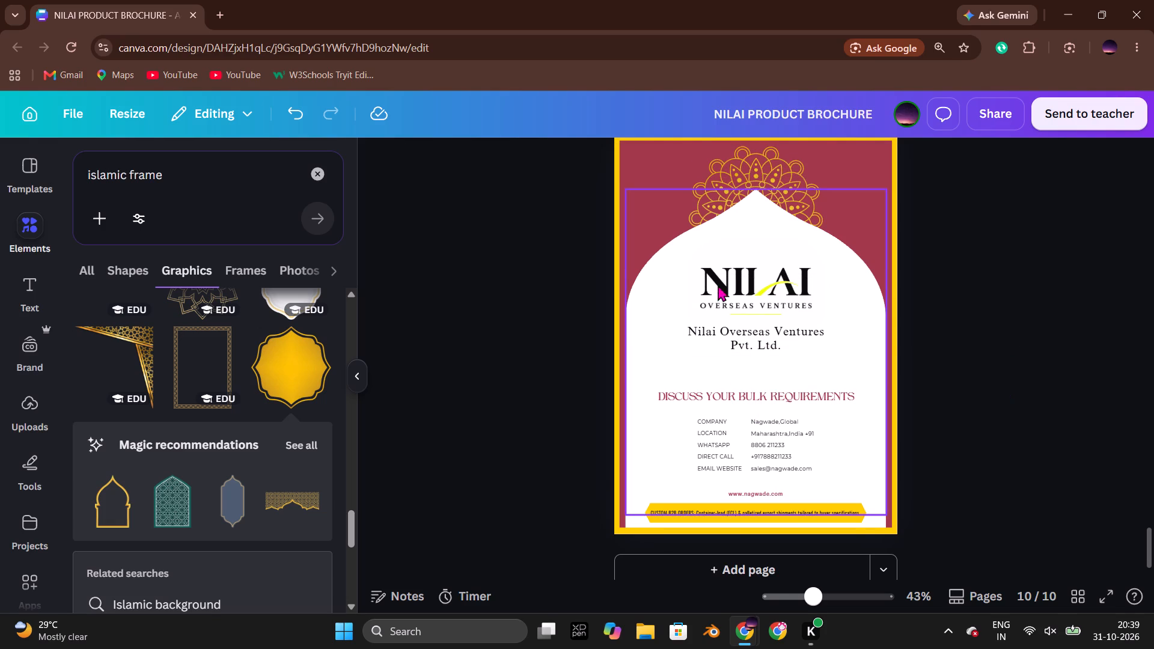
pyautogui.click(991, 340)
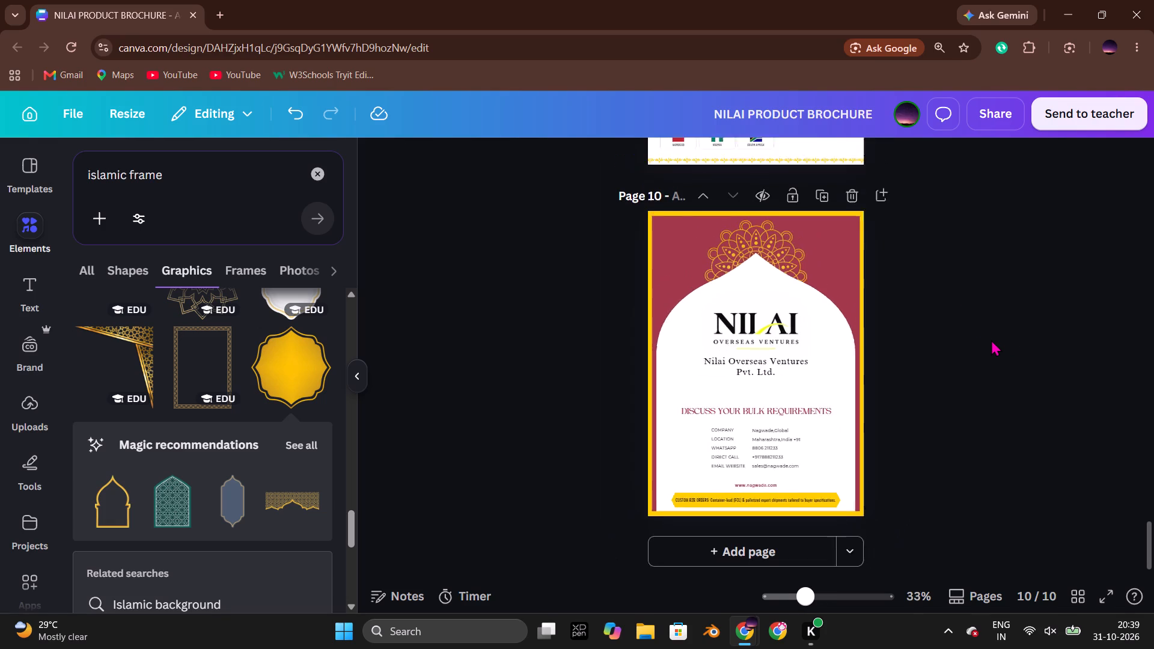
pyautogui.hotkey('ctrl', 's')
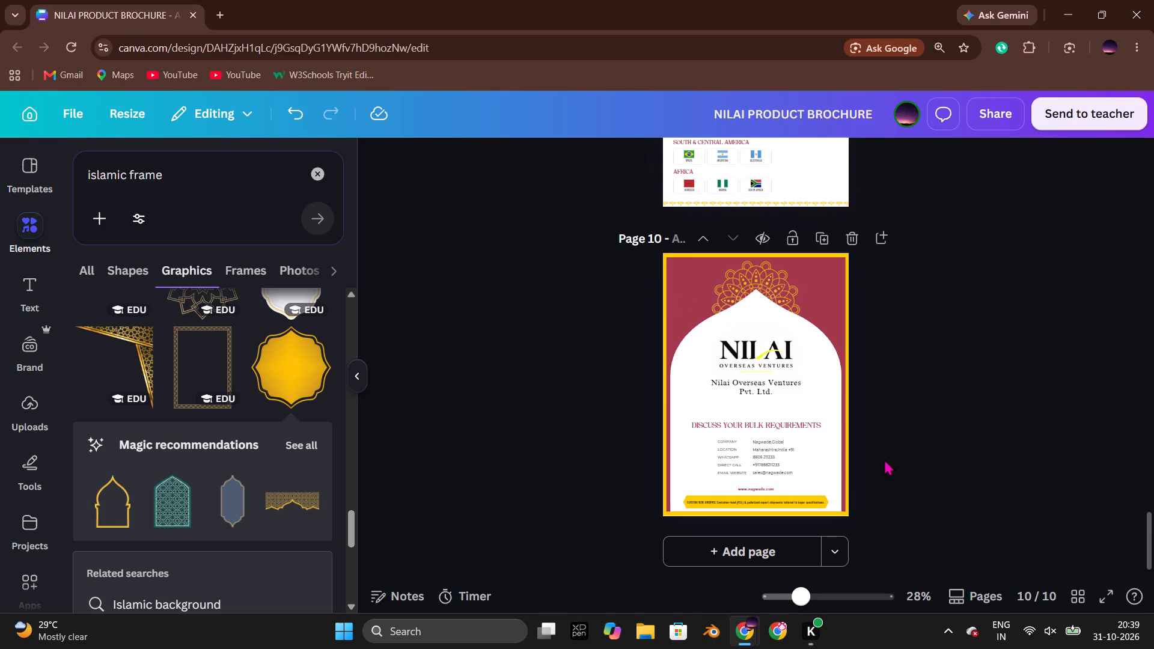
# Trim the yellow custom orders banner's height slightly from its upper edge and nudge it so its text is vertically centered.
pyautogui.click(829, 537)
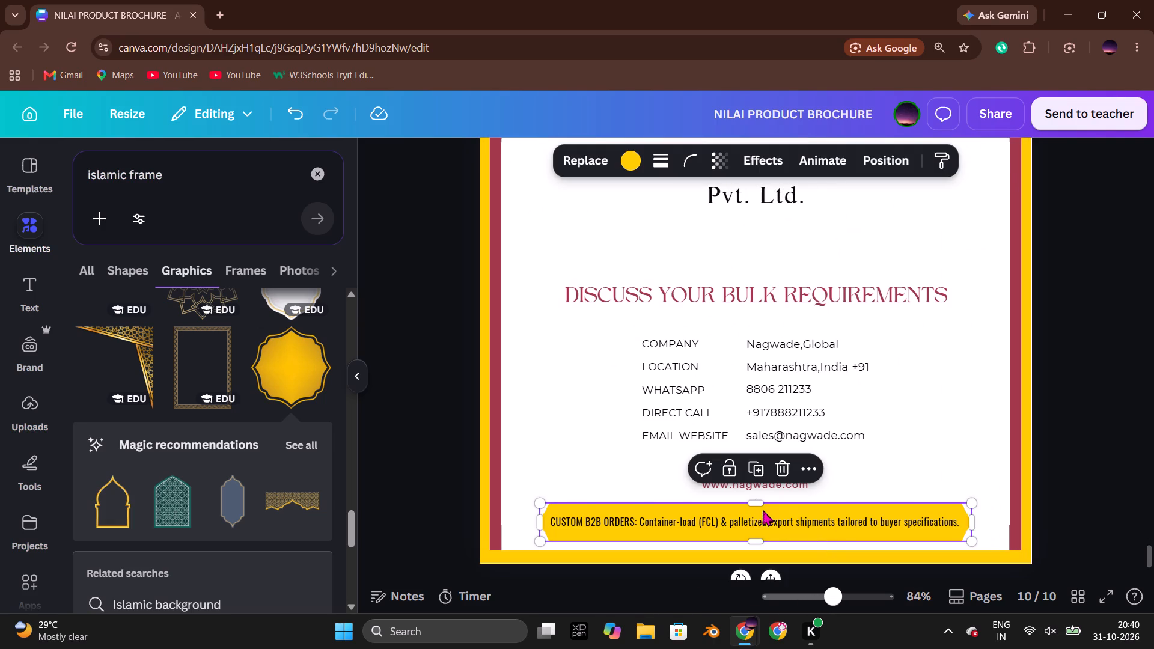
pyautogui.moveTo(756, 506); pyautogui.dragTo(756, 513)
pyautogui.click(1066, 498)
pyautogui.click(862, 535)
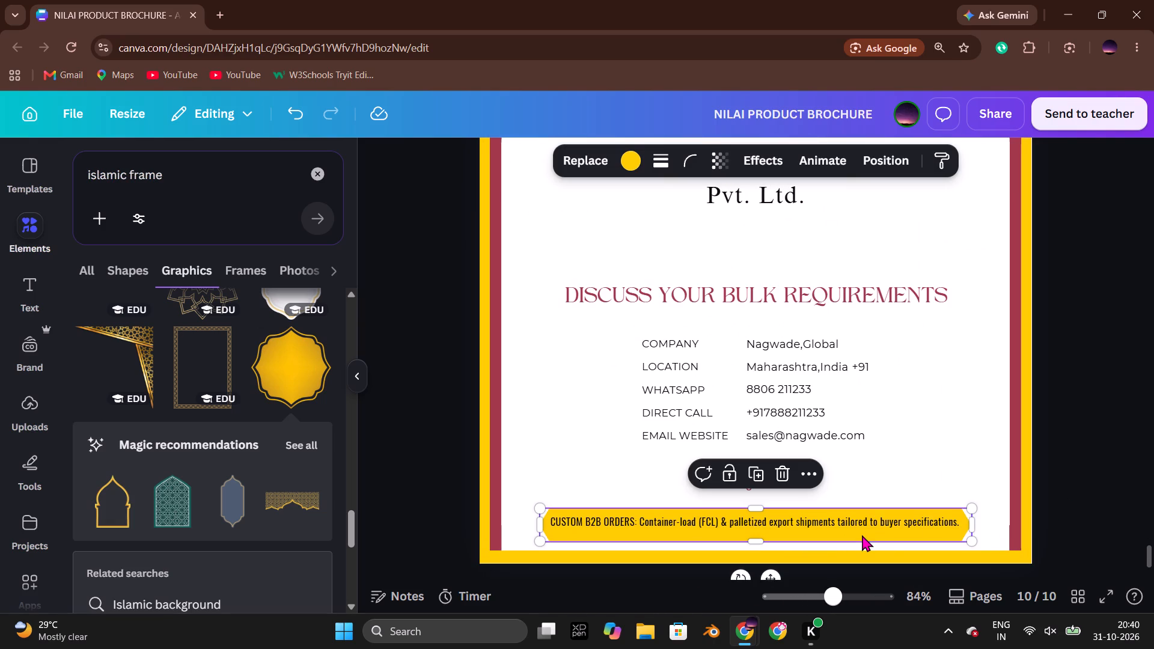
pyautogui.press('Up')
pyautogui.press('Down')
pyautogui.press('Up')
pyautogui.press('Up')
pyautogui.press('Down')
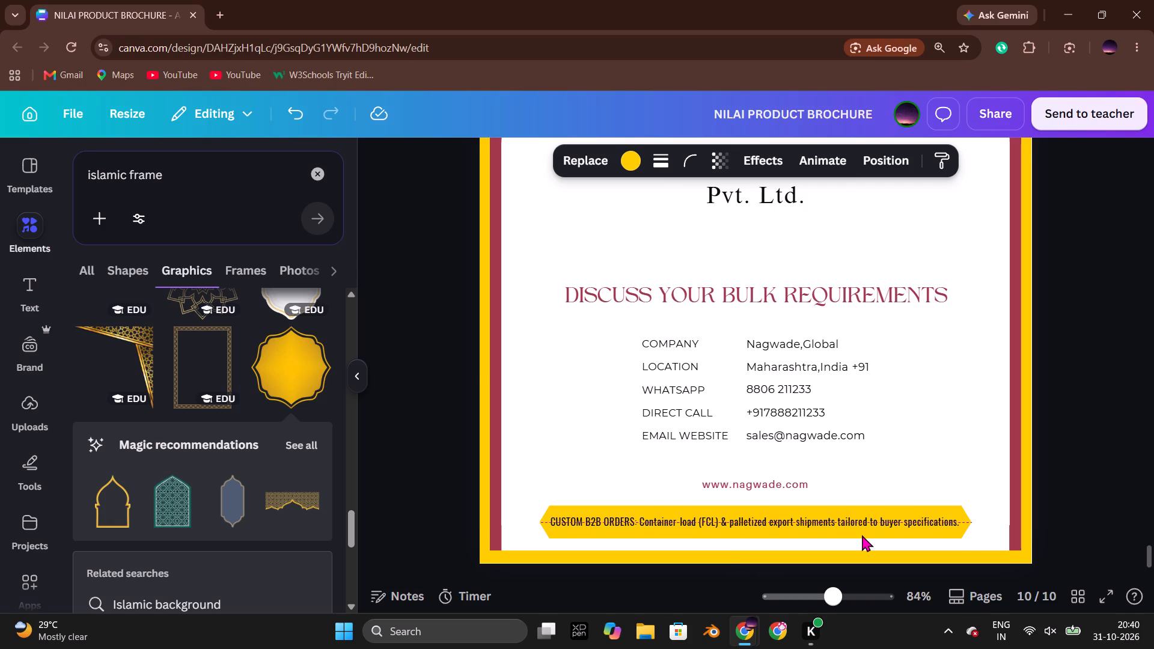
pyautogui.click(1085, 376)
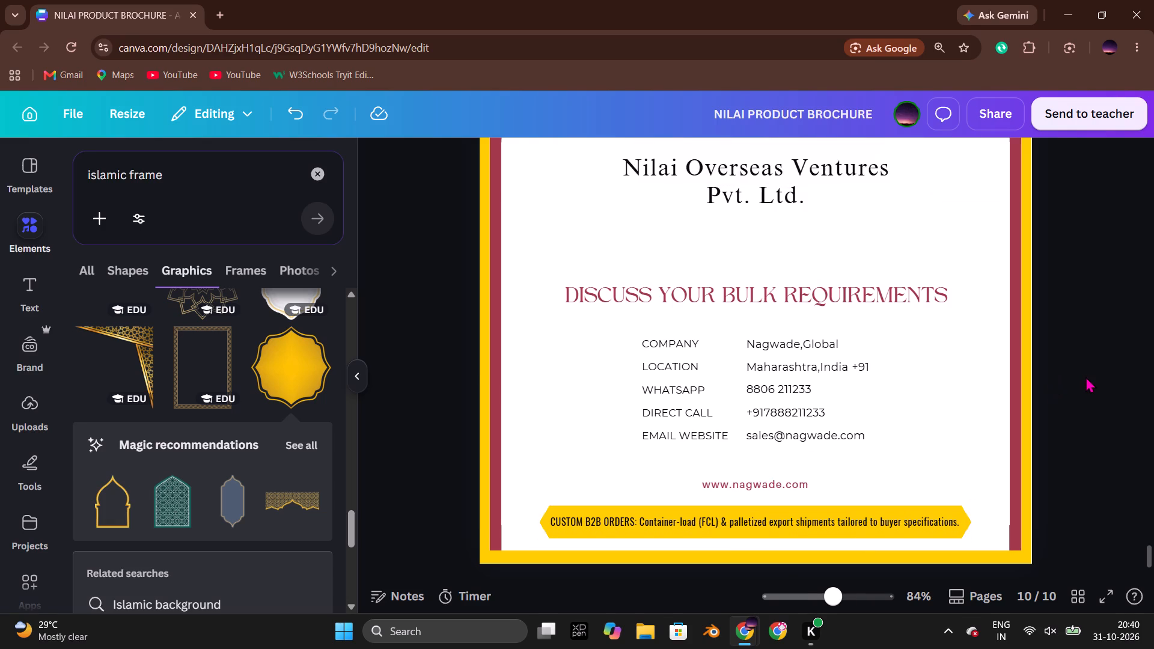
# Set the yellow custom orders banner's transparency to 62 and save the design.
pyautogui.click(822, 480)
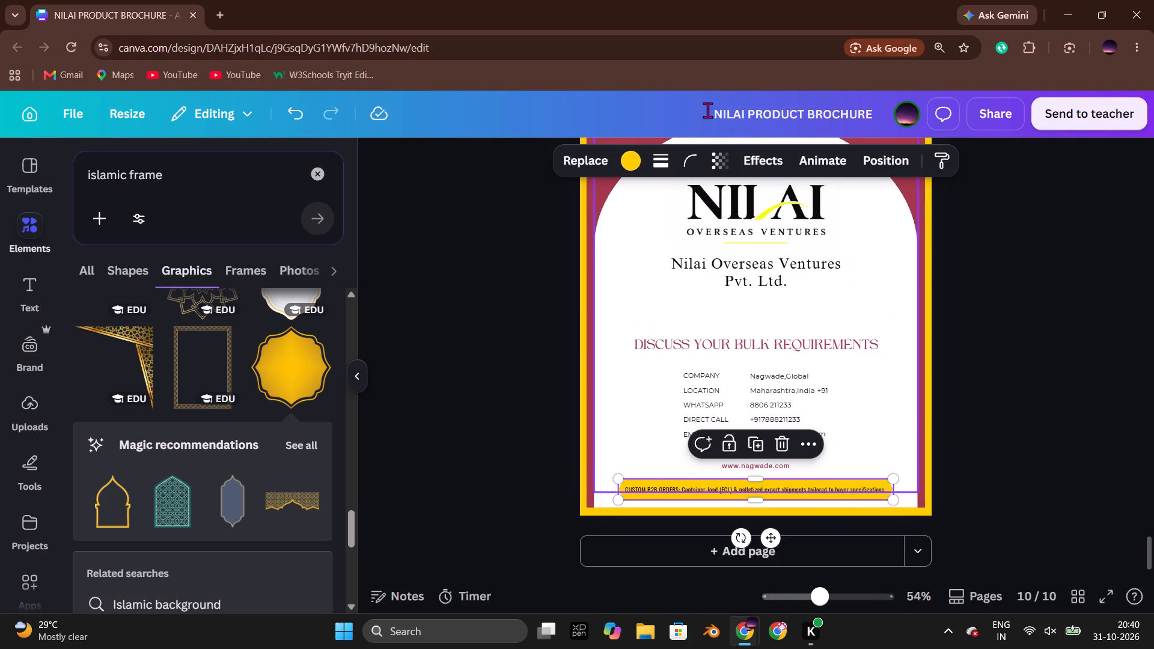
pyautogui.click(632, 159)
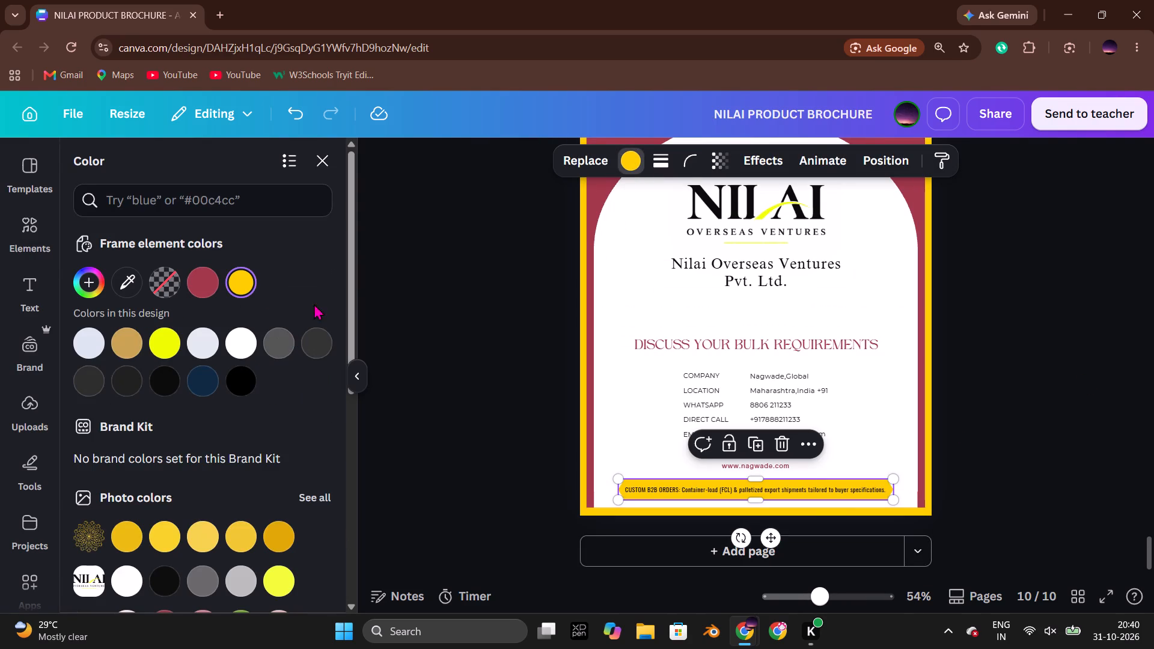
pyautogui.click(722, 165)
pyautogui.click(739, 232)
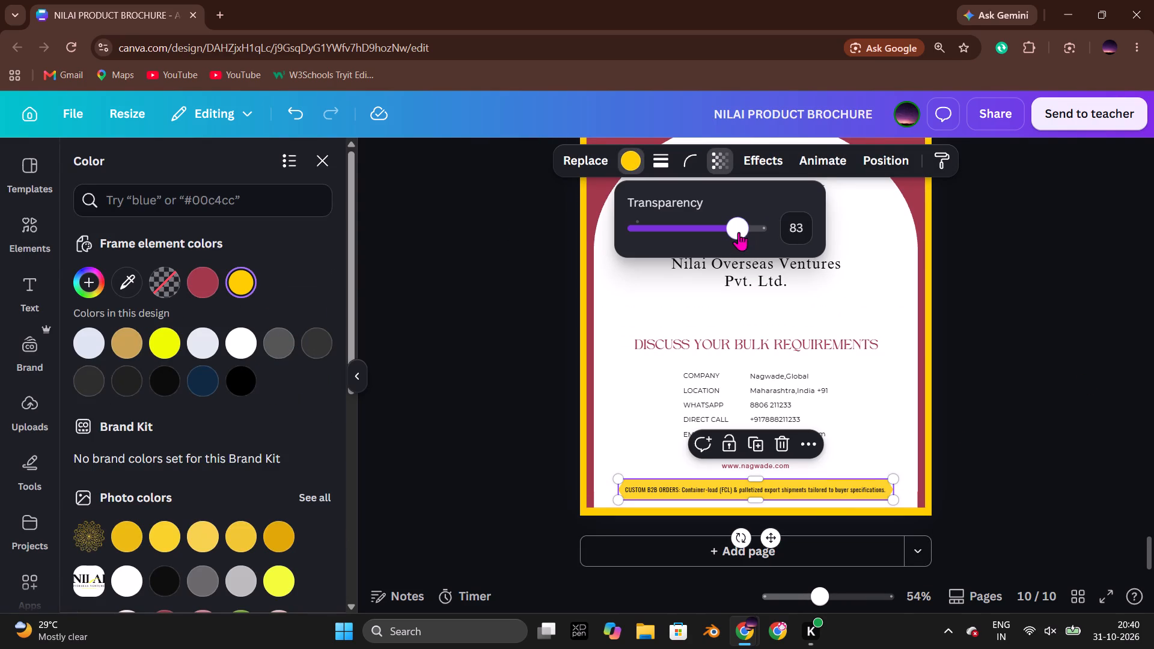
pyautogui.click(727, 231)
pyautogui.click(712, 234)
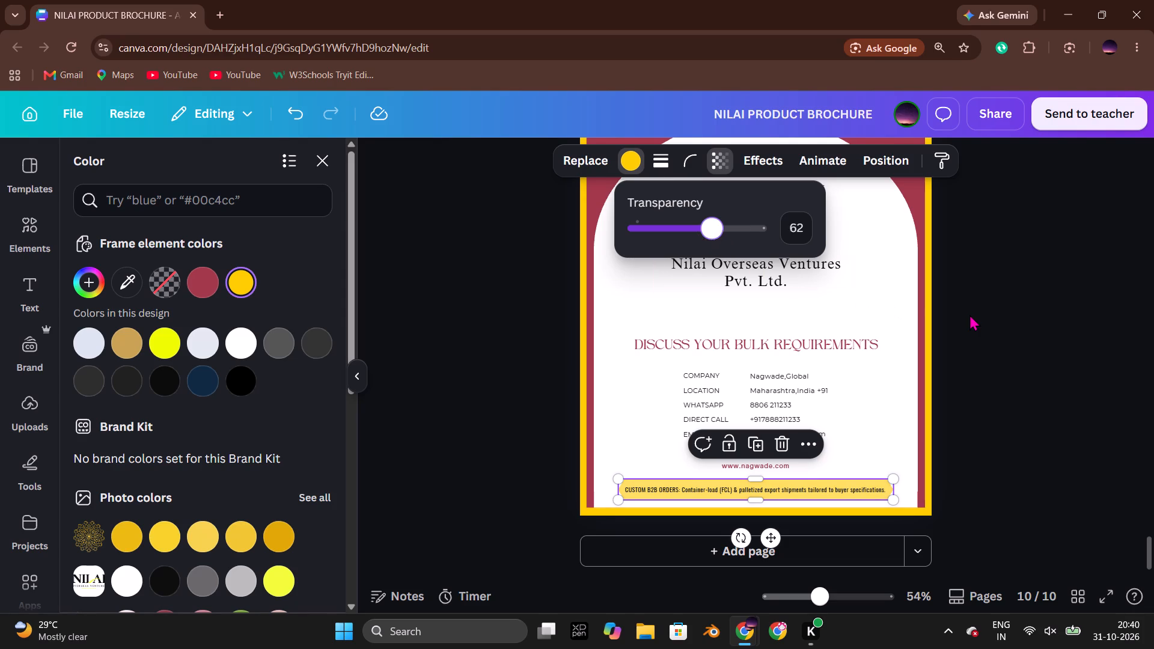
pyautogui.doubleClick(969, 314)
pyautogui.click(969, 314)
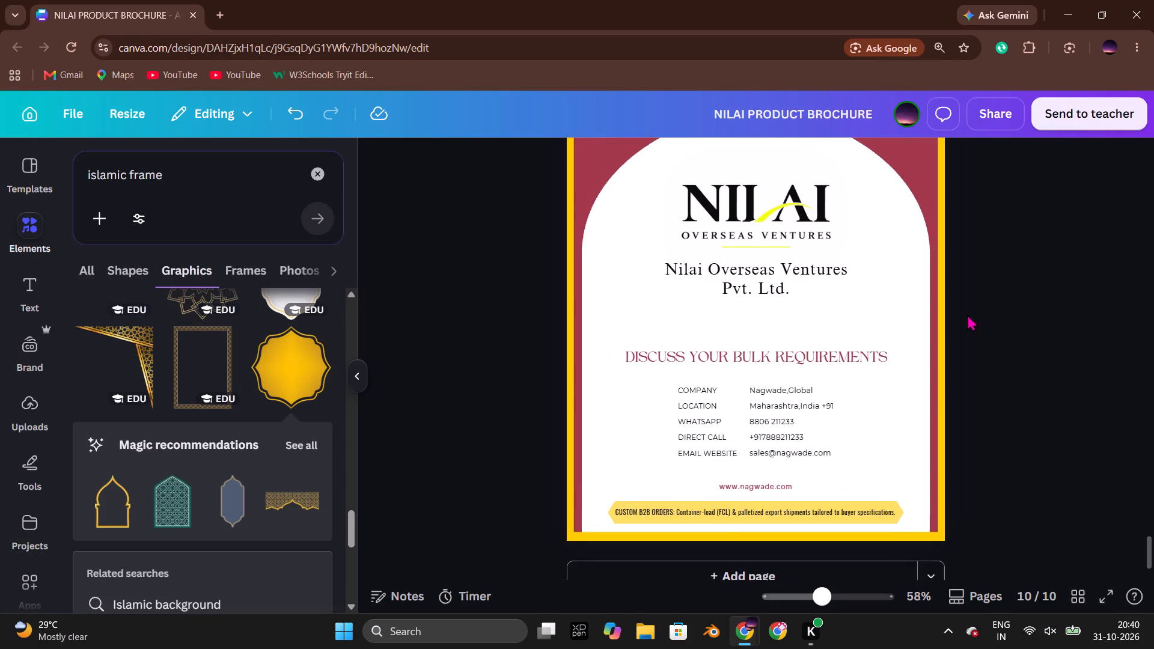
pyautogui.scroll(2, 967, 314)
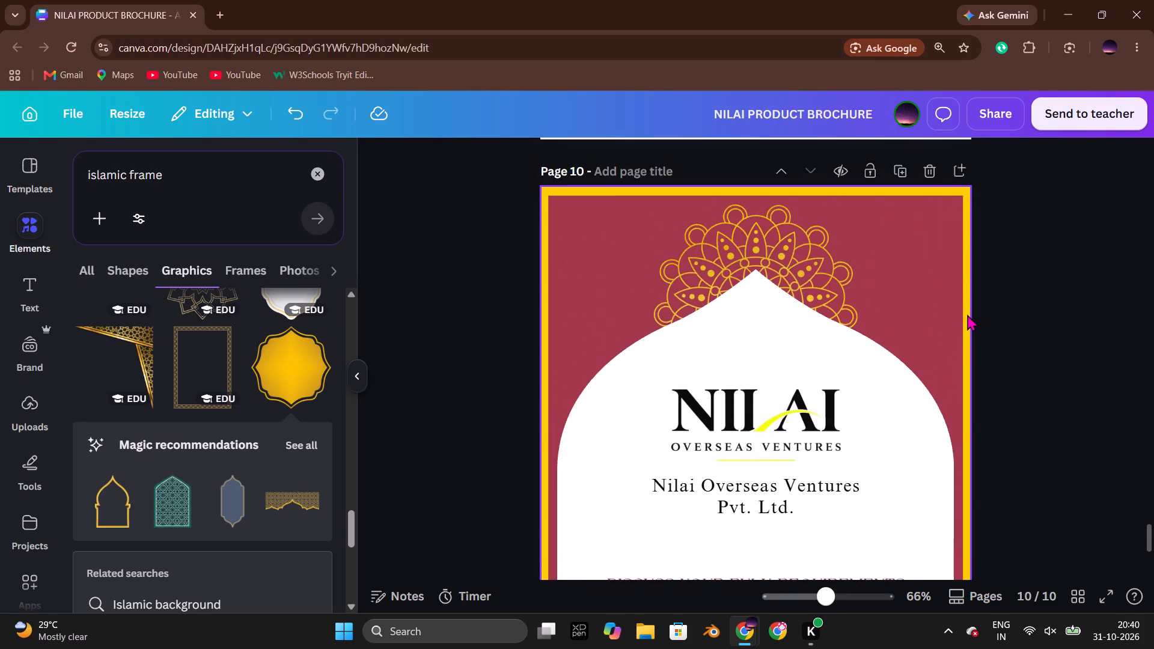
pyautogui.hotkey('ctrl', 's')
# Review the brochure's pages from closing page 10 back through the product pages to page 3.
pyautogui.click(1042, 256)
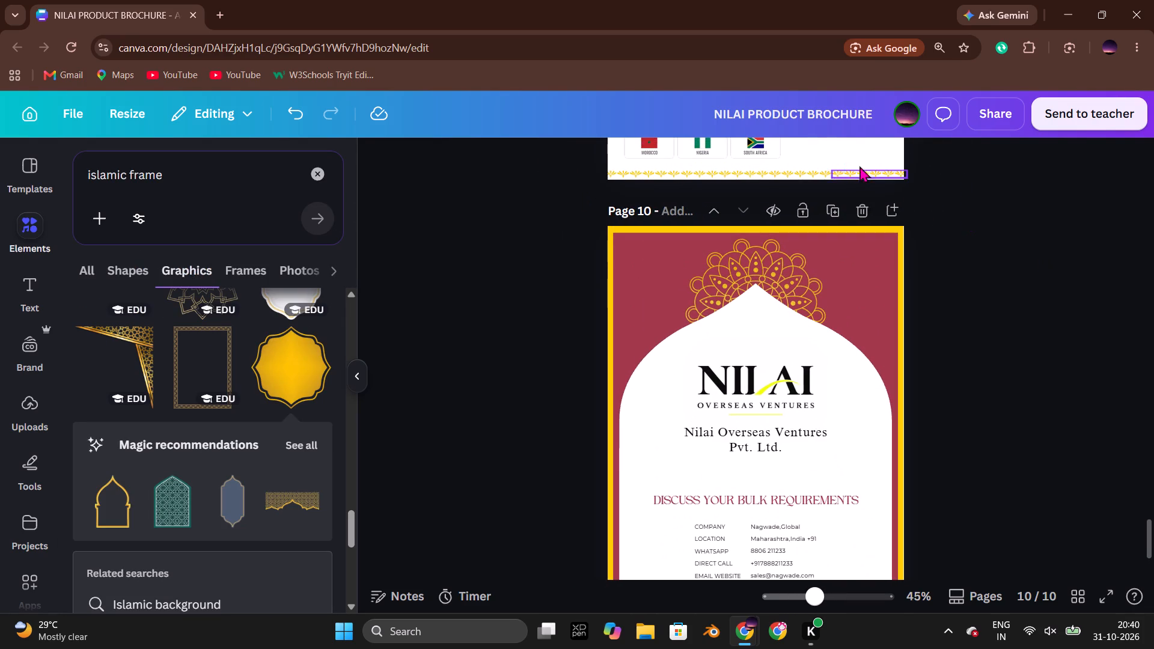
pyautogui.scroll(5, 963, 334)
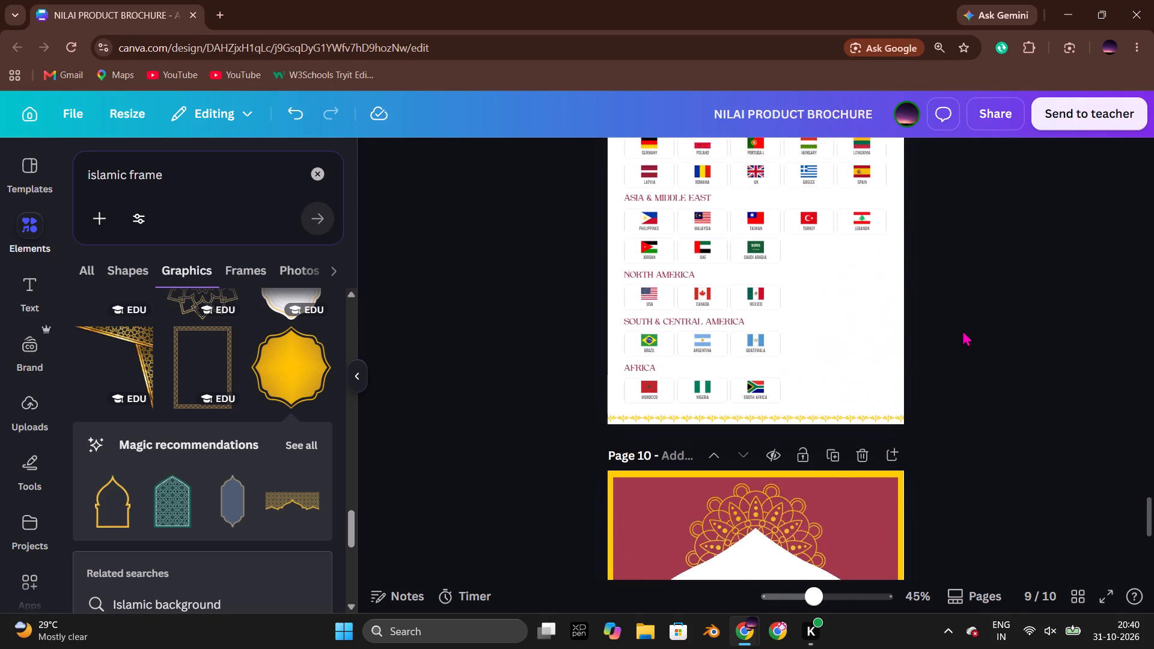
pyautogui.scroll(12, 961, 332)
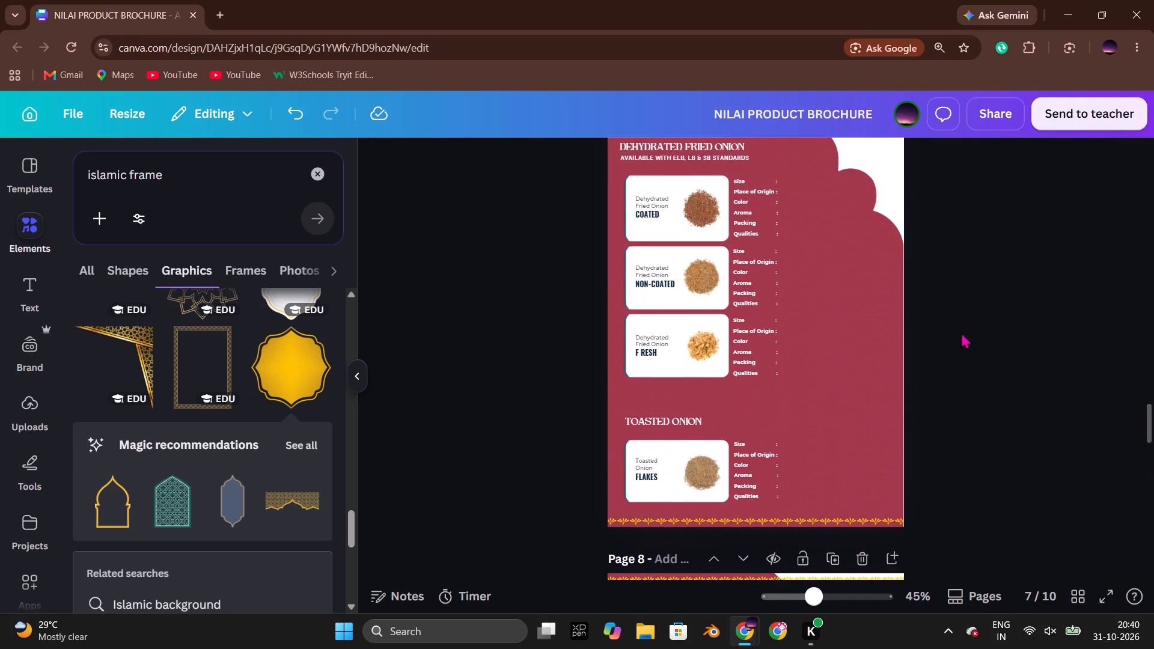
pyautogui.scroll(12, 961, 332)
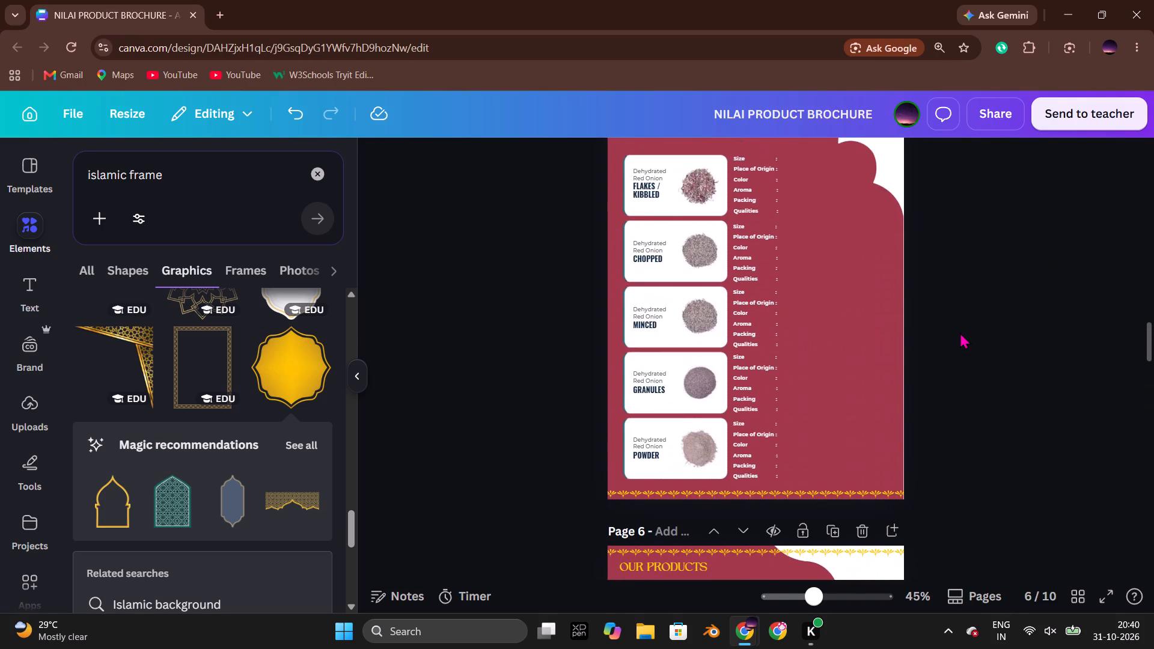
pyautogui.scroll(3, 960, 334)
pyautogui.scroll(-19, 960, 333)
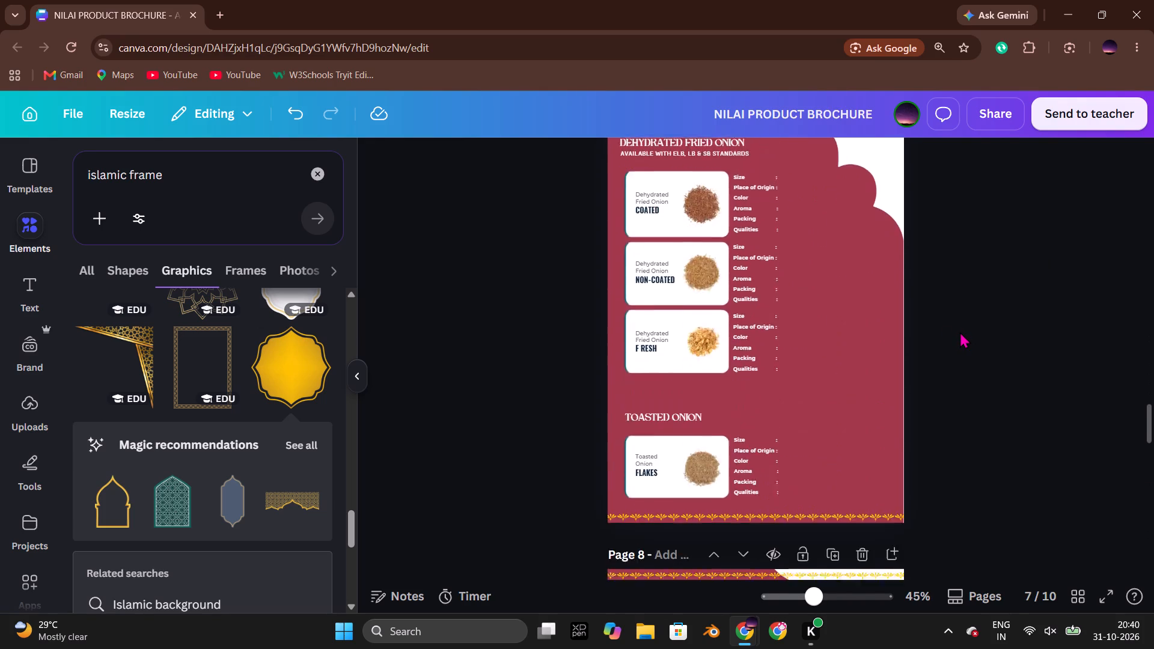
pyautogui.scroll(-6, 959, 334)
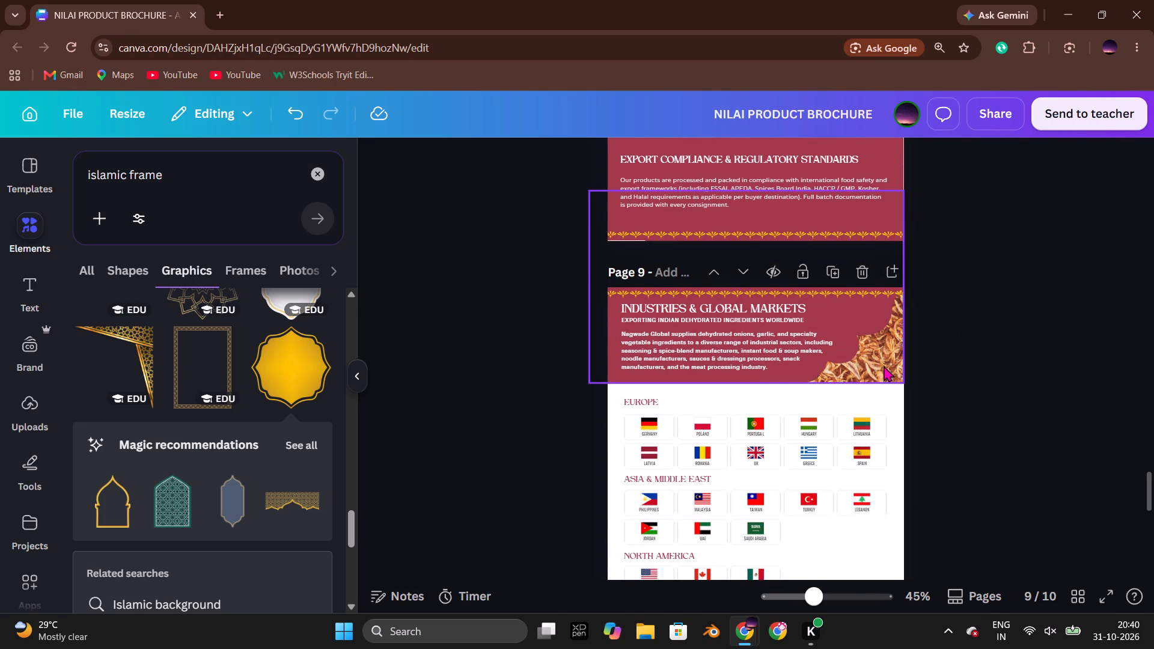
pyautogui.scroll(20, 997, 350)
pyautogui.scroll(7, 997, 350)
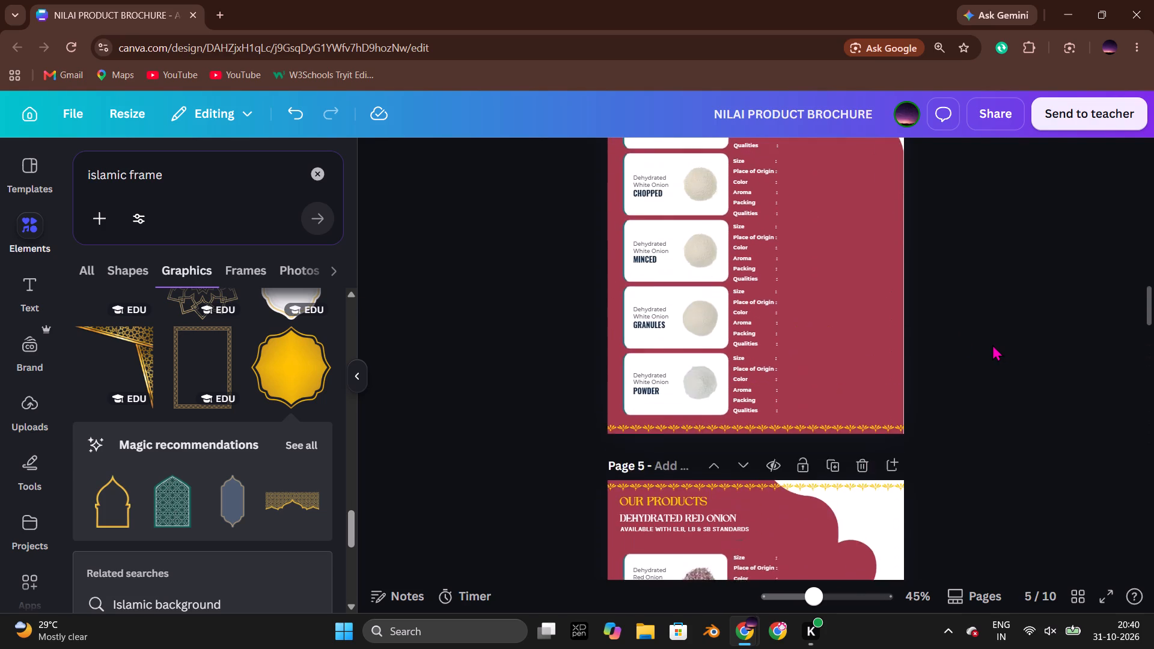
pyautogui.scroll(9, 992, 344)
pyautogui.scroll(-4, 992, 344)
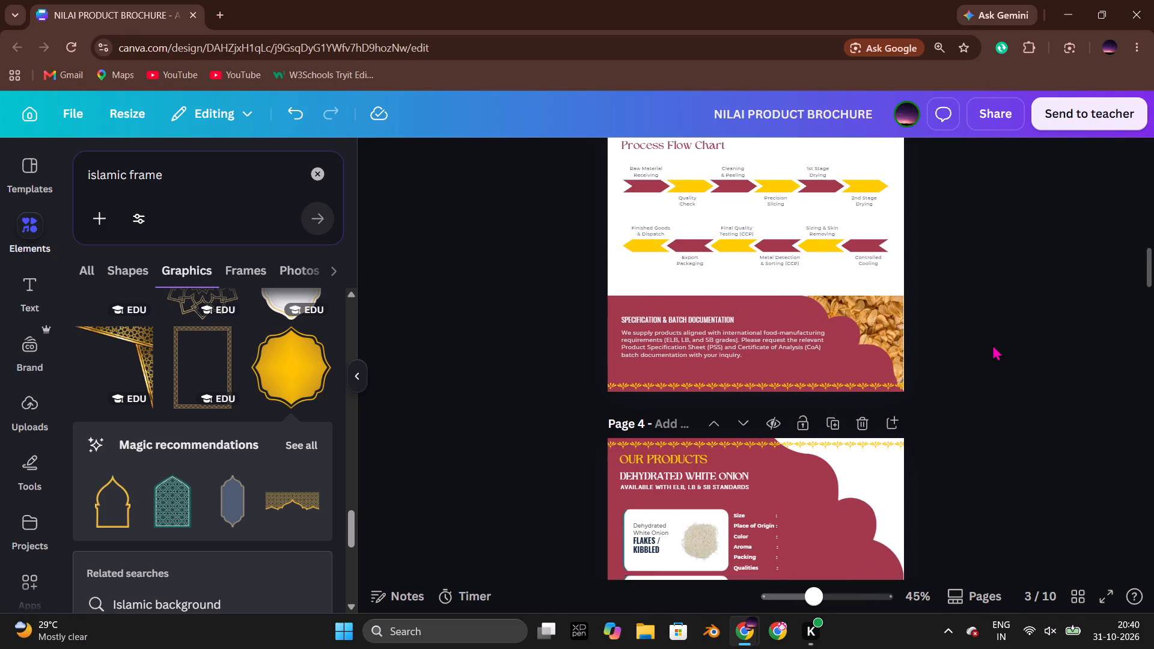
# Search the elements library for "fried onion".
pyautogui.click(21, 239)
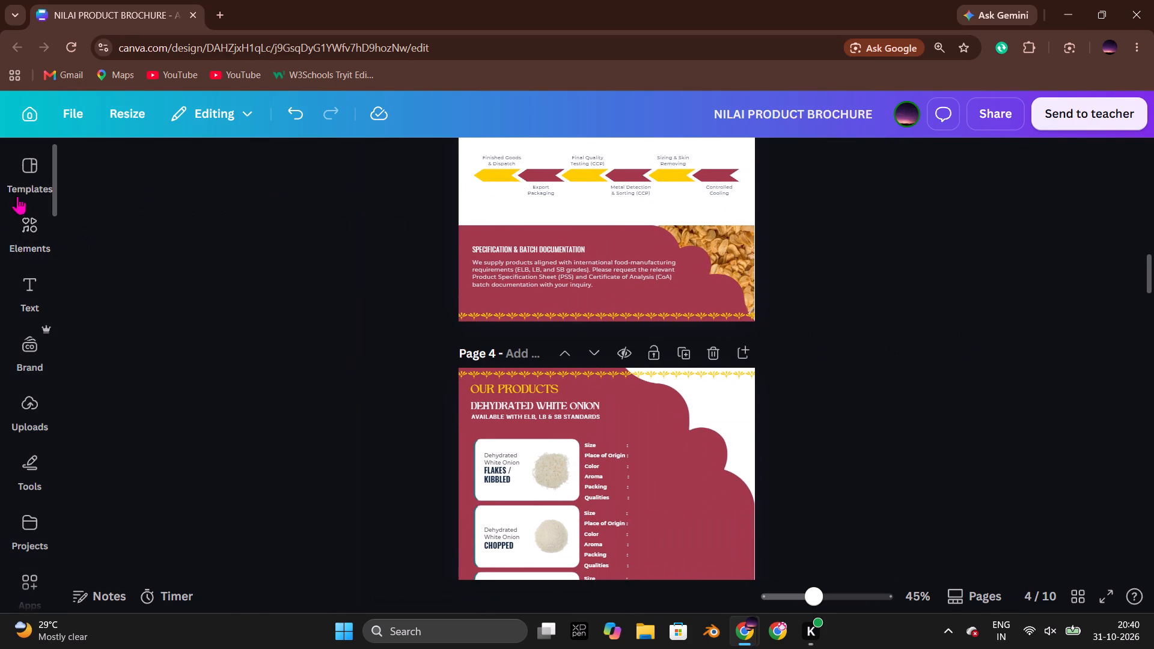
pyautogui.click(39, 227)
pyautogui.click(319, 175)
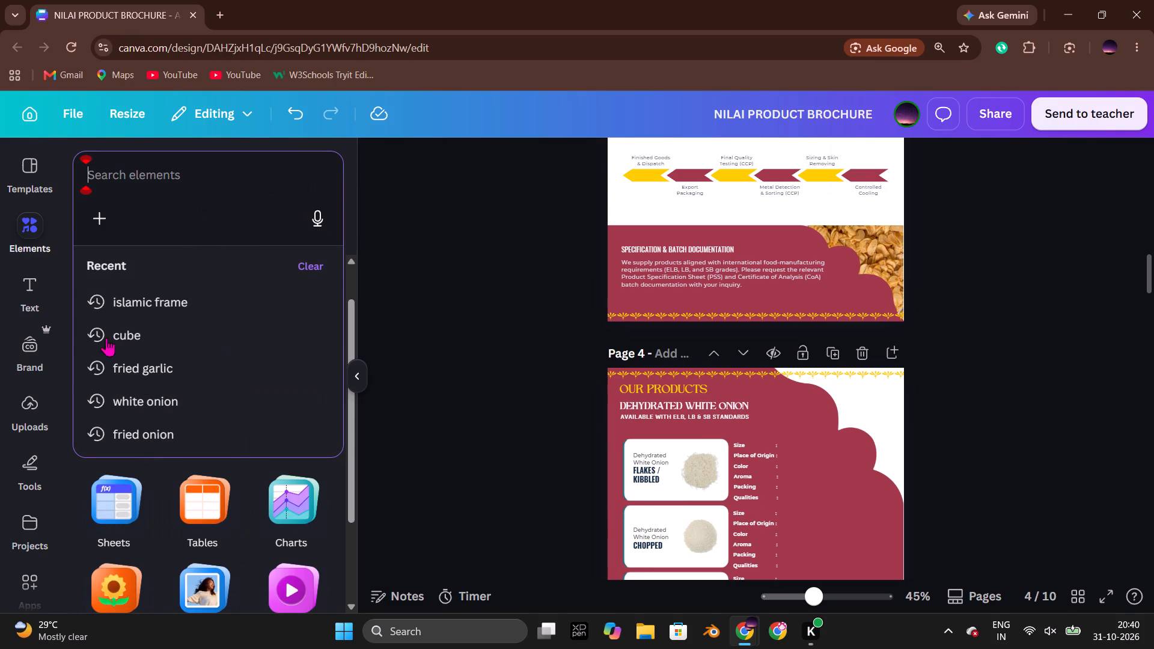
pyautogui.scroll(-2, 192, 377)
pyautogui.click(171, 371)
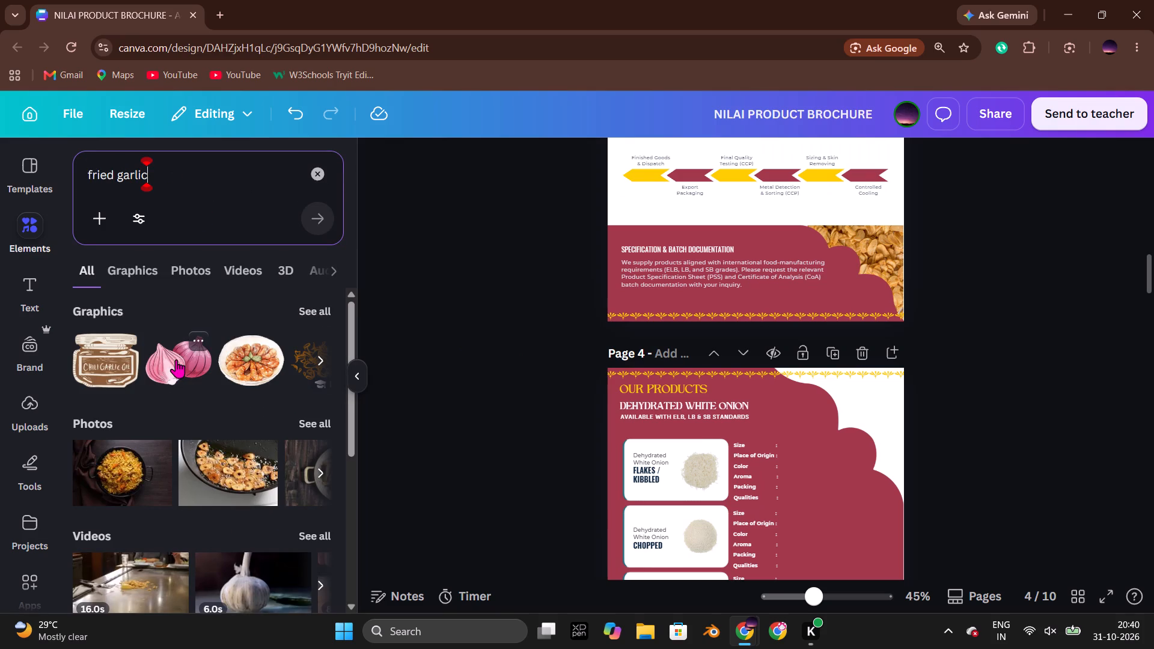
pyautogui.click(230, 186)
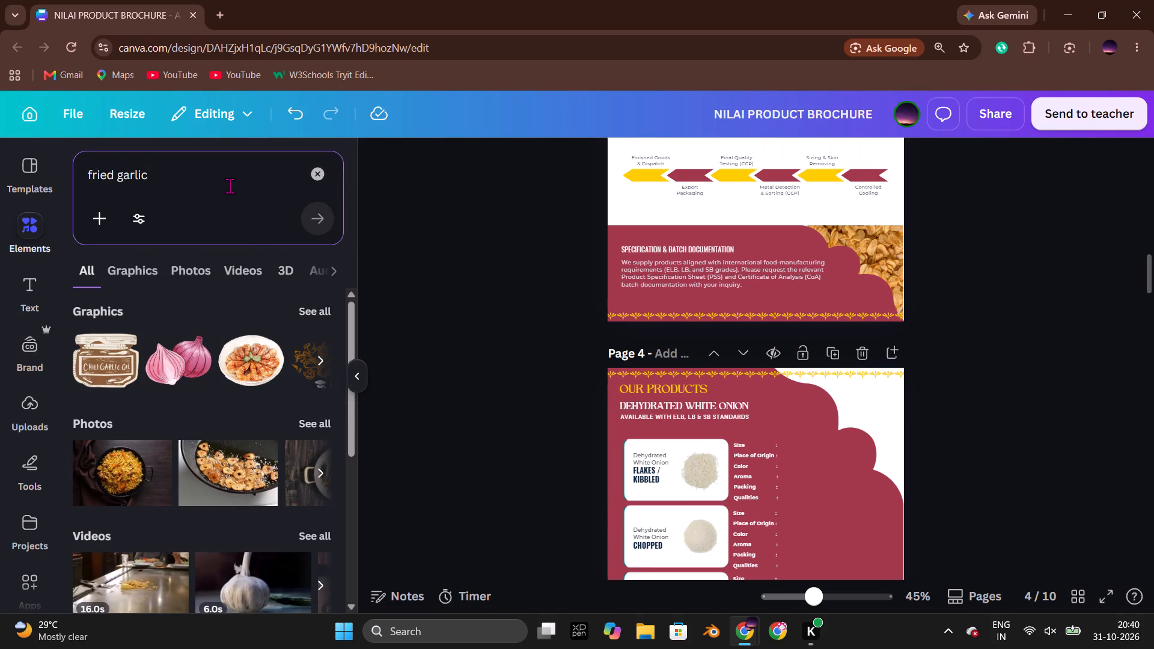
pyautogui.press('BackSpace')
pyautogui.press('BackSpace')
pyautogui.press('BackSpace')
pyautogui.click(195, 168)
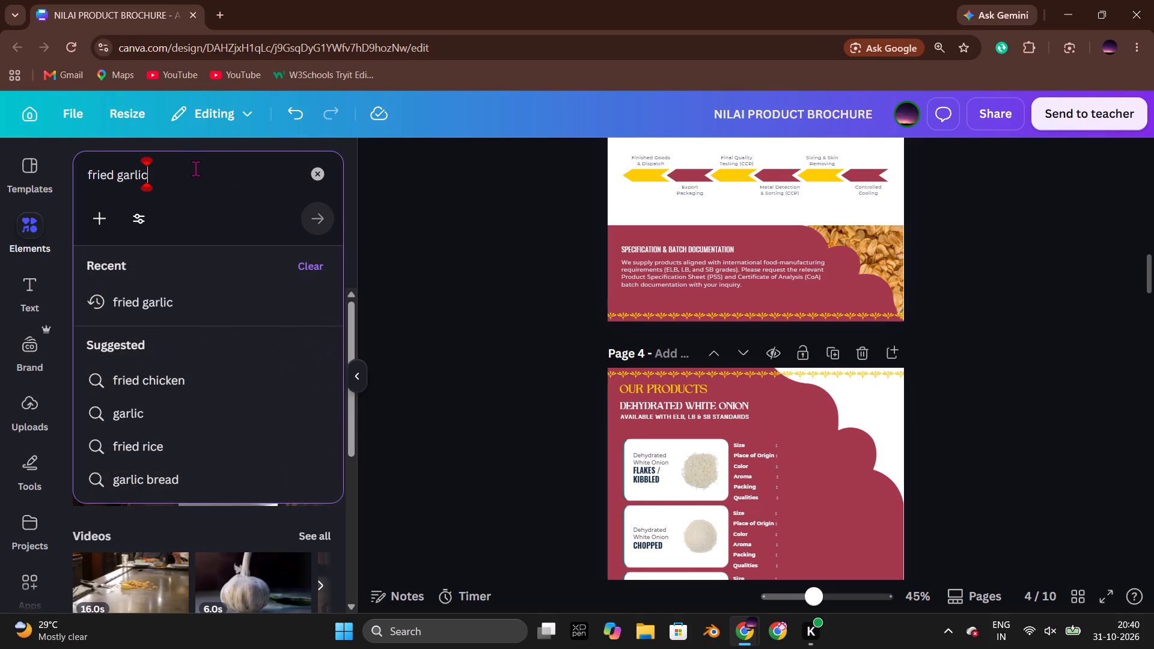
pyautogui.press('BackSpace')
pyautogui.press('BackSpace')
pyautogui.press('BackSpace')
pyautogui.press('BackSpace')
pyautogui.press('BackSpace')
pyautogui.press('BackSpace')
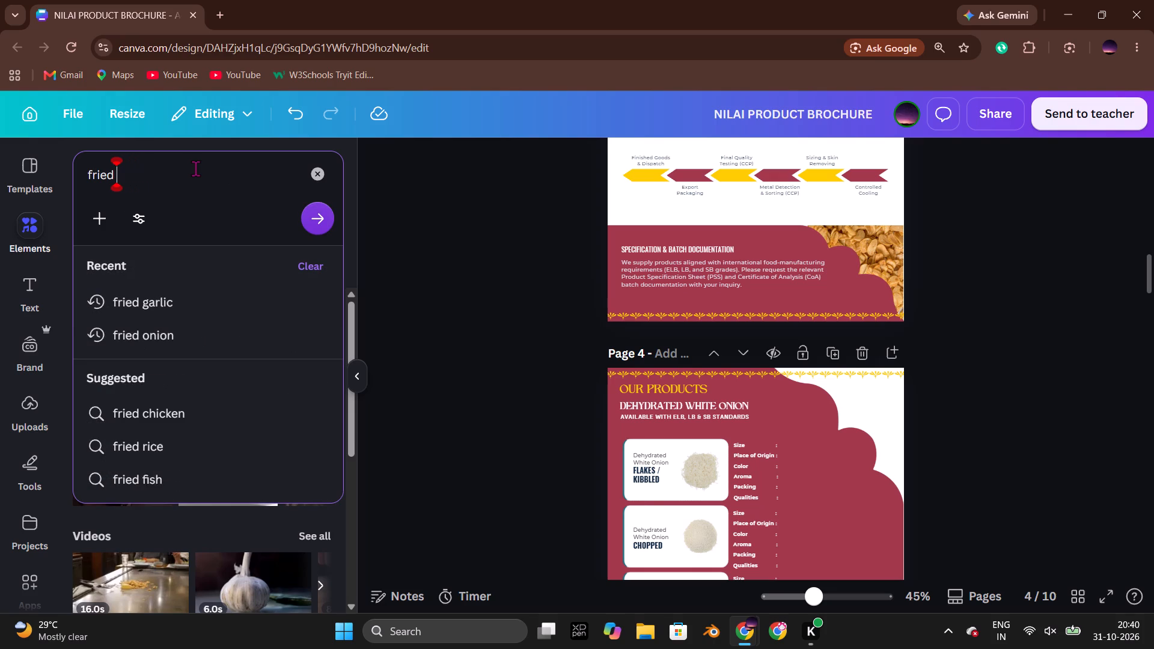
pyautogui.write('onion.')
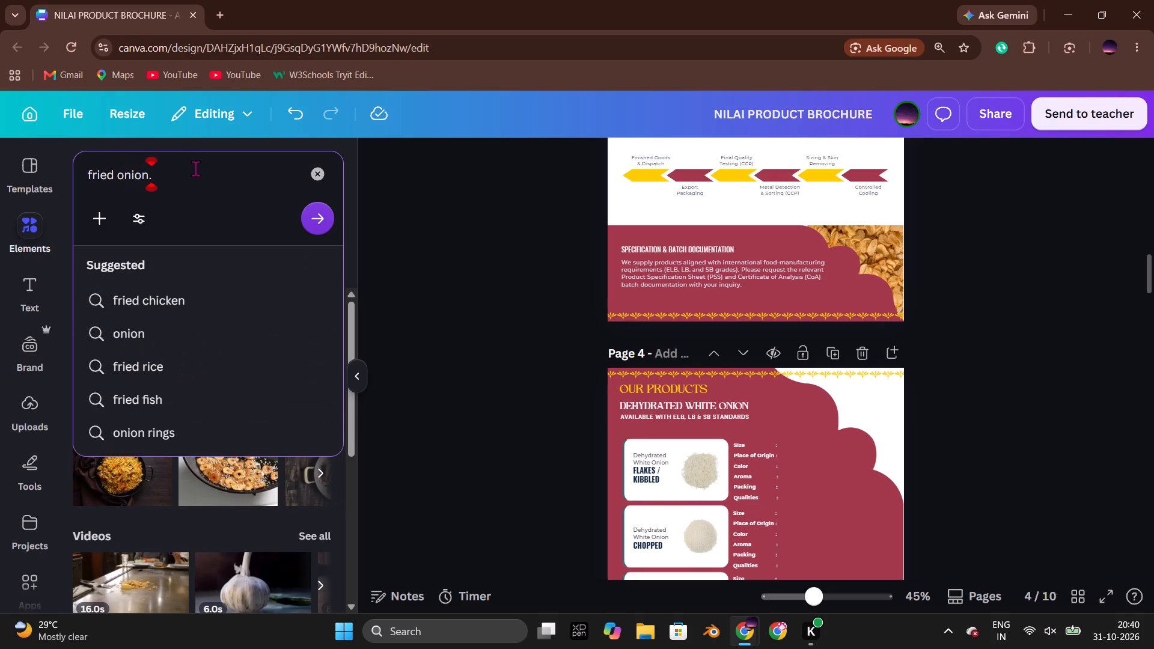
pyautogui.press('BackSpace')
pyautogui.press('Return')
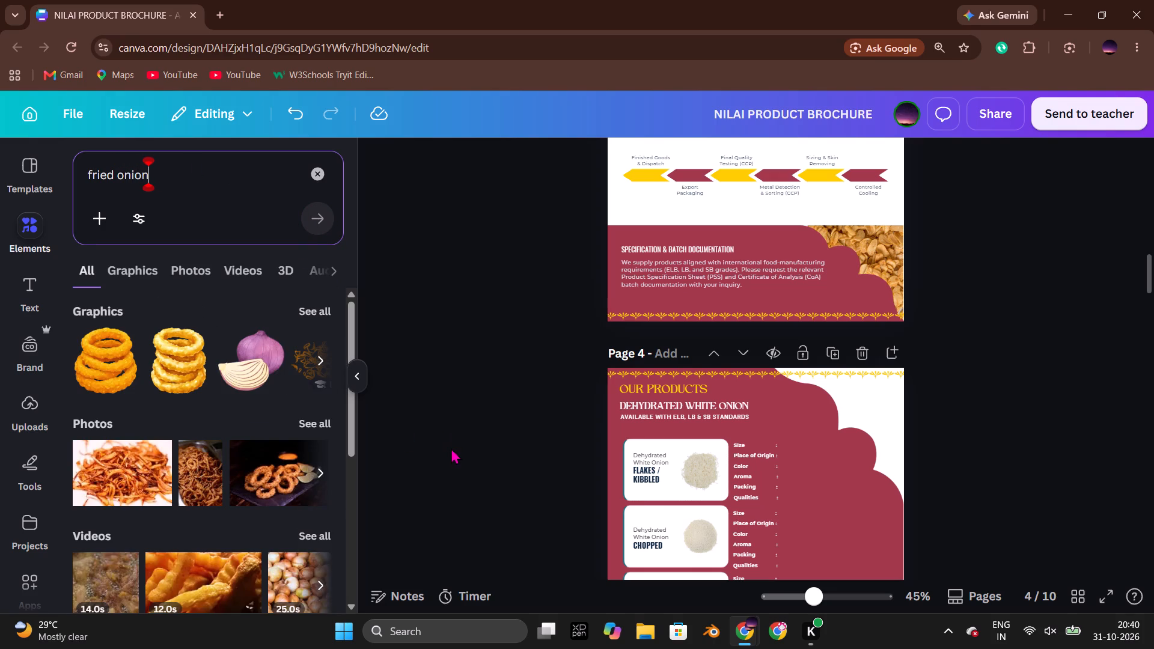
# Browse photos similar to the "deep fried onion" background photo and add the yellow granule texture photo to page 4.
pyautogui.scroll(-3, 225, 506)
pyautogui.scroll(4, 225, 506)
pyautogui.click(311, 419)
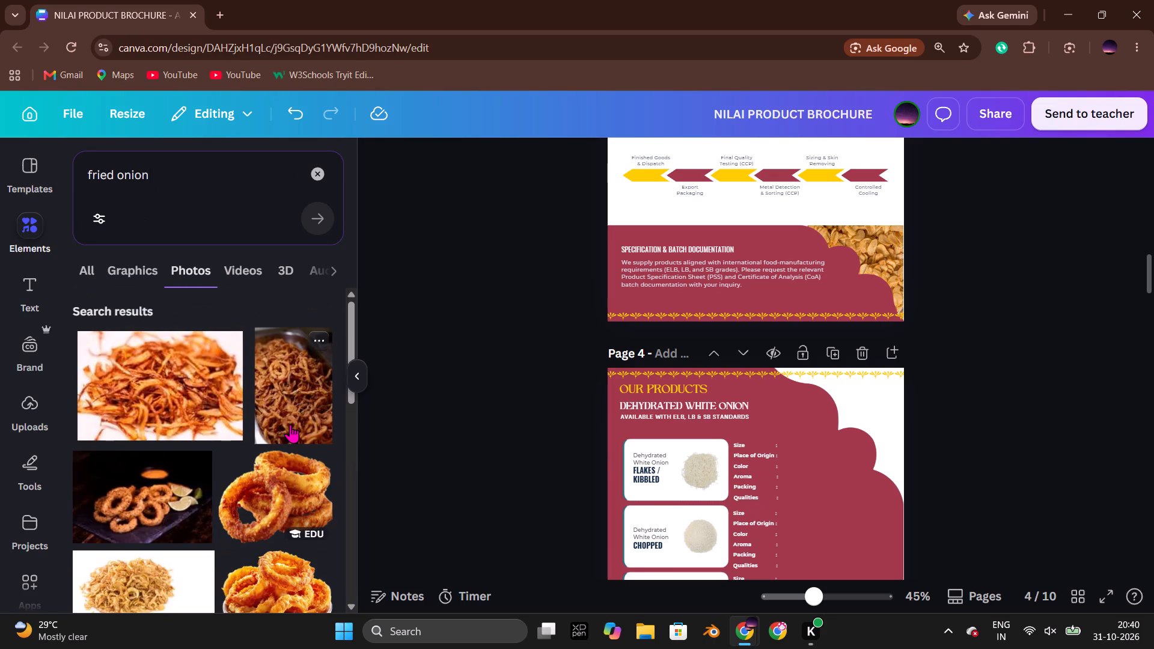
pyautogui.scroll(-2, 290, 424)
pyautogui.scroll(3, 290, 424)
pyautogui.scroll(-3, 290, 424)
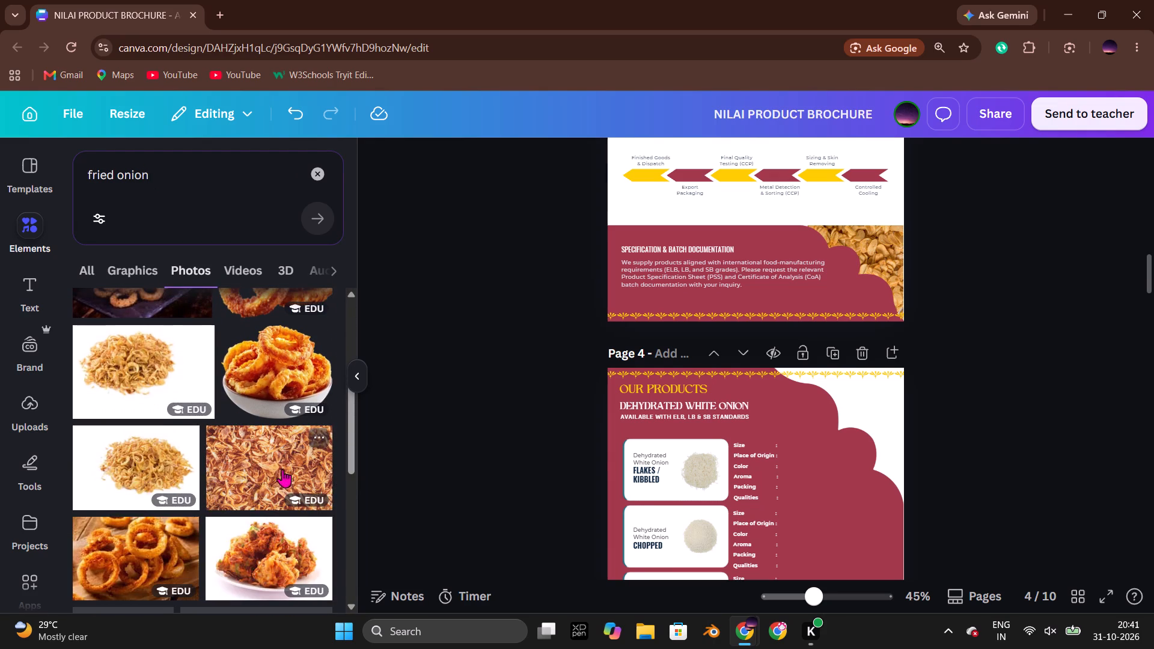
pyautogui.scroll(-2, 278, 469)
pyautogui.scroll(1, 282, 351)
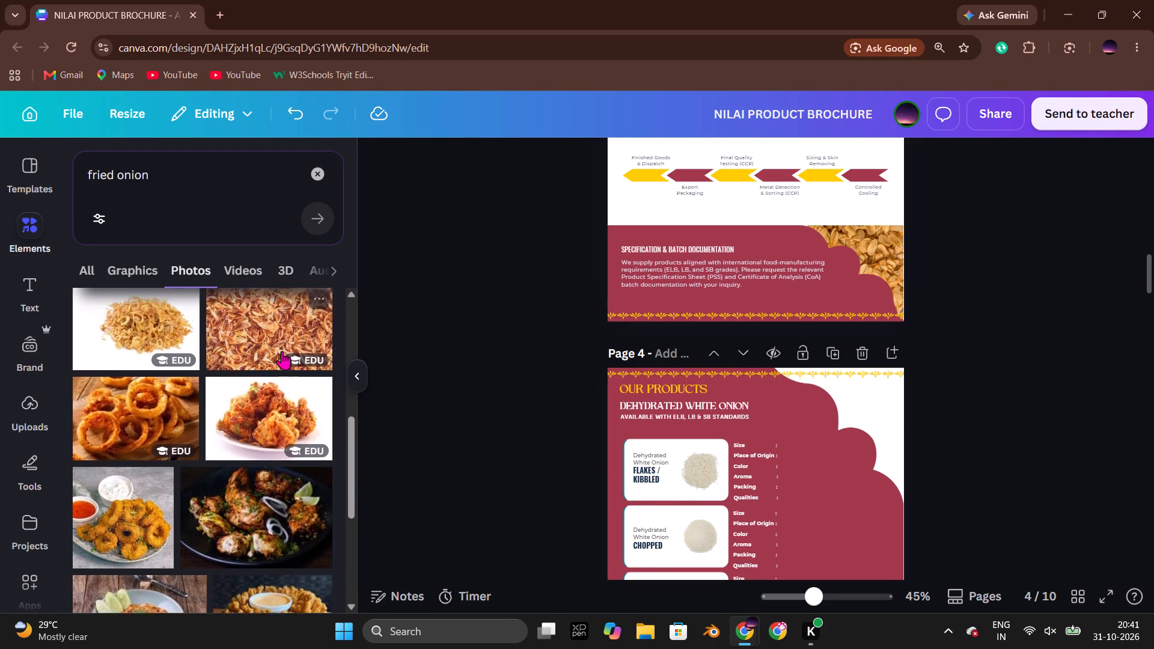
pyautogui.scroll(1, 282, 351)
pyautogui.click(317, 444)
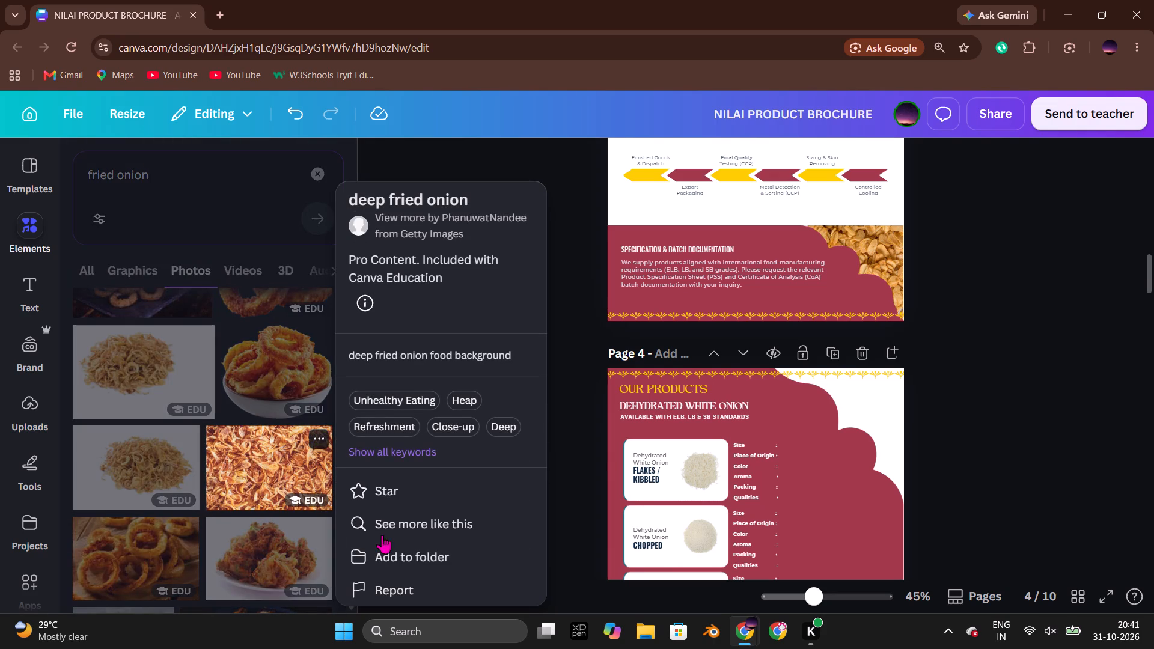
pyautogui.scroll(-1, 432, 549)
pyautogui.click(429, 526)
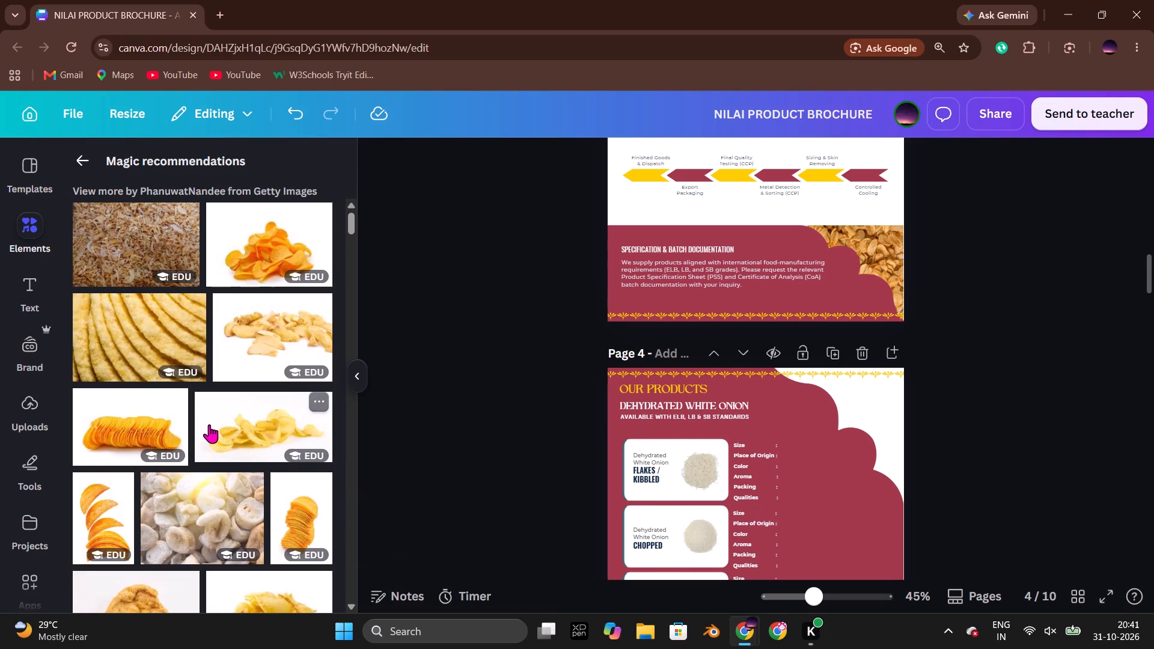
pyautogui.scroll(-7, 209, 424)
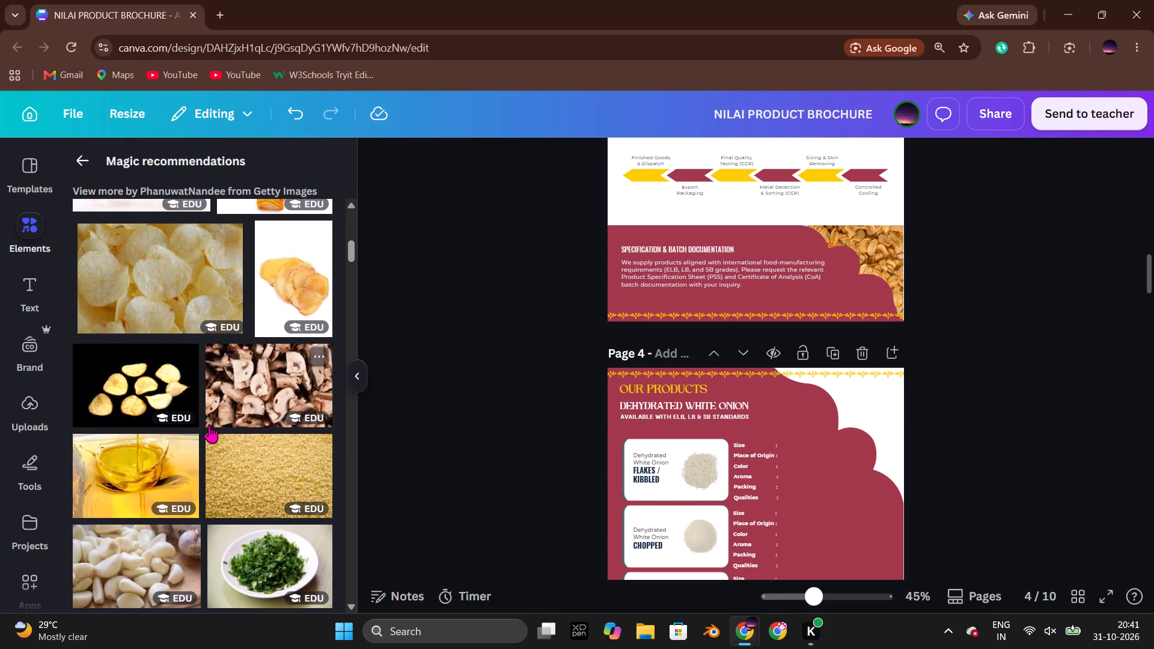
pyautogui.click(263, 477)
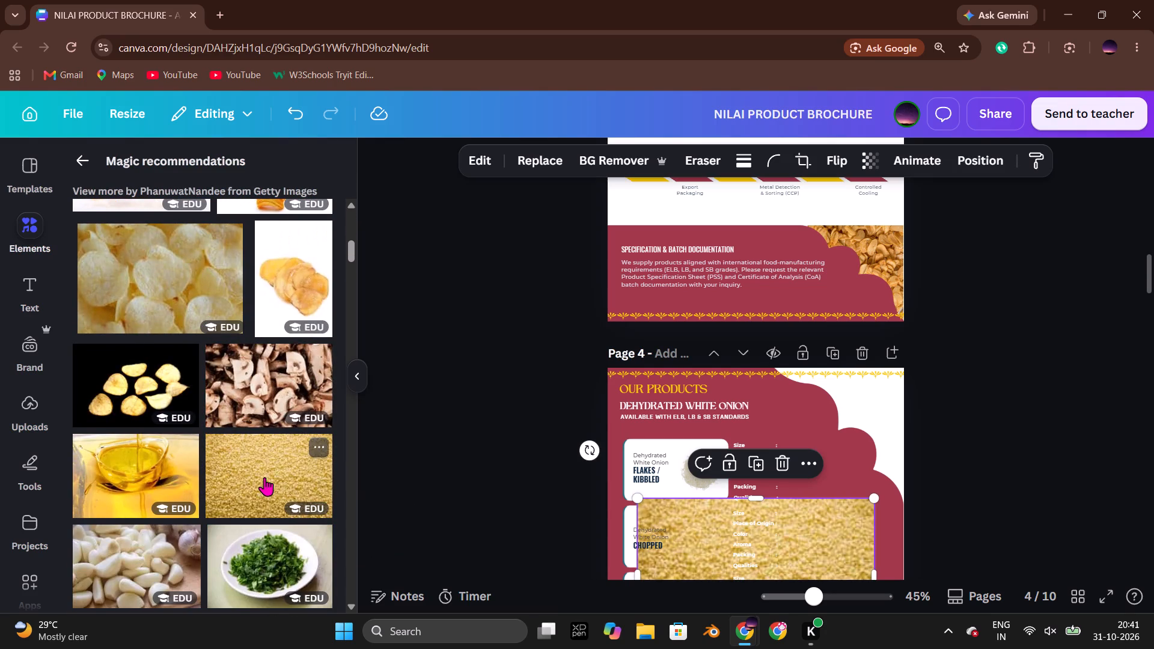
# Scale the granule photo on page 4 down to about four fifths of its width, keeping its upper-left corner fixed.
pyautogui.scroll(-3, 952, 475)
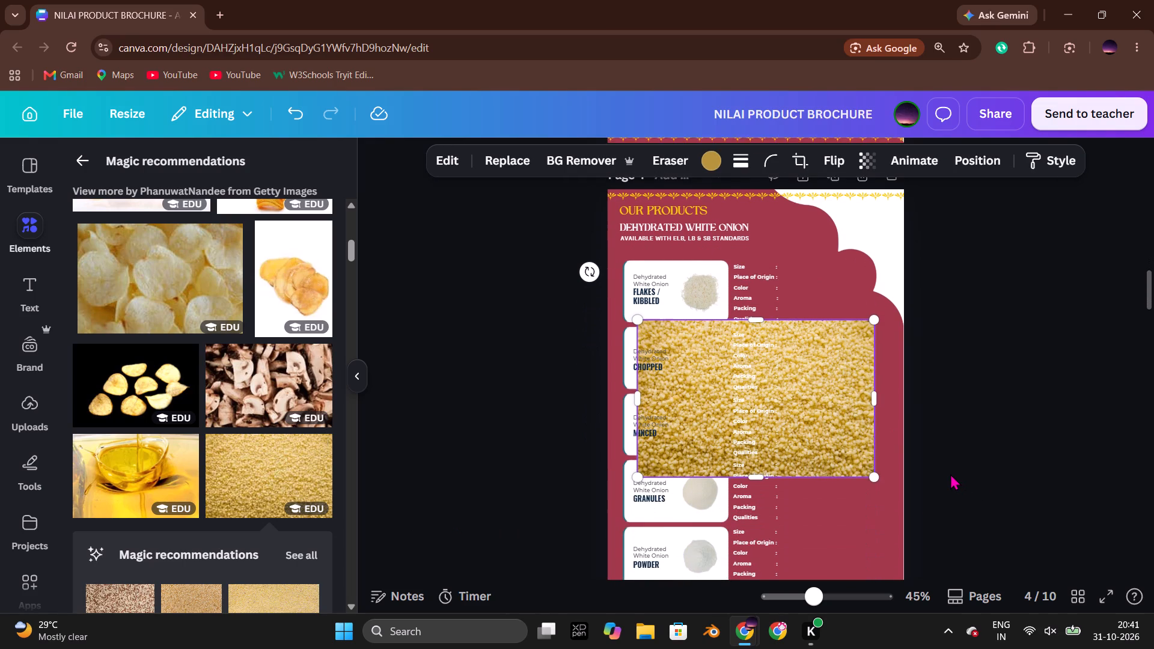
pyautogui.moveTo(872, 478); pyautogui.dragTo(822, 451)
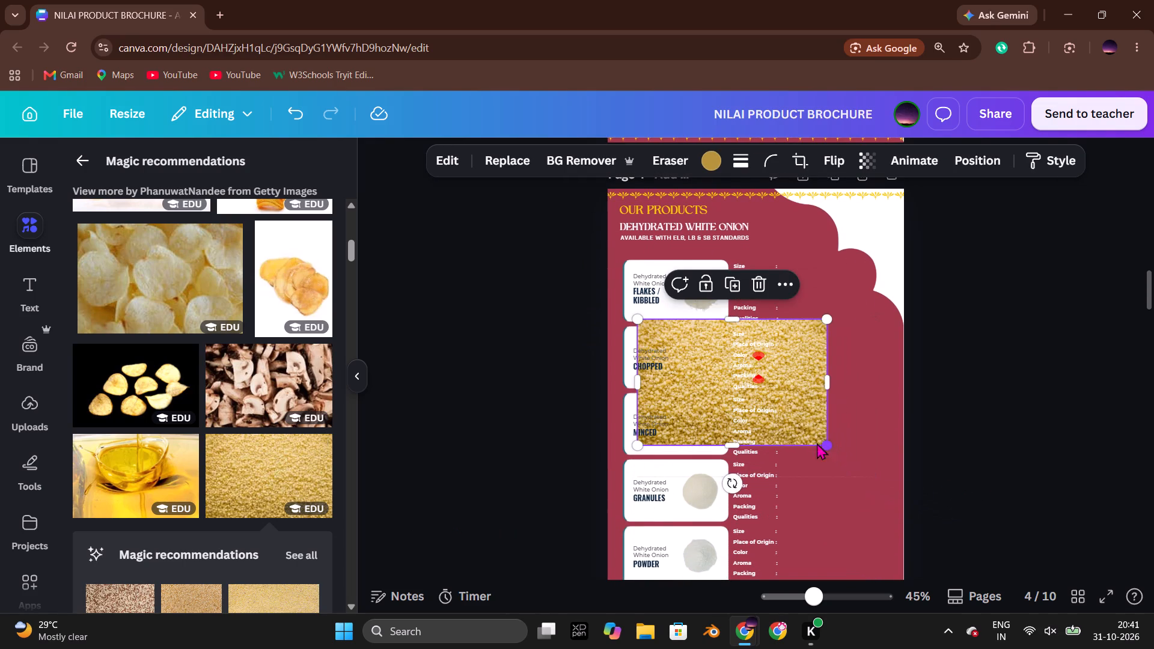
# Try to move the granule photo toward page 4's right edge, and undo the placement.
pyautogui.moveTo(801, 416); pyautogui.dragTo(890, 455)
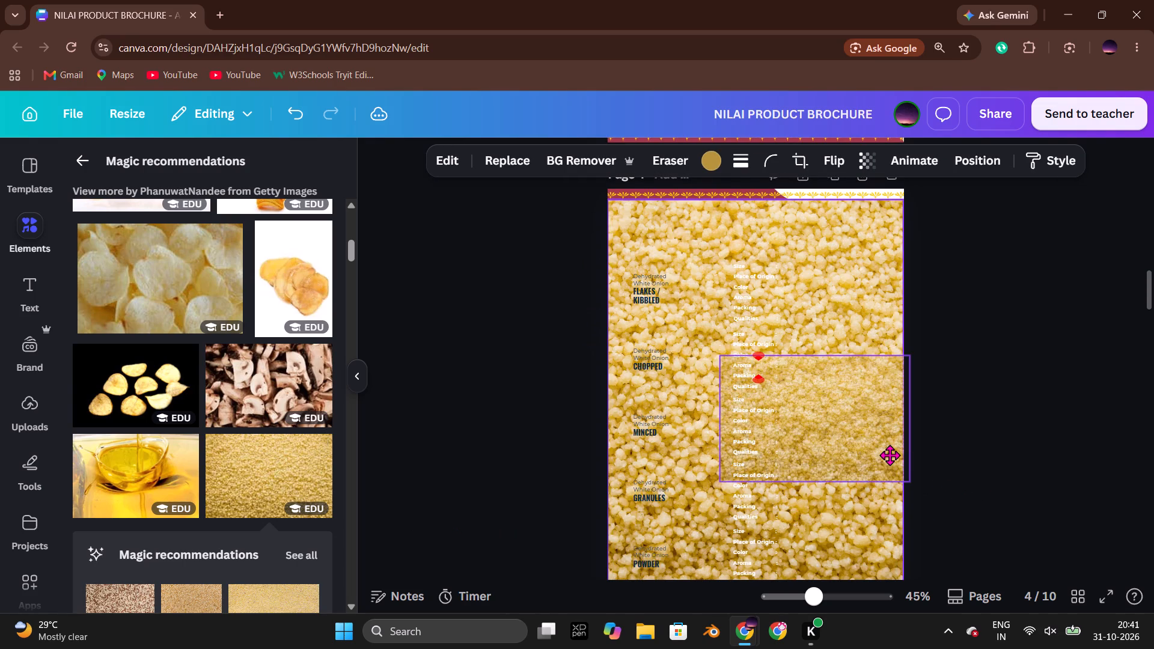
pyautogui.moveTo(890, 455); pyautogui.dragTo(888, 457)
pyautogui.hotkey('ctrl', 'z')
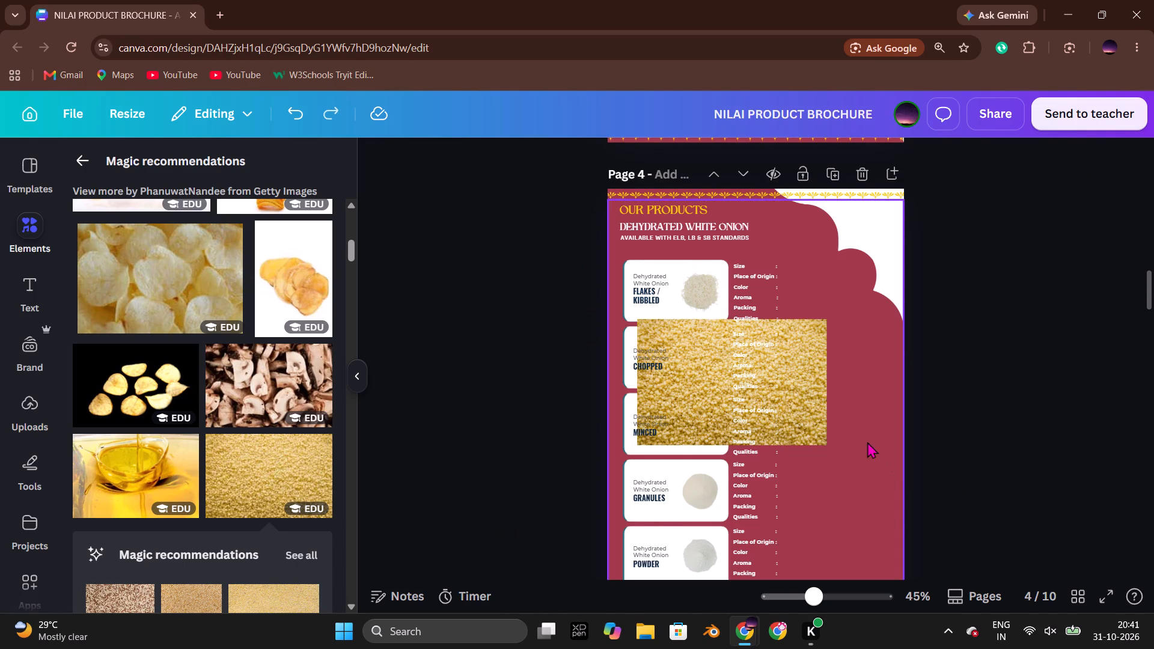
# Reorder page 4's layers so the granule photo sits beneath both maroon shapes and directly above the white background.
pyautogui.click(816, 391)
pyautogui.click(962, 165)
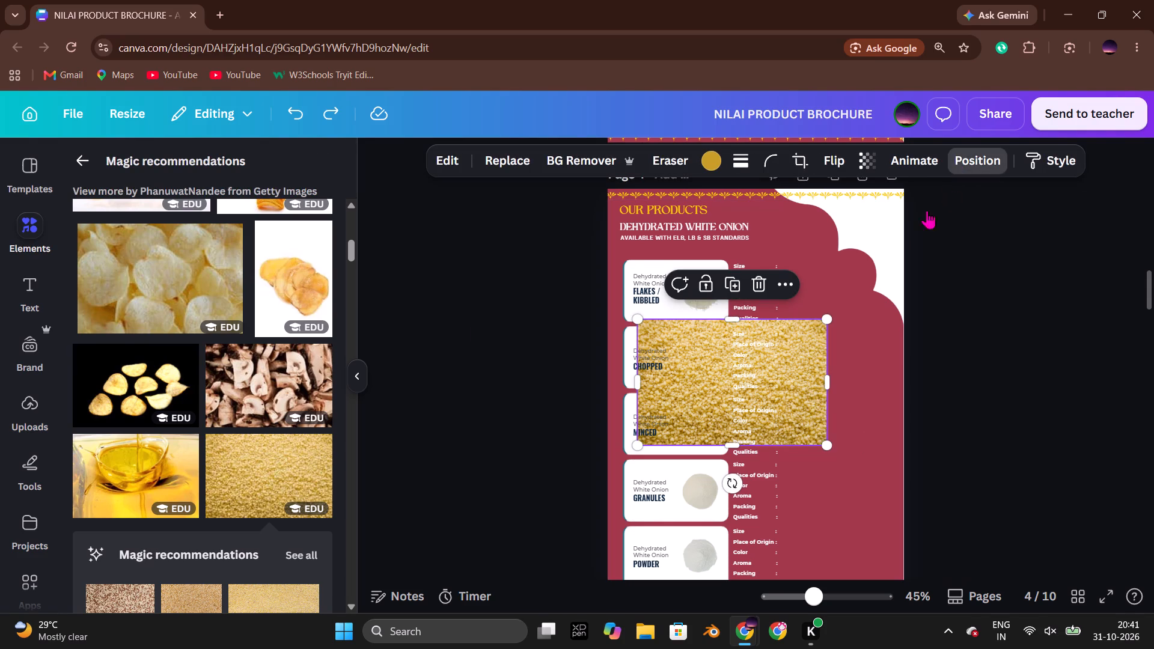
pyautogui.click(273, 197)
pyautogui.scroll(-4, 237, 386)
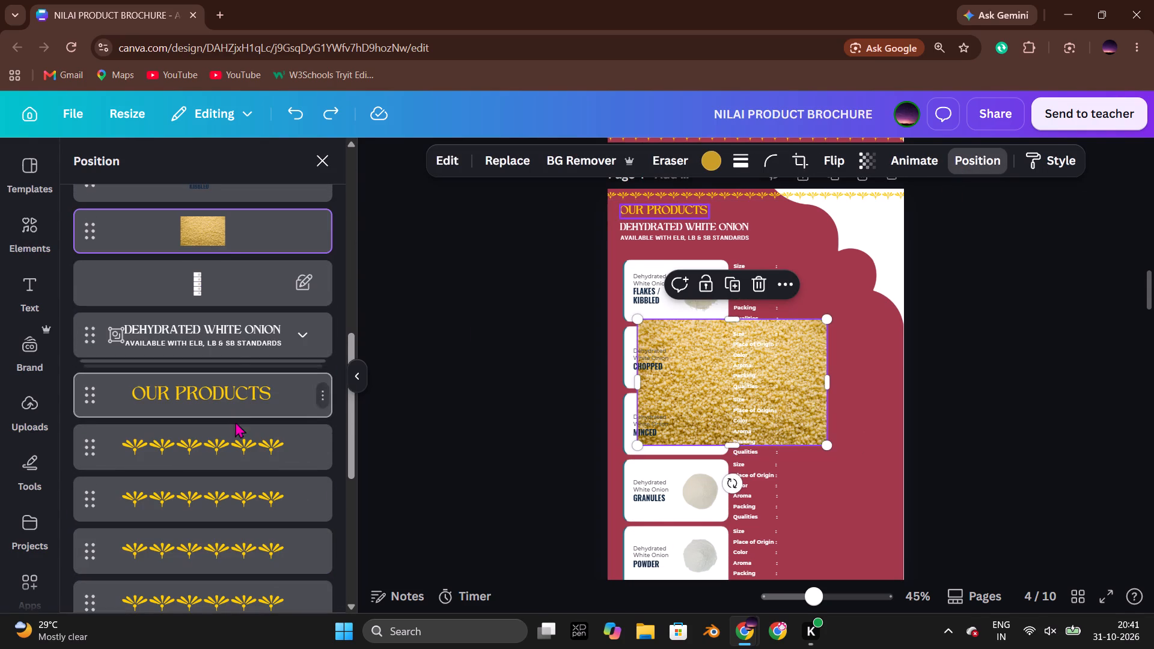
pyautogui.moveTo(225, 233); pyautogui.dragTo(221, 553)
pyautogui.scroll(-5, 234, 496)
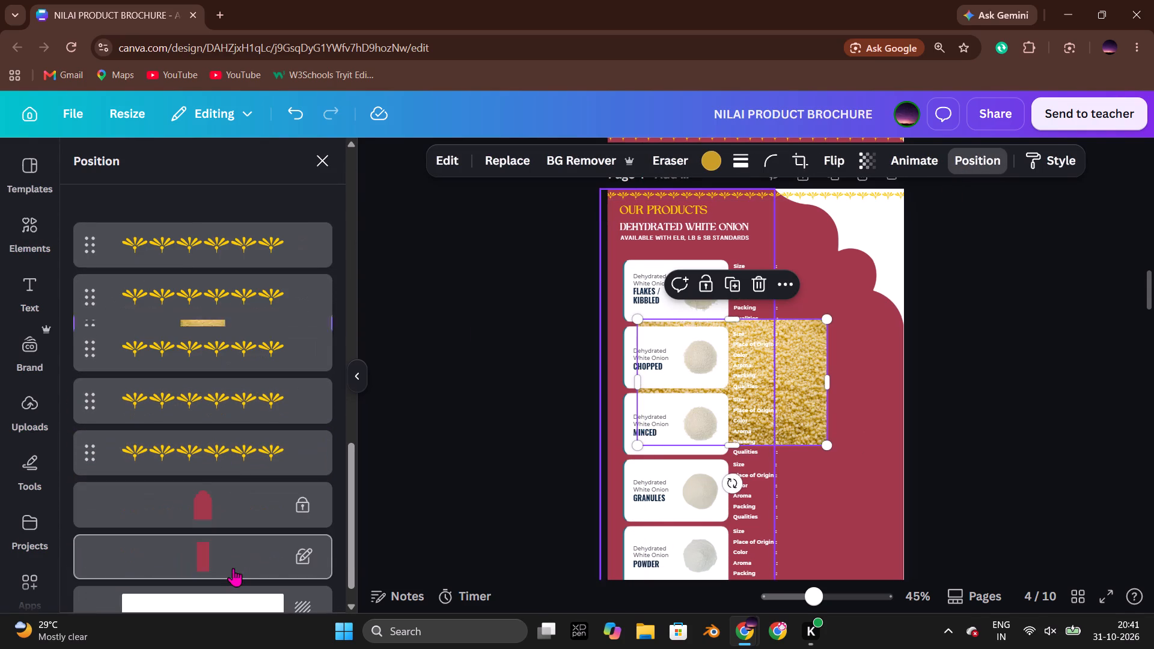
pyautogui.moveTo(236, 193); pyautogui.dragTo(244, 561)
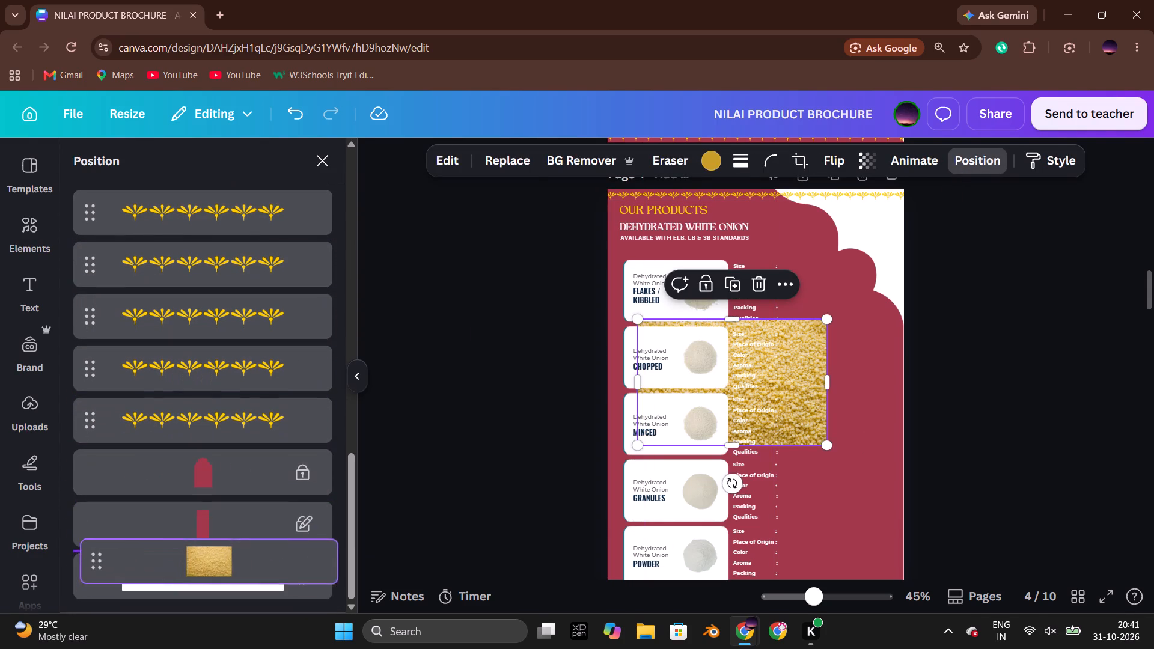
pyautogui.moveTo(244, 561); pyautogui.dragTo(246, 554)
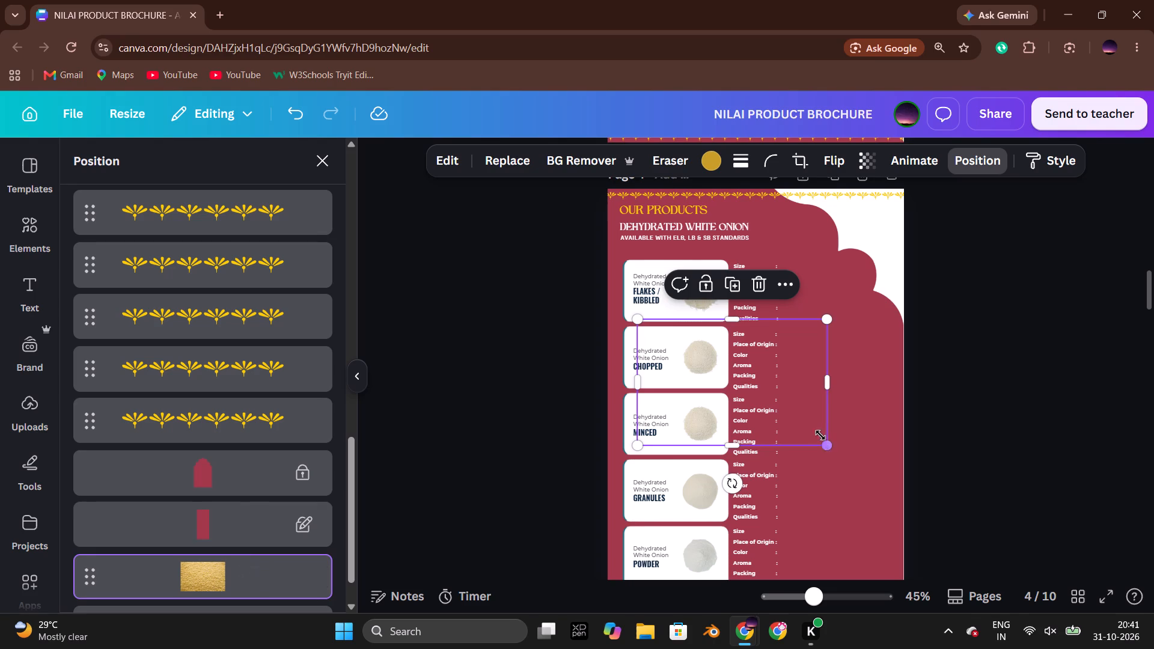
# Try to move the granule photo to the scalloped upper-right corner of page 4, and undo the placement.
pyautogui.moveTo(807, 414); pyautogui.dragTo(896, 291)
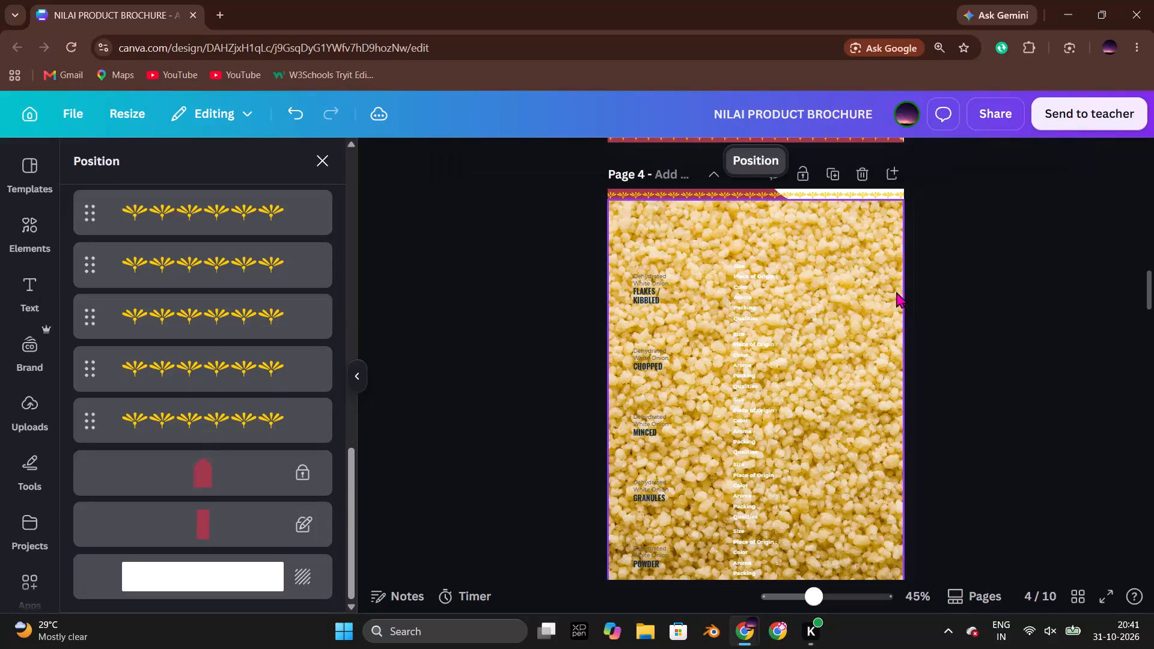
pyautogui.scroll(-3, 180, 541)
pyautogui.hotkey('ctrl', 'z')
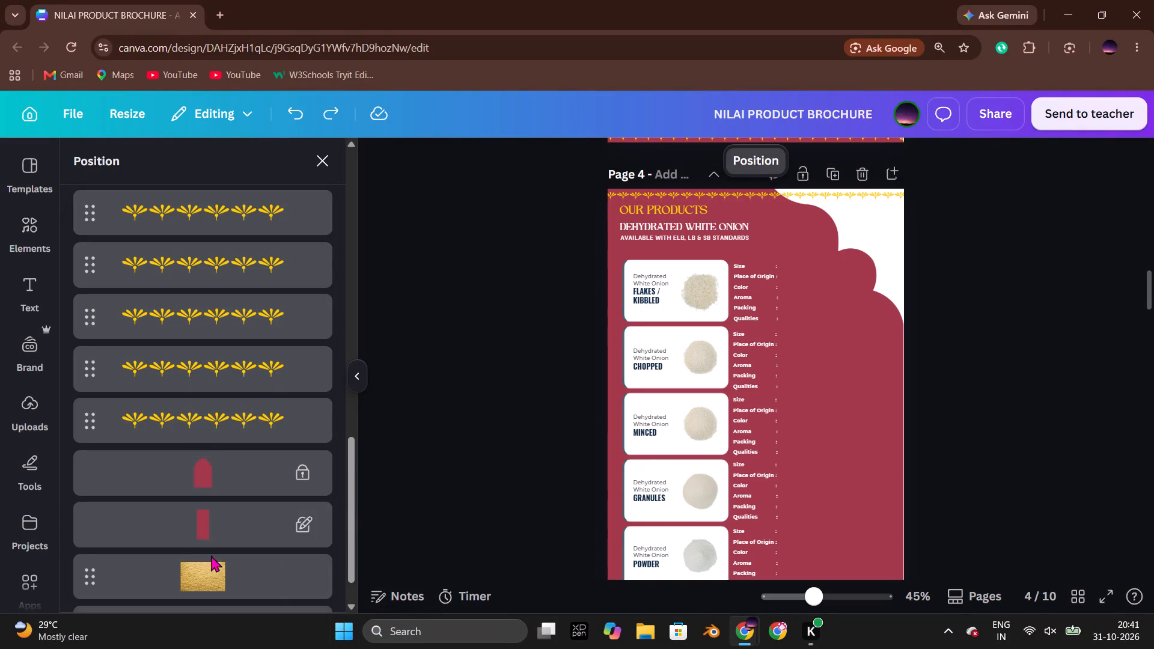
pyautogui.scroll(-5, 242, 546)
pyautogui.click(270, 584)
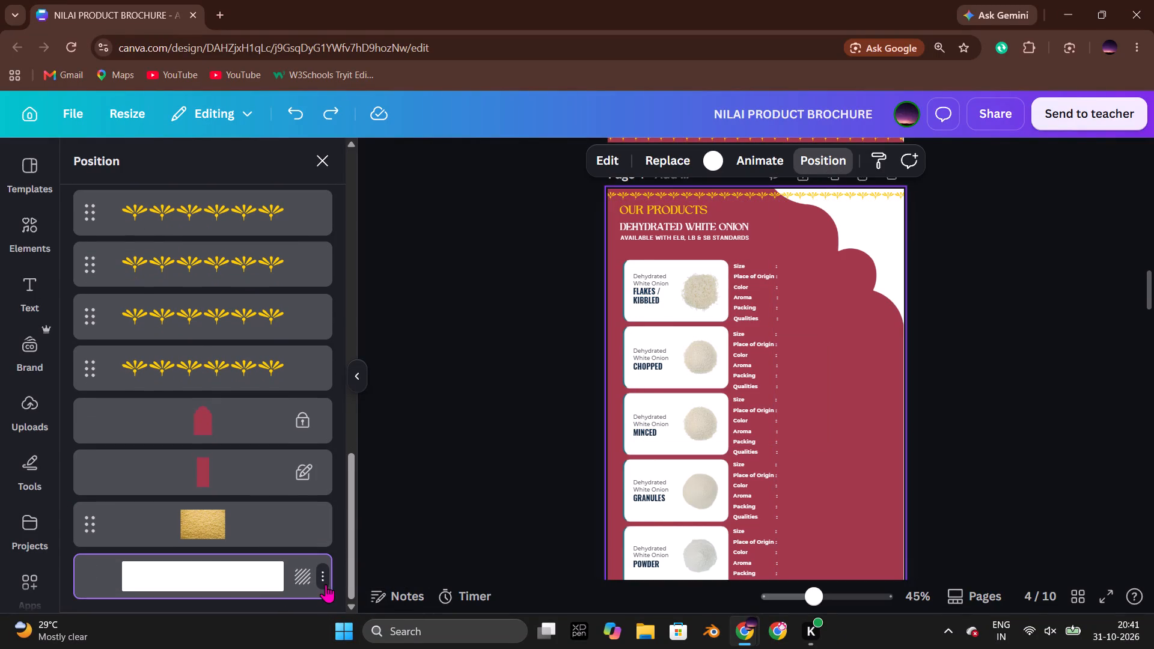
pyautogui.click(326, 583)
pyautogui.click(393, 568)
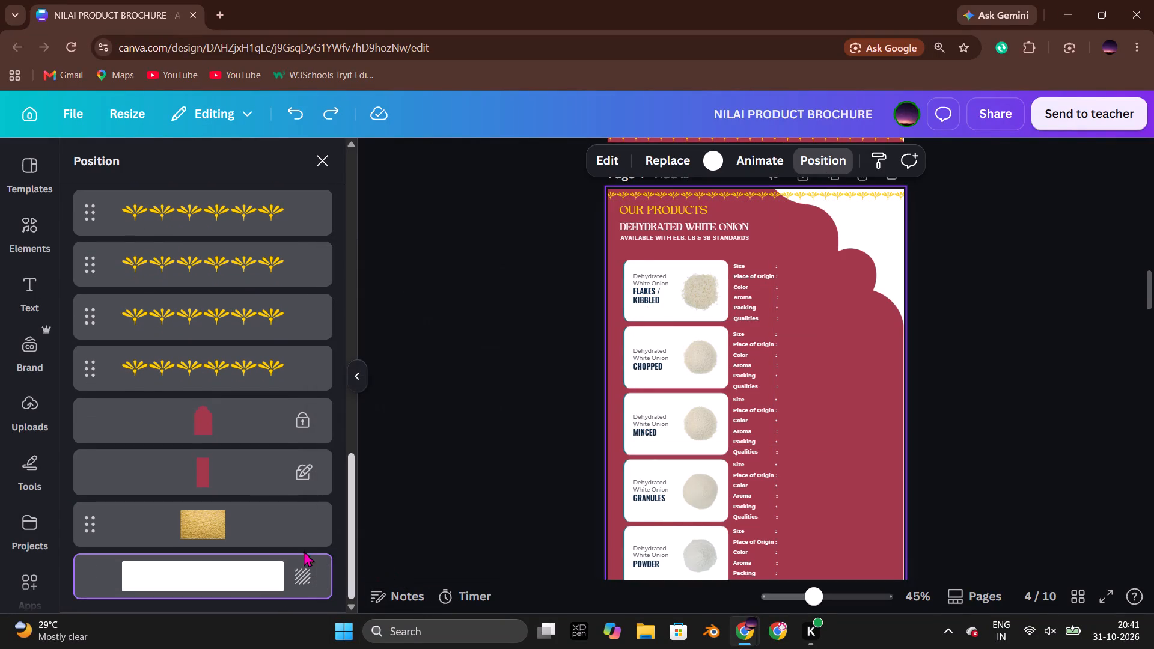
# Select the granule photo's layer on page 4 and examine its alignment, size and X/Y position settings.
pyautogui.click(269, 540)
pyautogui.scroll(6, 251, 491)
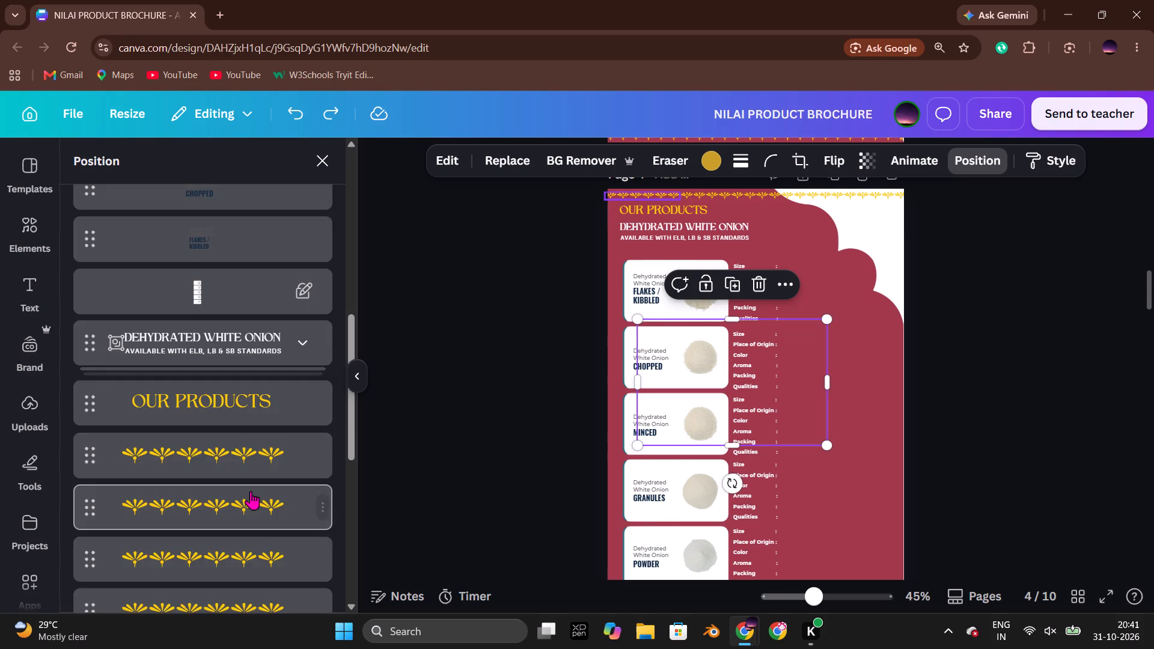
pyautogui.scroll(12, 251, 491)
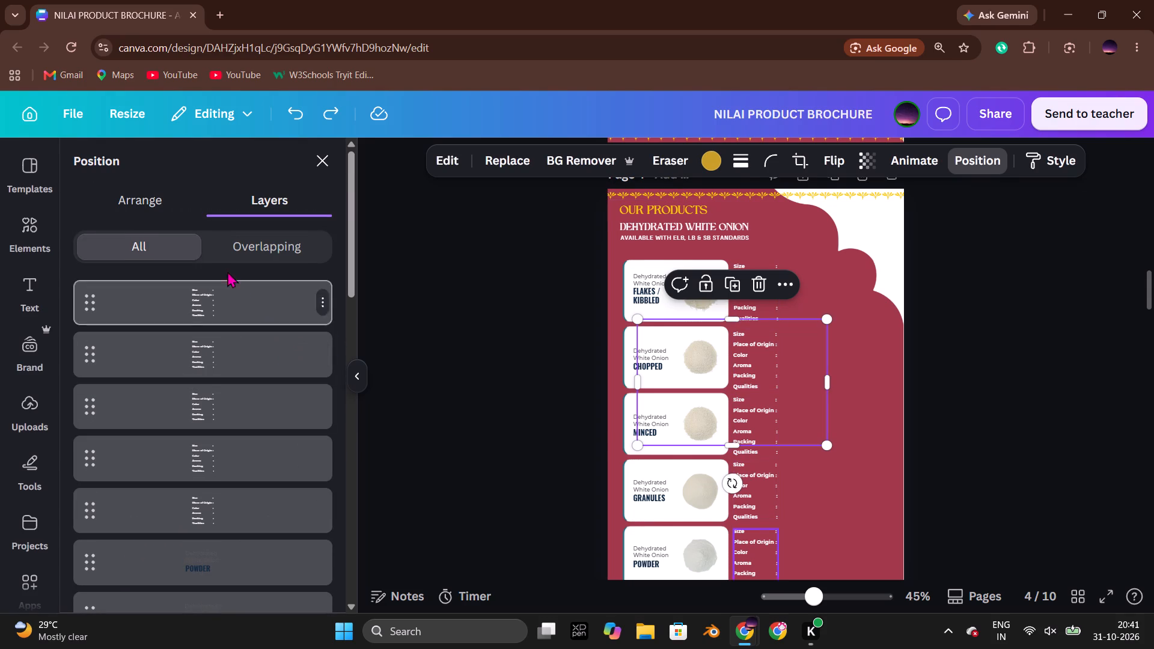
pyautogui.click(151, 209)
pyautogui.scroll(-2, 252, 454)
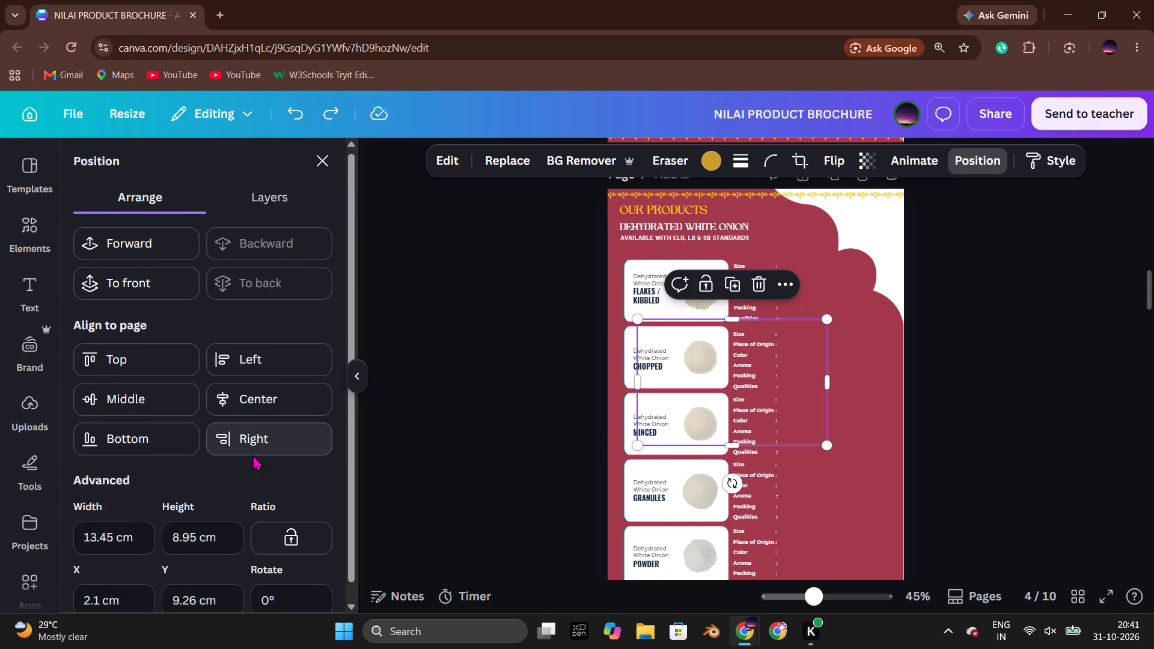
pyautogui.scroll(-2, 252, 454)
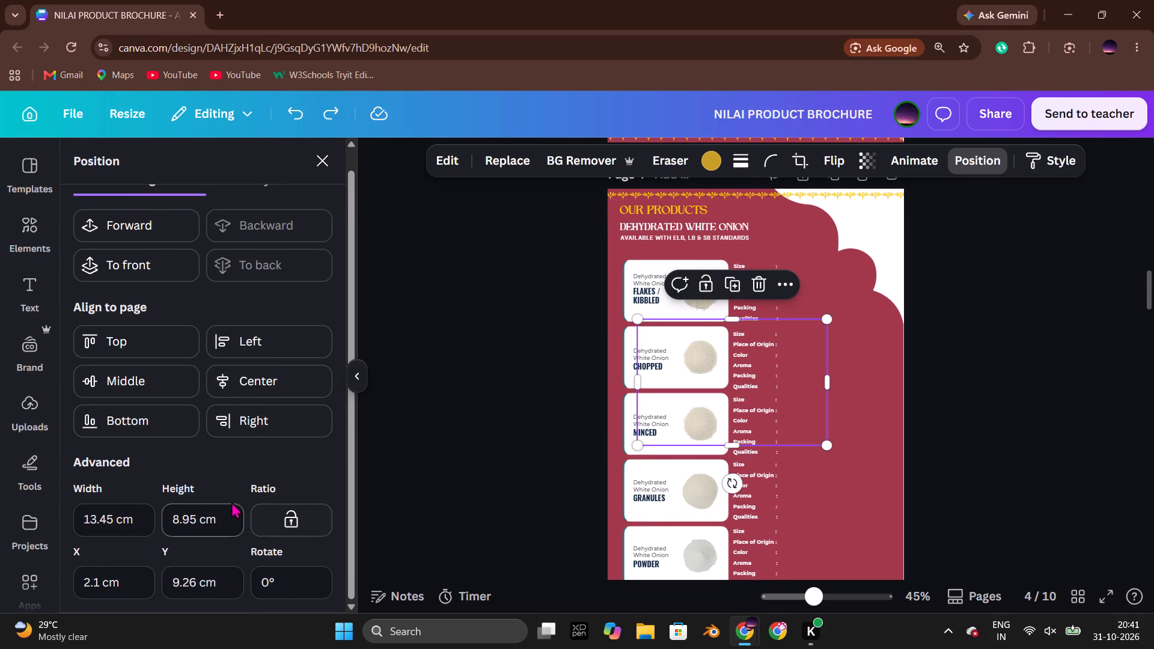
pyautogui.scroll(3, 231, 502)
pyautogui.scroll(-5, 231, 502)
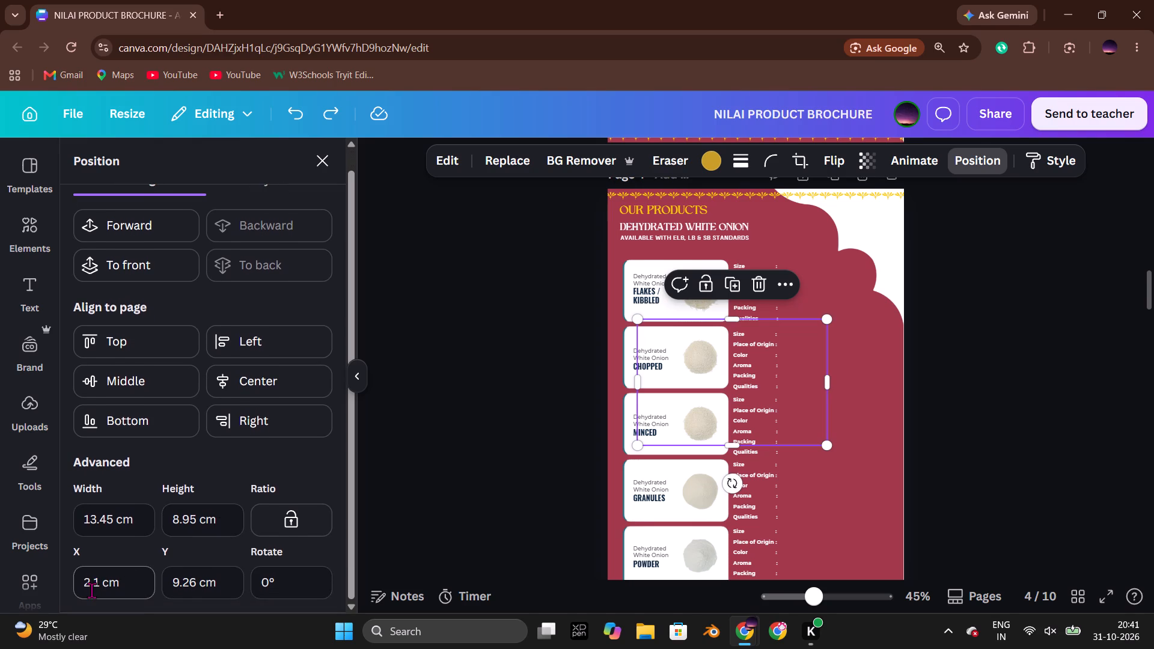
pyautogui.moveTo(91, 586); pyautogui.dragTo(145, 583)
pyautogui.click(138, 552)
pyautogui.click(103, 540)
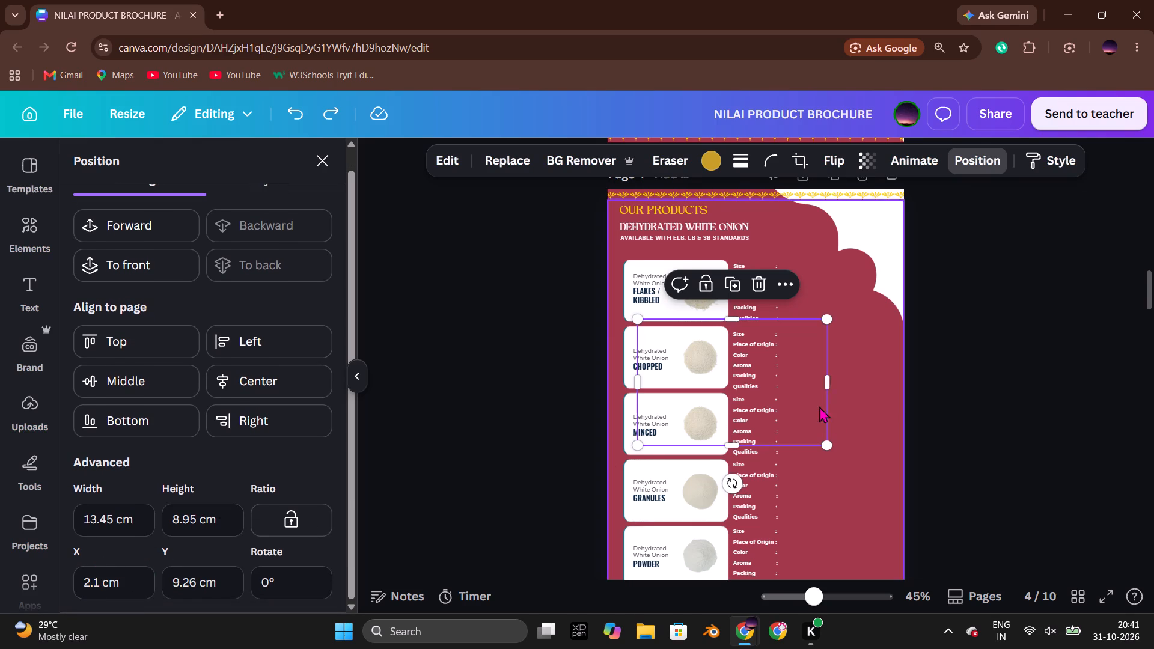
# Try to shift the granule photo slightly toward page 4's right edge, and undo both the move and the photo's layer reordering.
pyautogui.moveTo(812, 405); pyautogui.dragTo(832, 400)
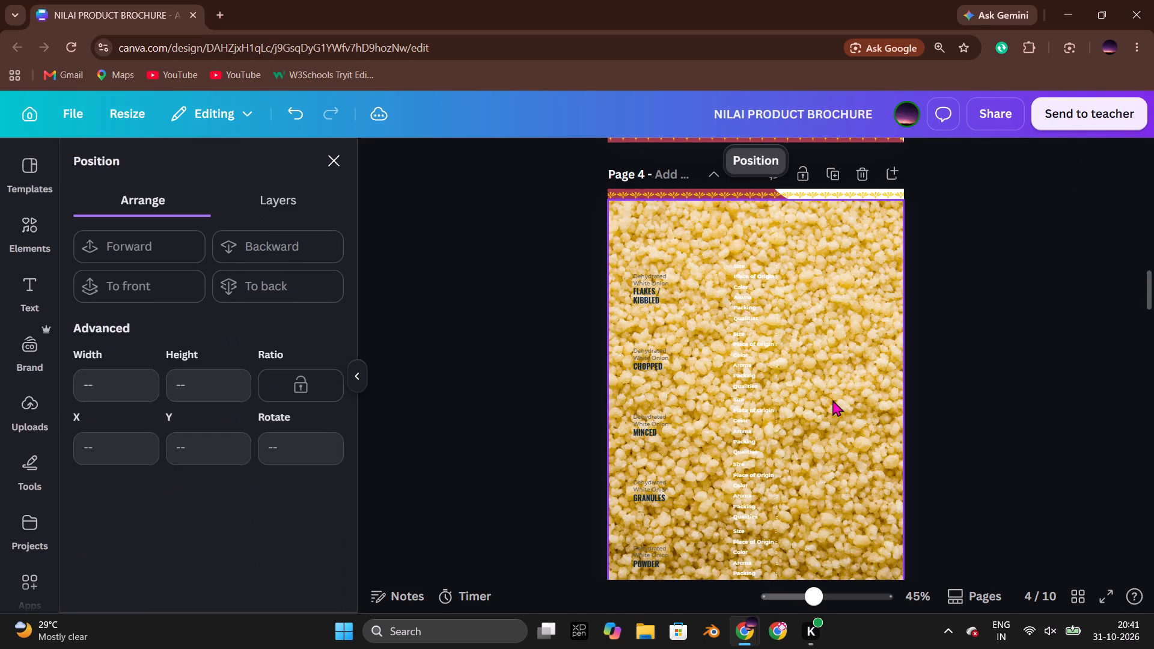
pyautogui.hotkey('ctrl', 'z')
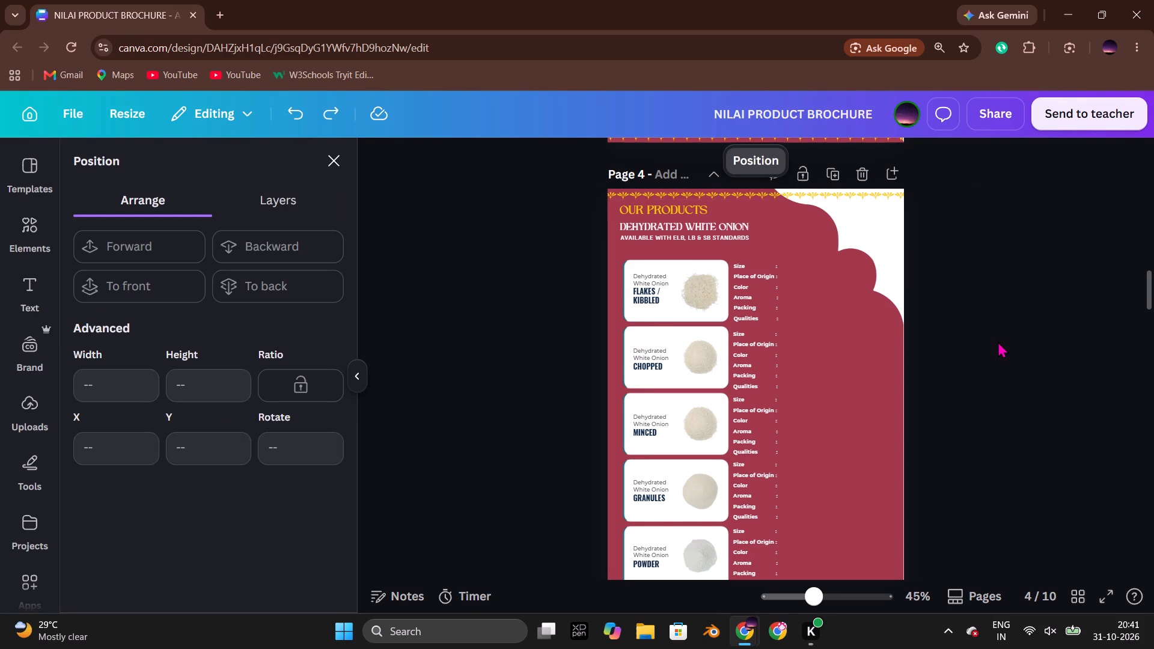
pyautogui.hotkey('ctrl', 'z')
# Find the yellow granule texture photo among page 4's layers and delete it from the page.
pyautogui.click(814, 371)
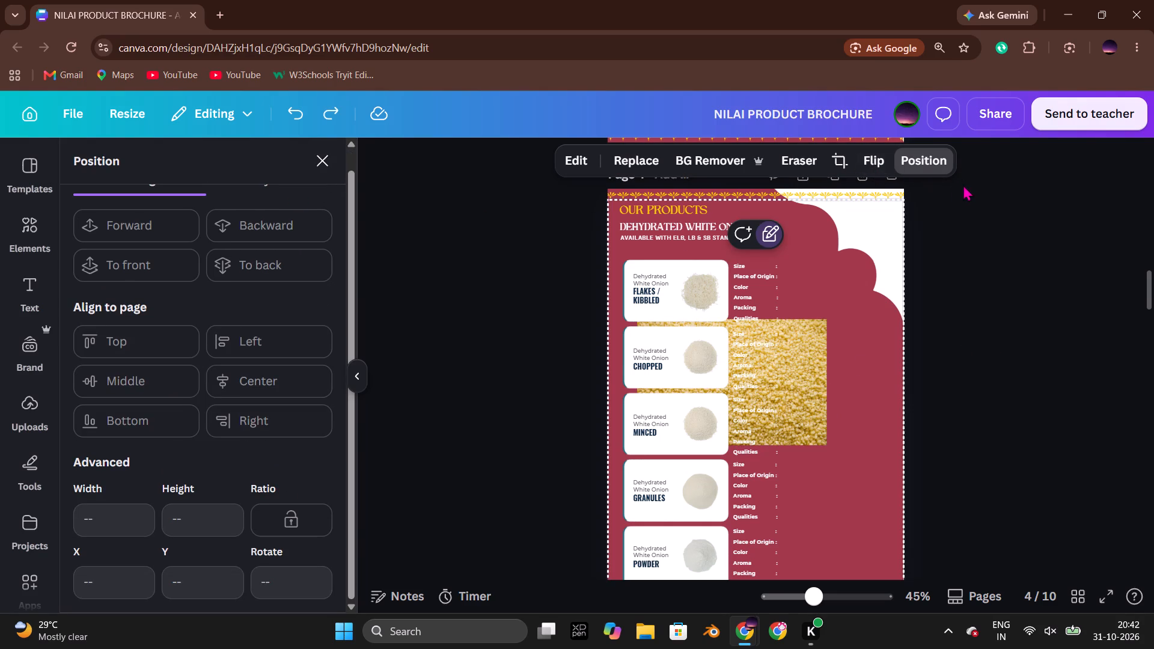
pyautogui.click(937, 161)
pyautogui.click(96, 163)
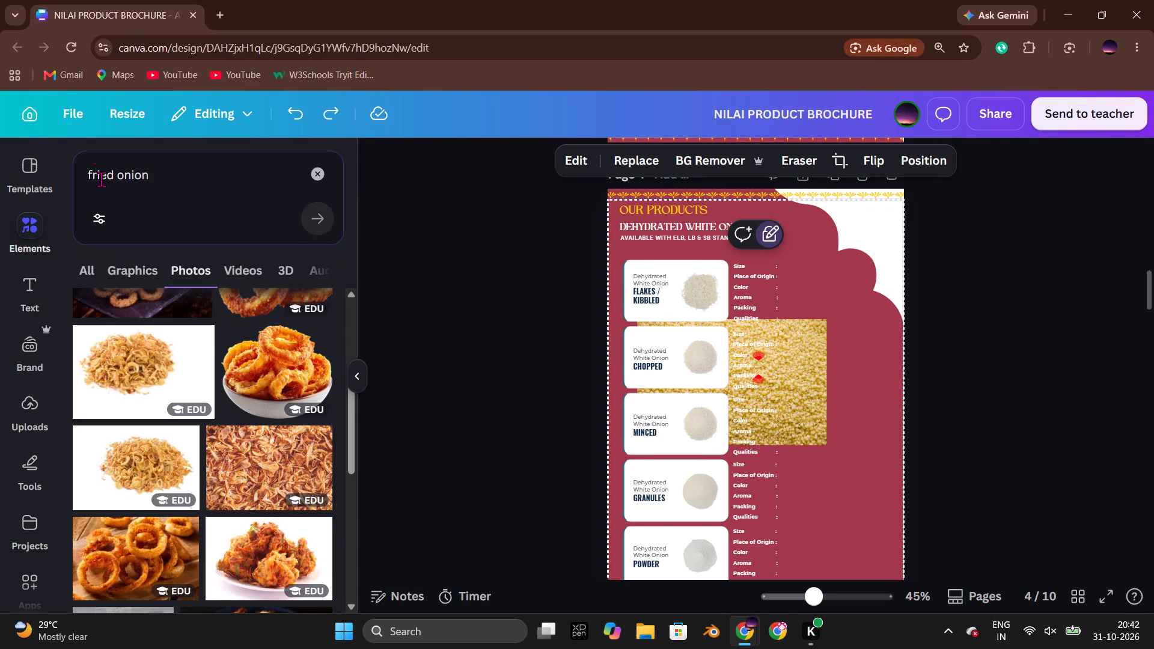
pyautogui.scroll(4, 238, 364)
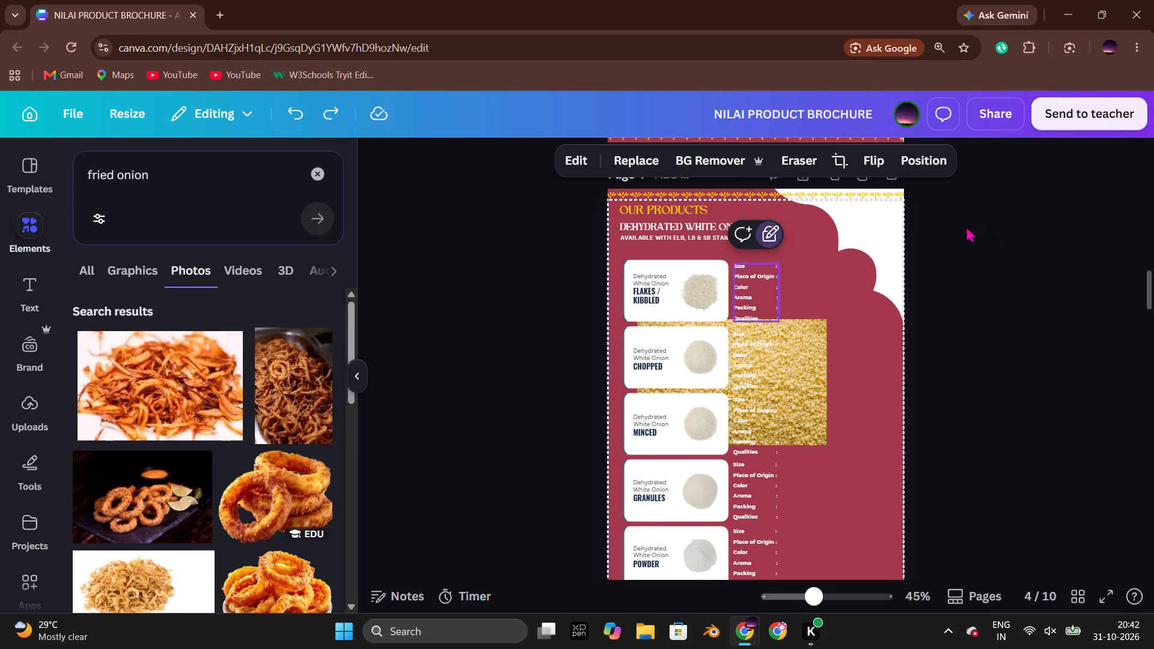
pyautogui.click(953, 233)
pyautogui.click(893, 242)
pyautogui.click(932, 154)
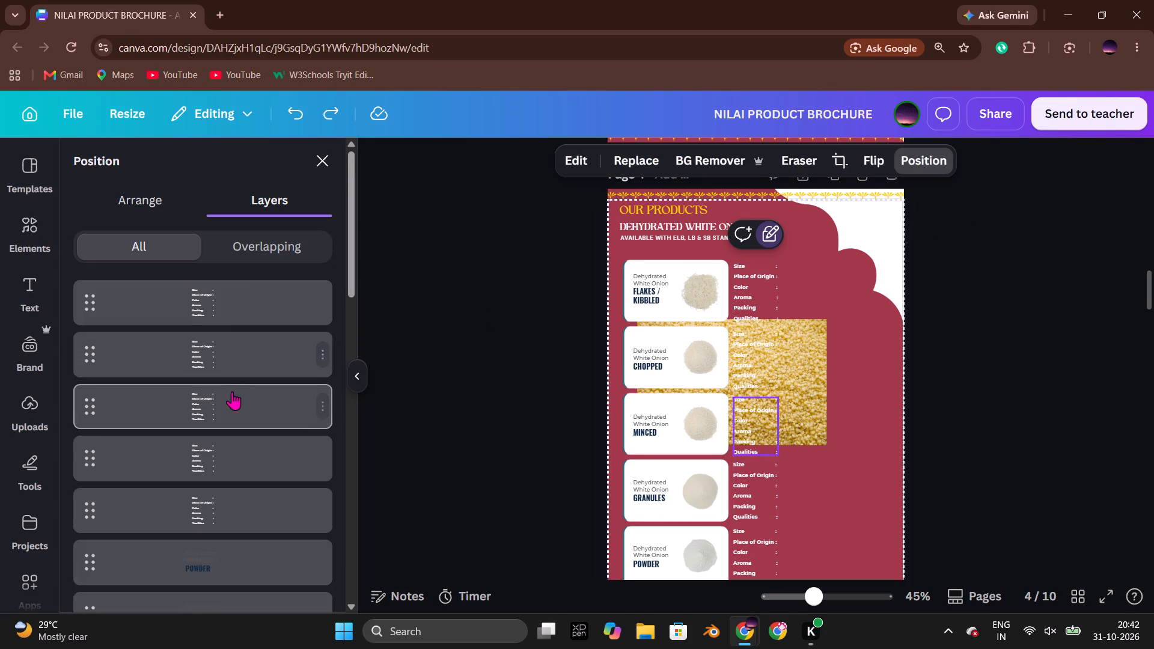
pyautogui.scroll(-14, 240, 457)
pyautogui.scroll(6, 228, 501)
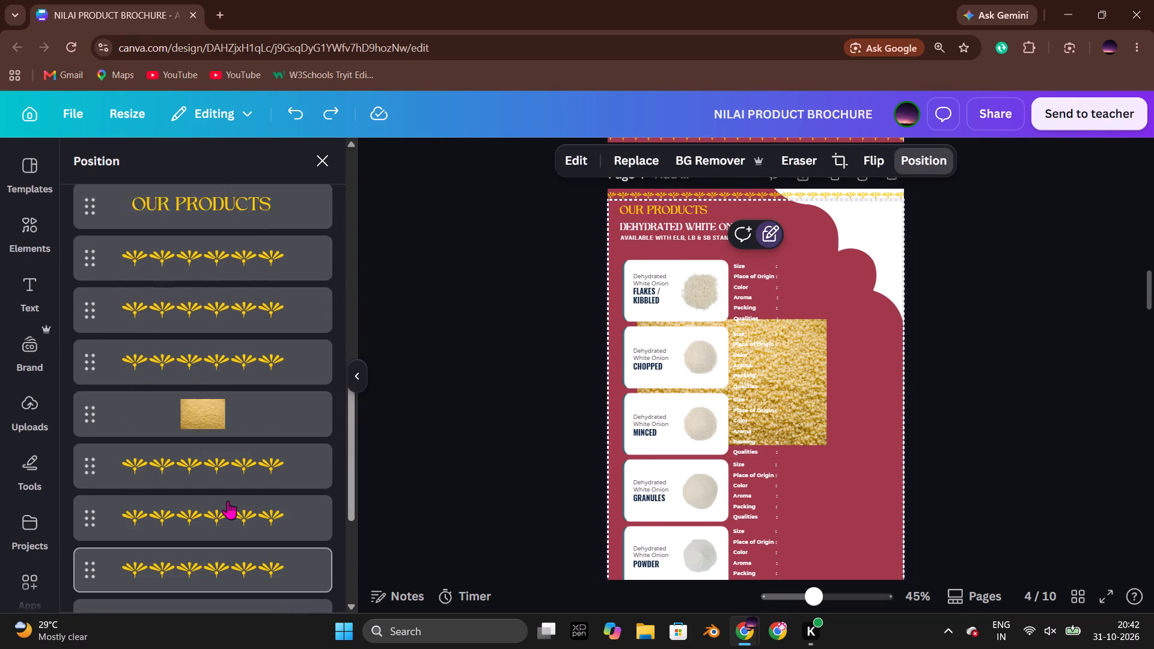
pyautogui.scroll(-11, 264, 436)
pyautogui.scroll(3, 250, 419)
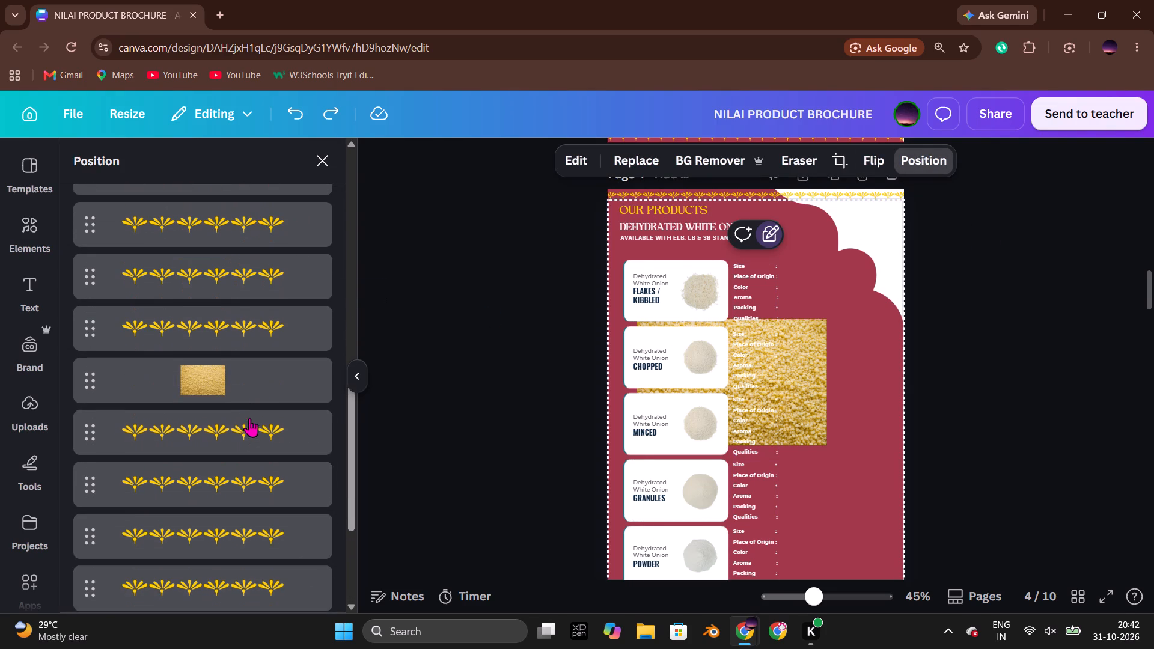
pyautogui.click(237, 392)
pyautogui.press('Delete')
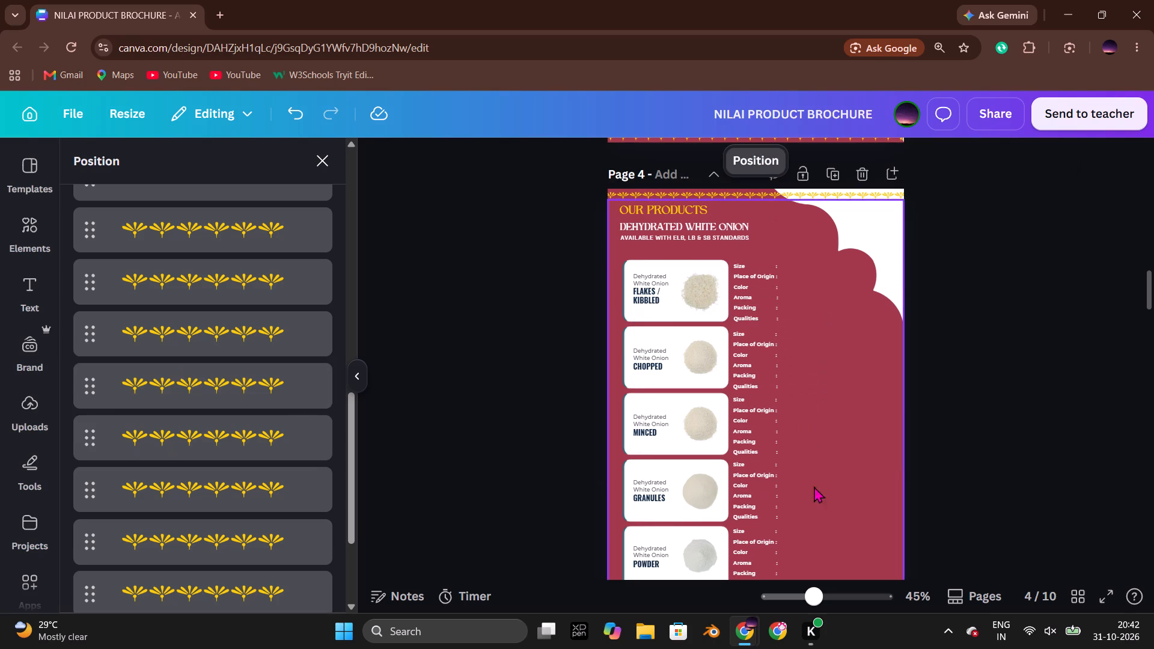
pyautogui.click(992, 456)
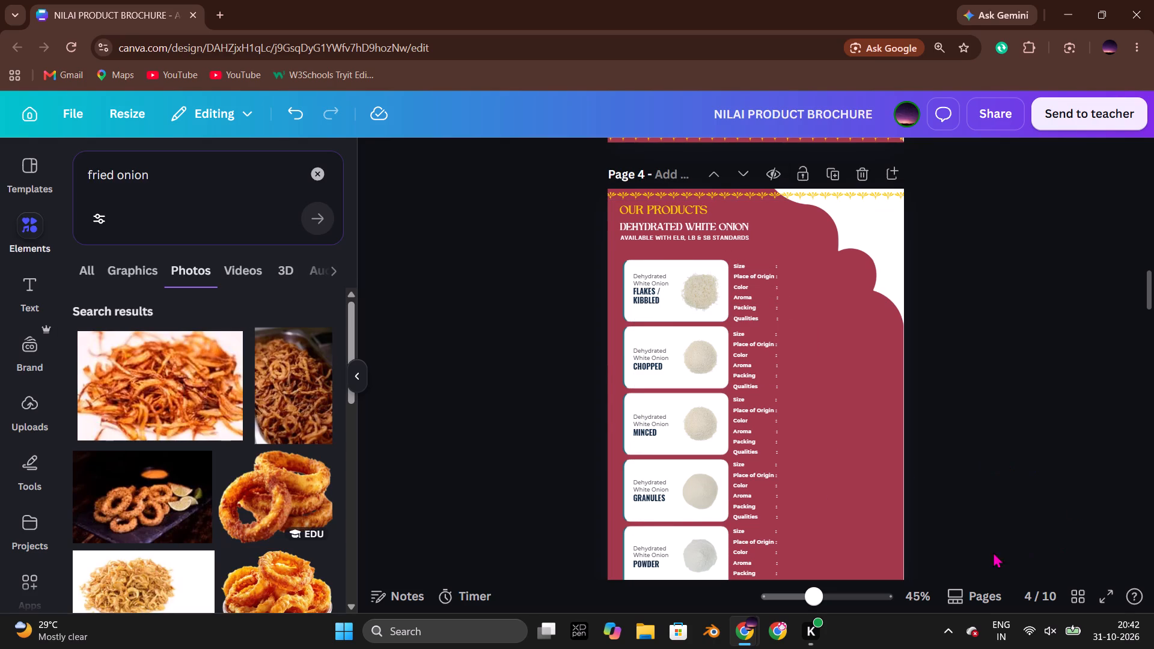
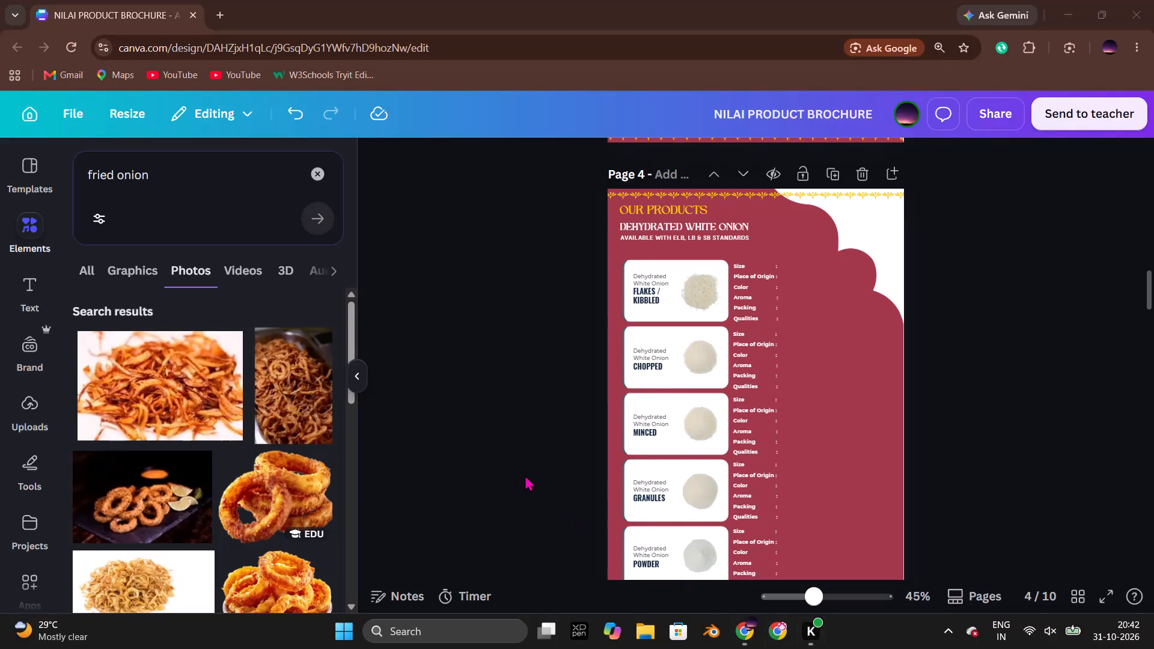
# Review the remaining brochure pages from page 4 through the closing contact page, page 10.
pyautogui.scroll(-8, 999, 443)
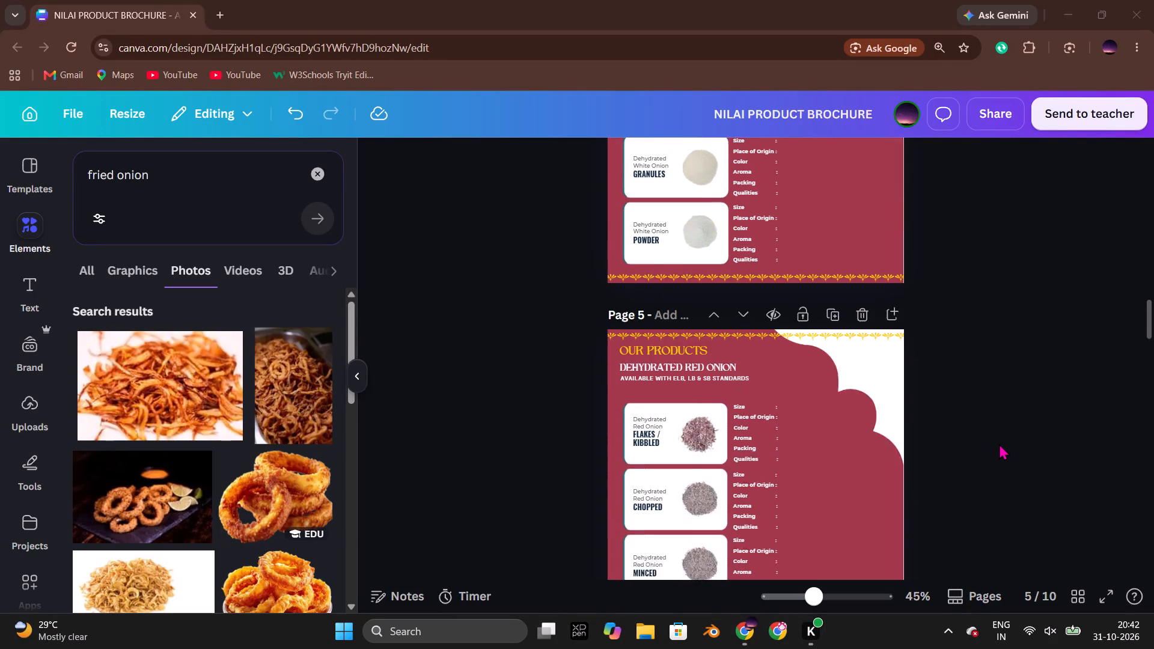
pyautogui.scroll(-8, 999, 443)
pyautogui.scroll(-13, 999, 443)
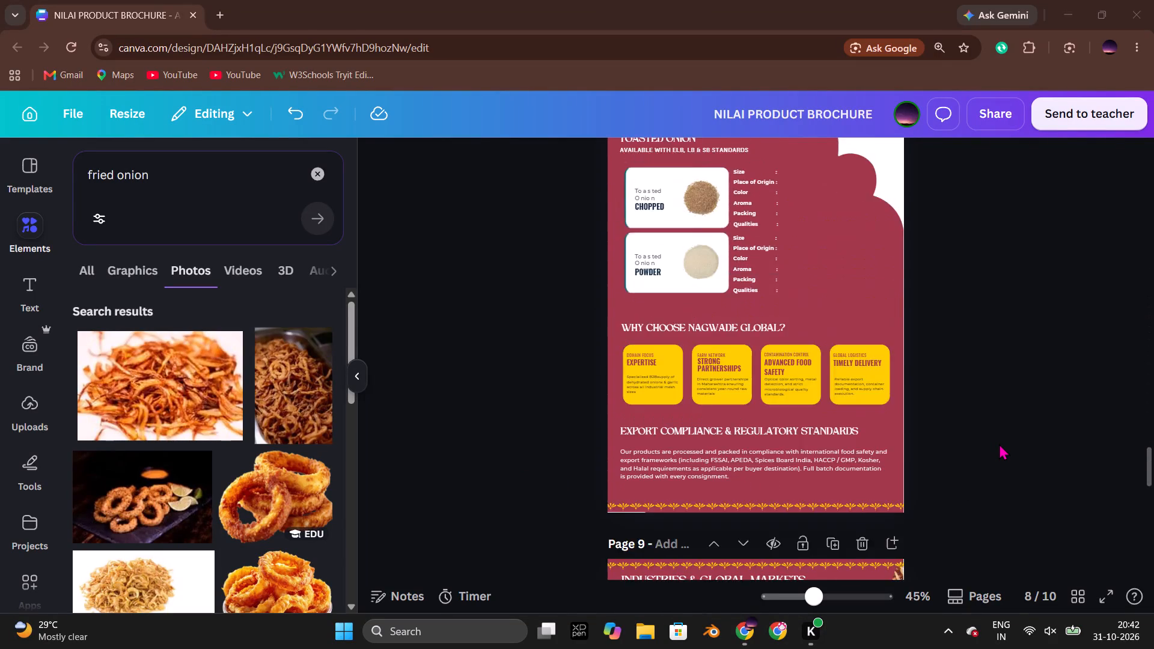
pyautogui.scroll(-12, 999, 443)
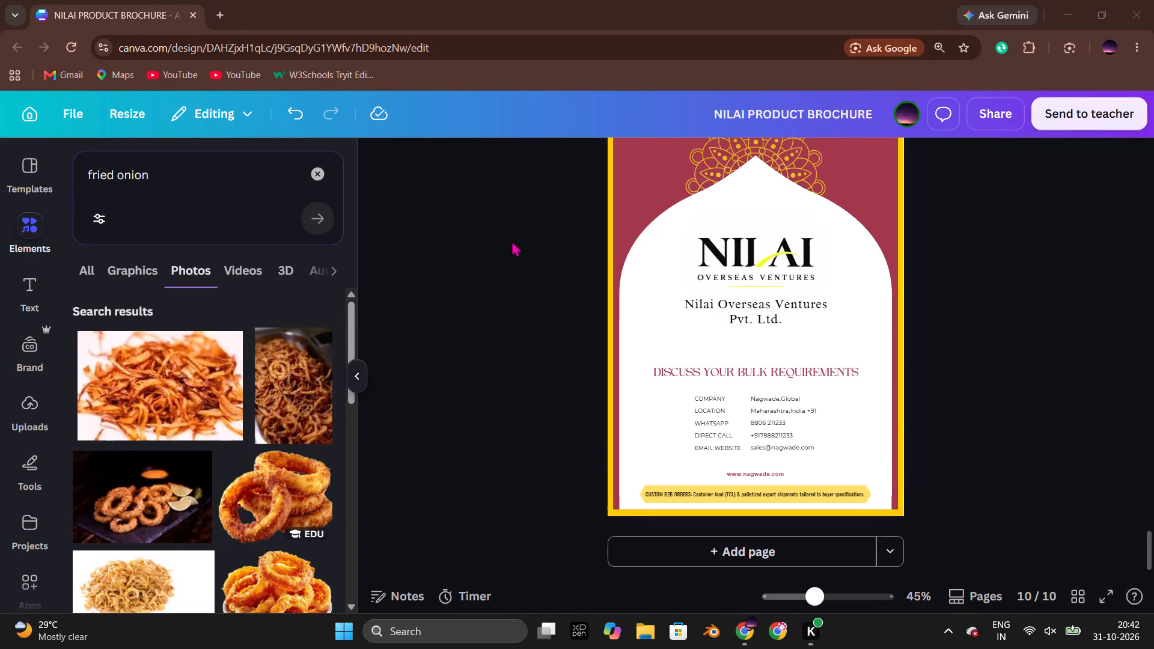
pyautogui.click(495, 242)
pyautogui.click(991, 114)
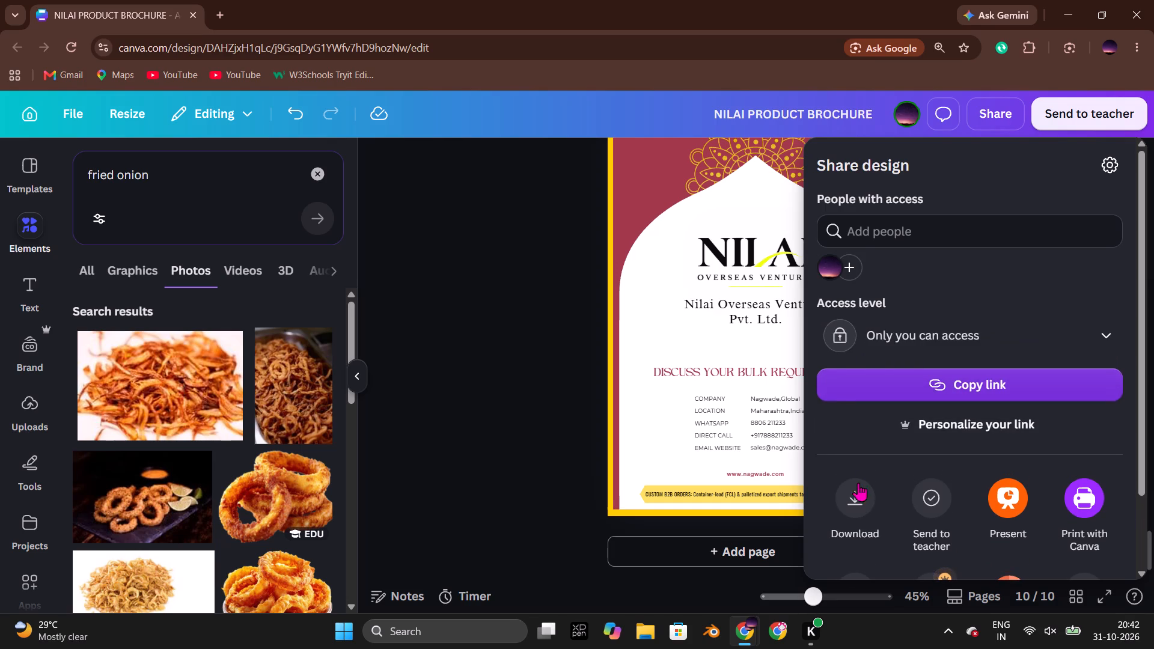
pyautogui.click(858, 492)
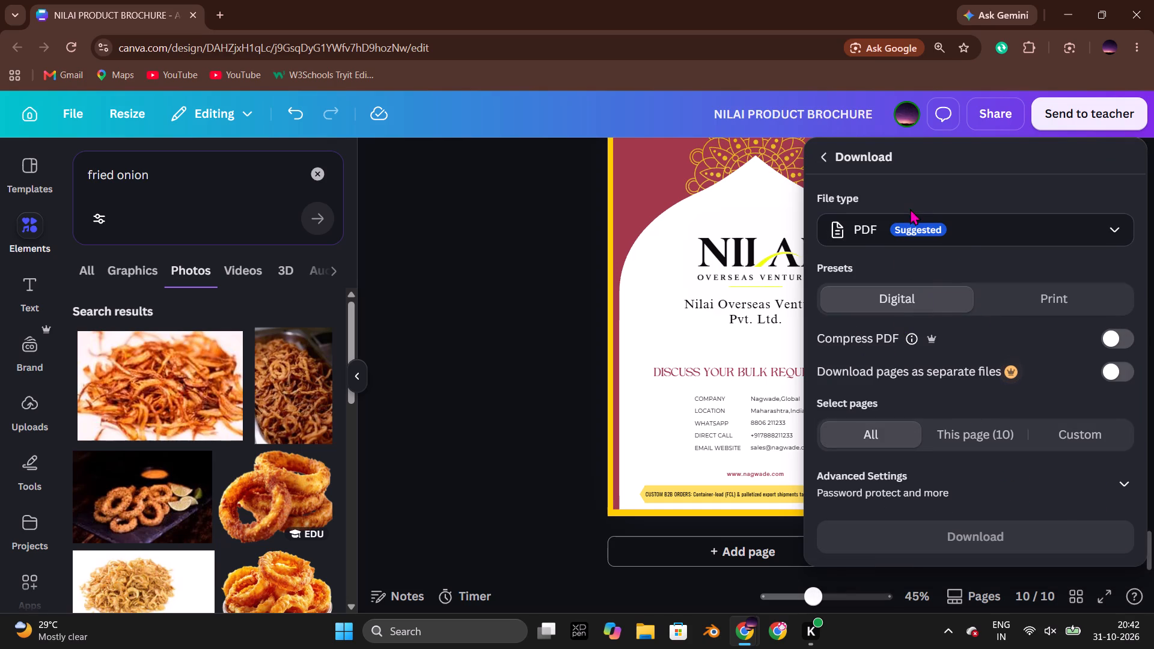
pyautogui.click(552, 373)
# Rename the brochure design as Sample.
pyautogui.doubleClick(773, 108)
pyautogui.click(773, 108)
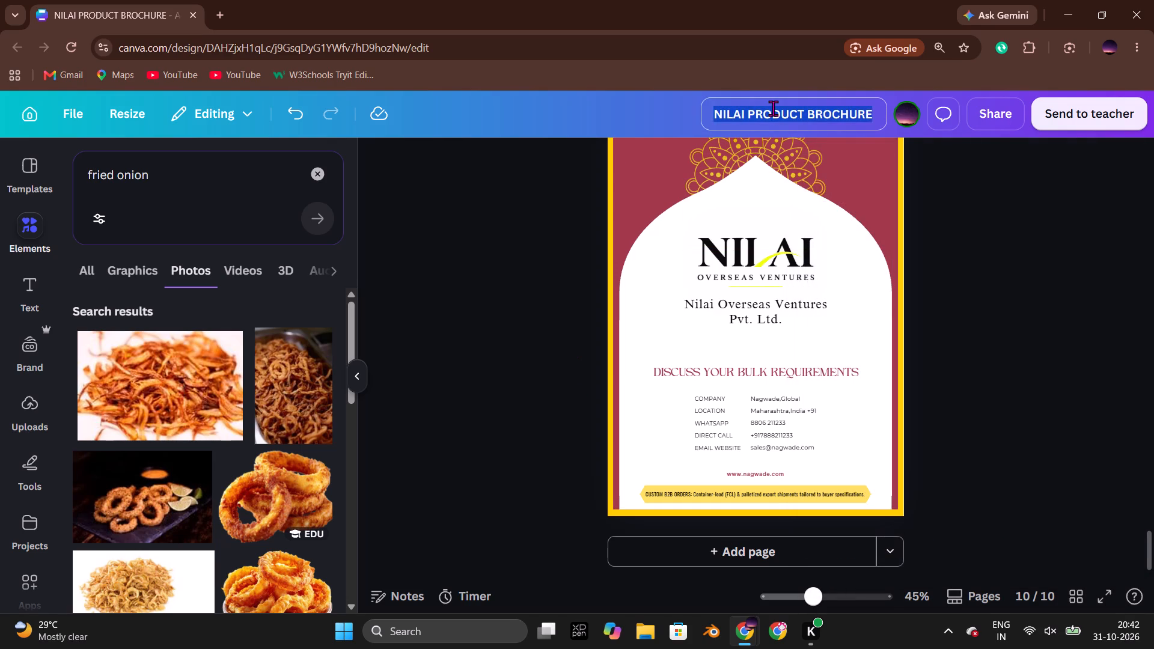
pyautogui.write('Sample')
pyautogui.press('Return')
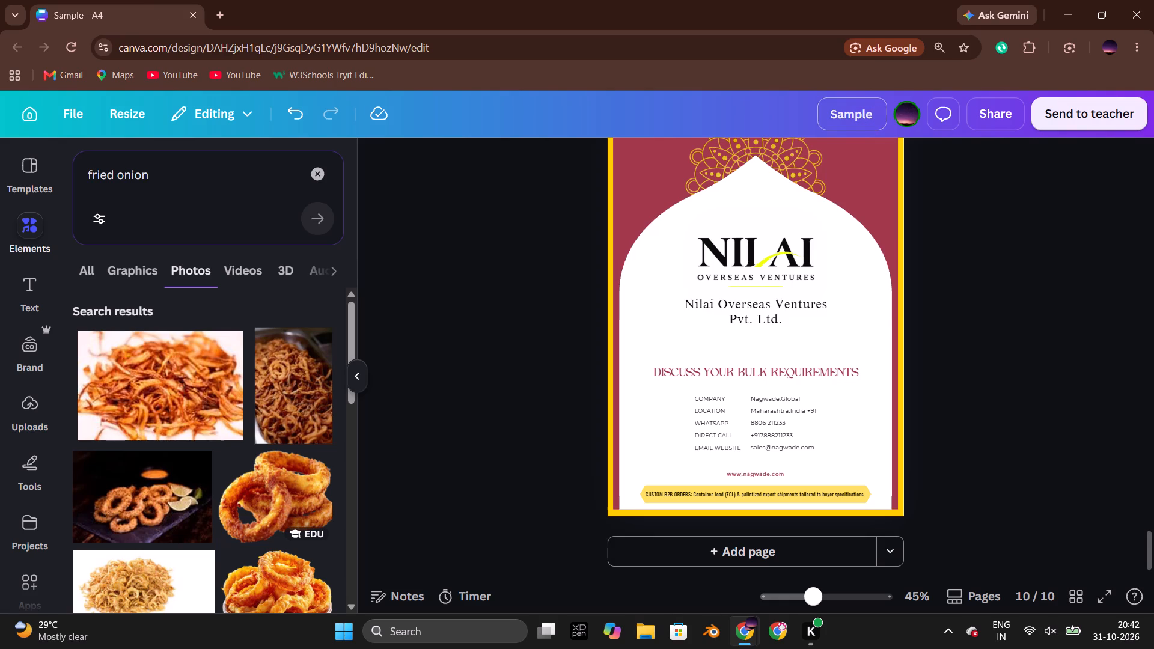
# Download all pages of the brochure as a single PDF with the Digital preset.
pyautogui.click(1006, 111)
pyautogui.click(856, 496)
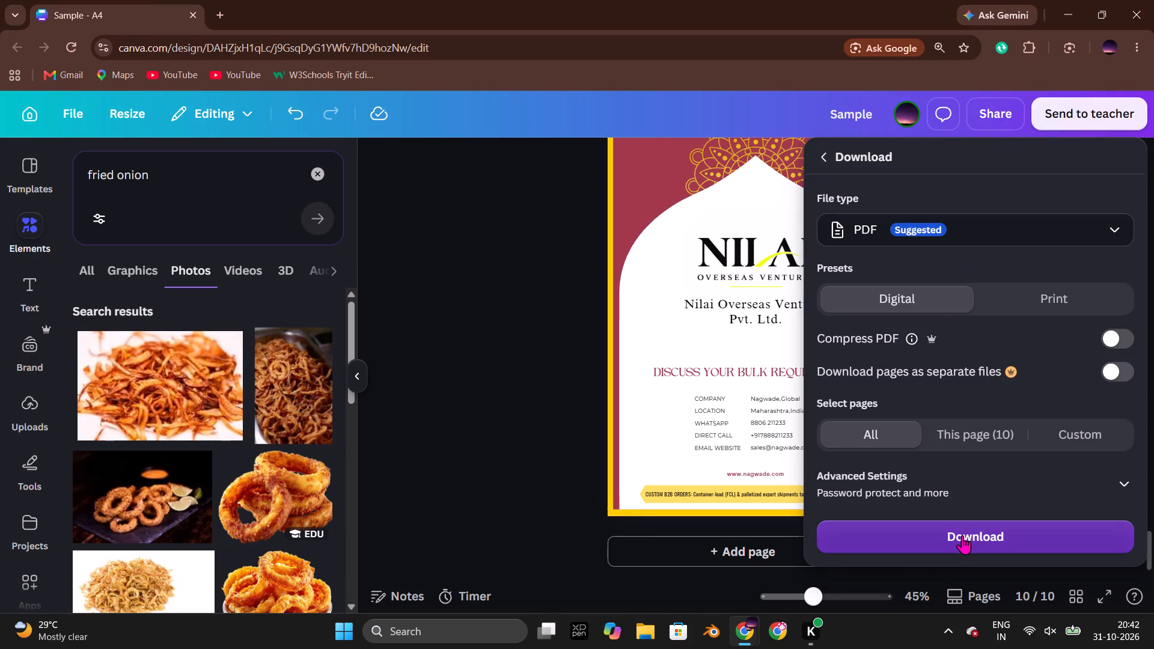
pyautogui.click(962, 535)
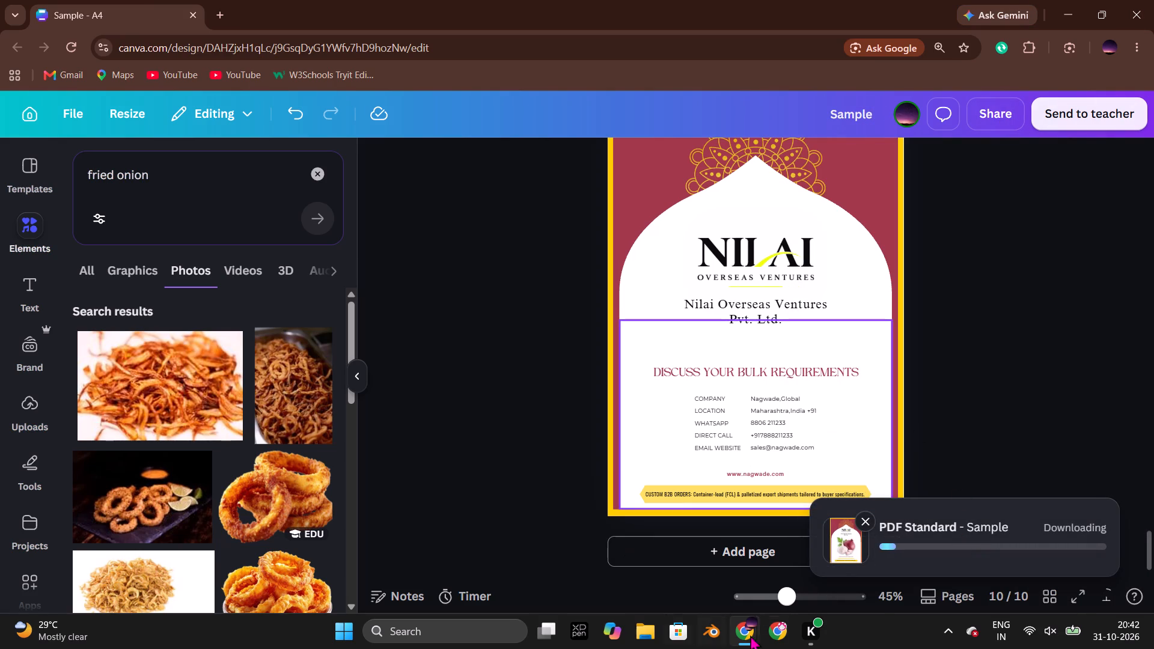
# Open a new browser tab and search Google for WhatsApp using the suggested company entry.
pyautogui.click(226, 11)
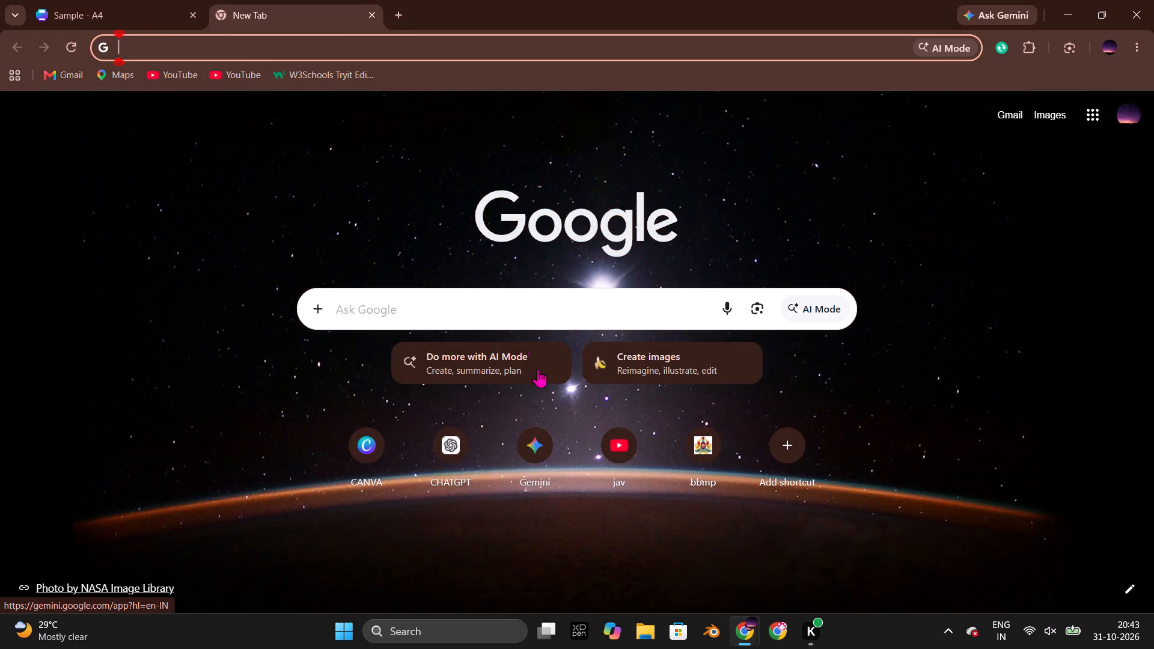
pyautogui.click(516, 305)
pyautogui.click(434, 362)
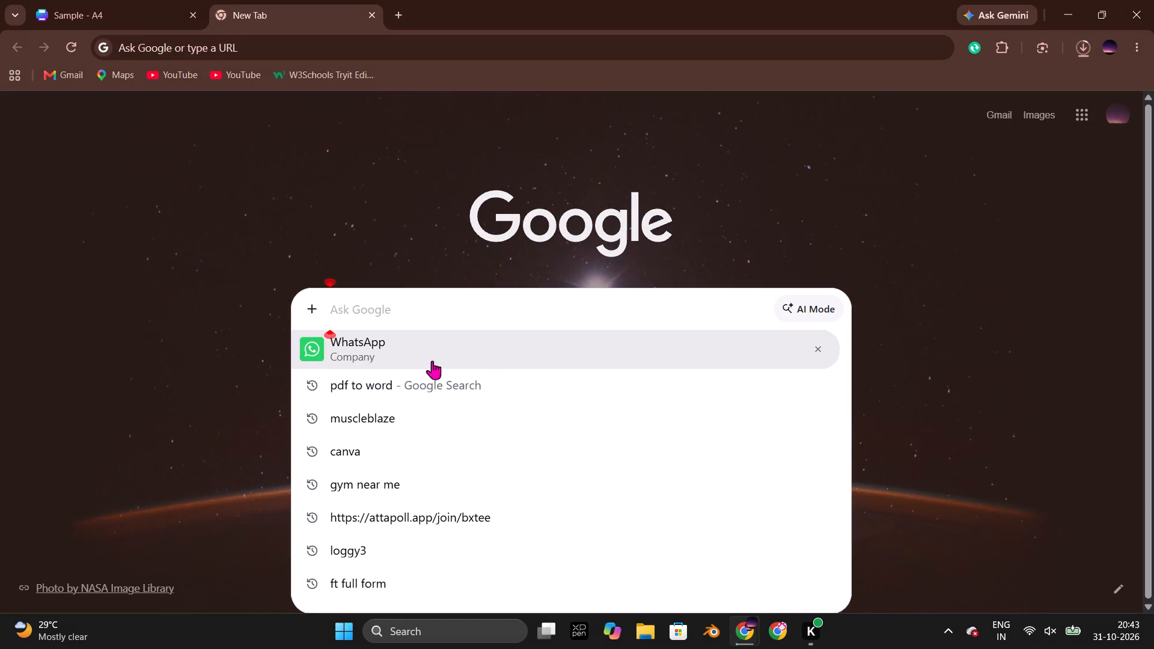